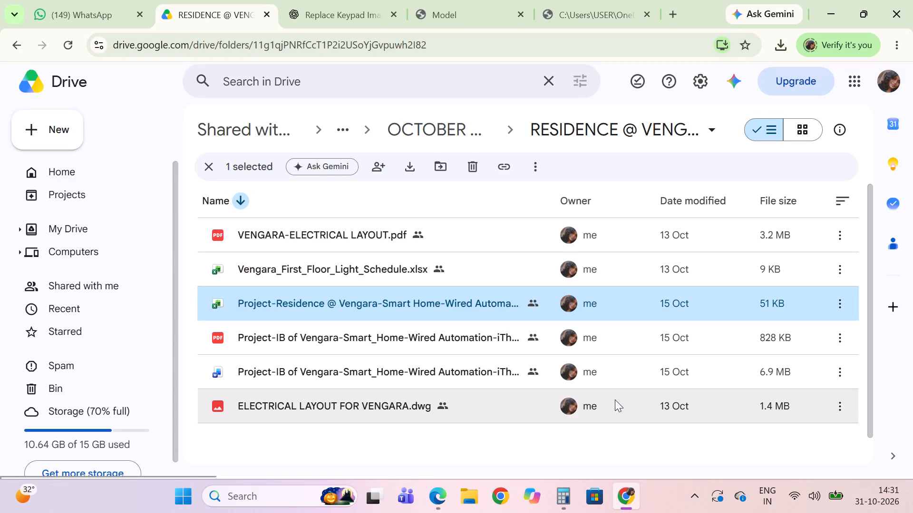
In File Explorer, duplicate the Project-Mr. Dayal-Smart Home-Wired Automation workbook within the Downloads folder.
click(474, 501)
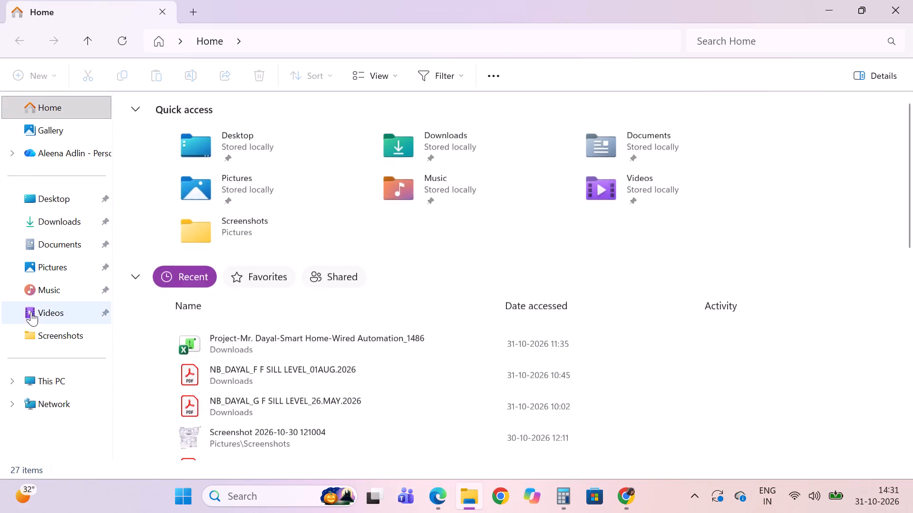
click(57, 226)
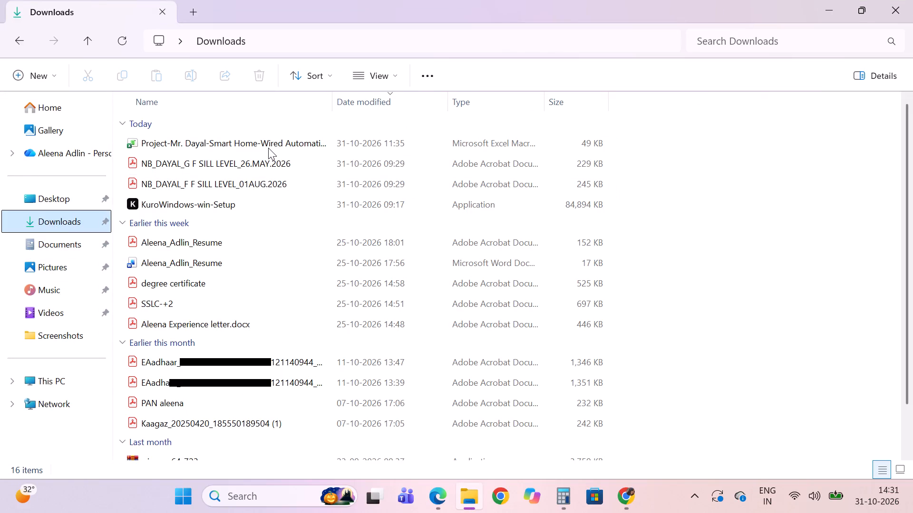
click(268, 148)
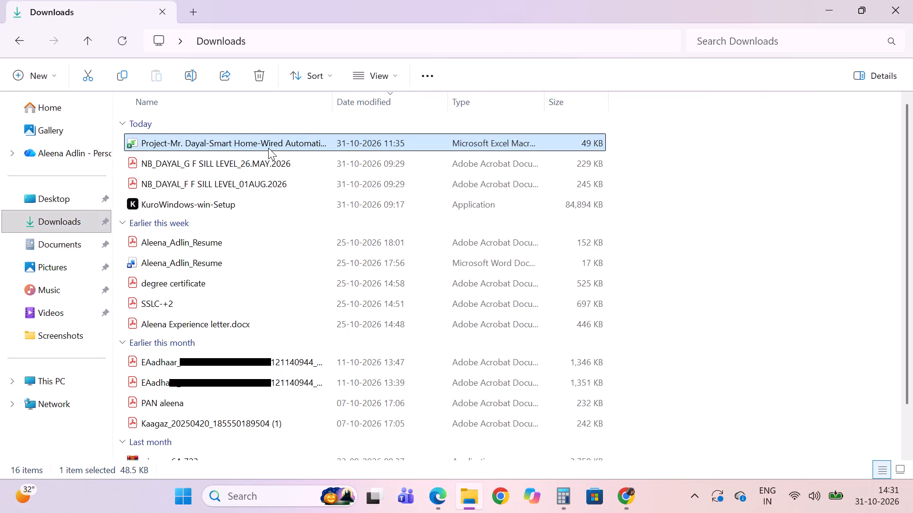
key(ctrl+c)
key(ctrl+v)
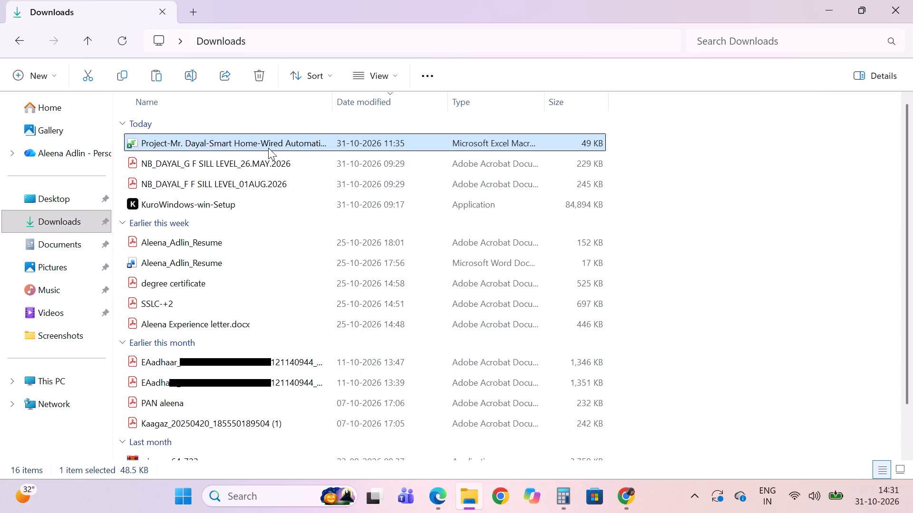
drag(268, 148, 271, 206)
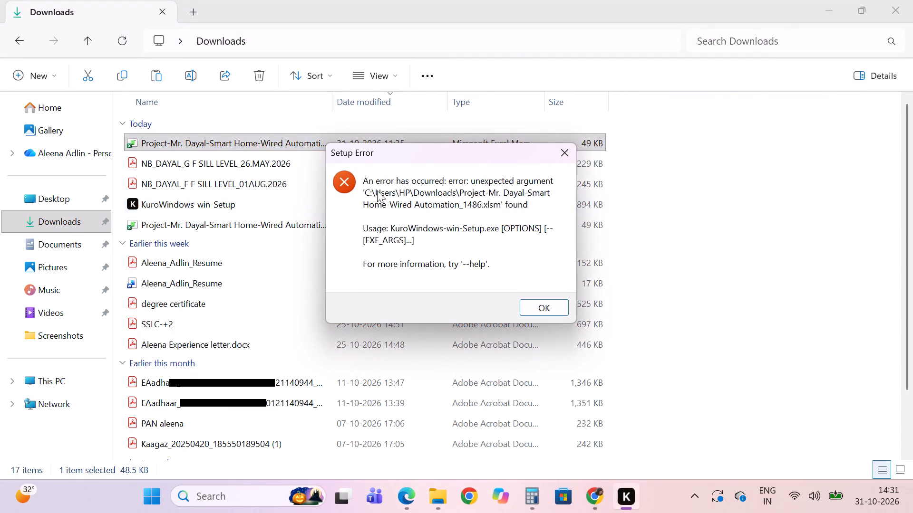
click(563, 155)
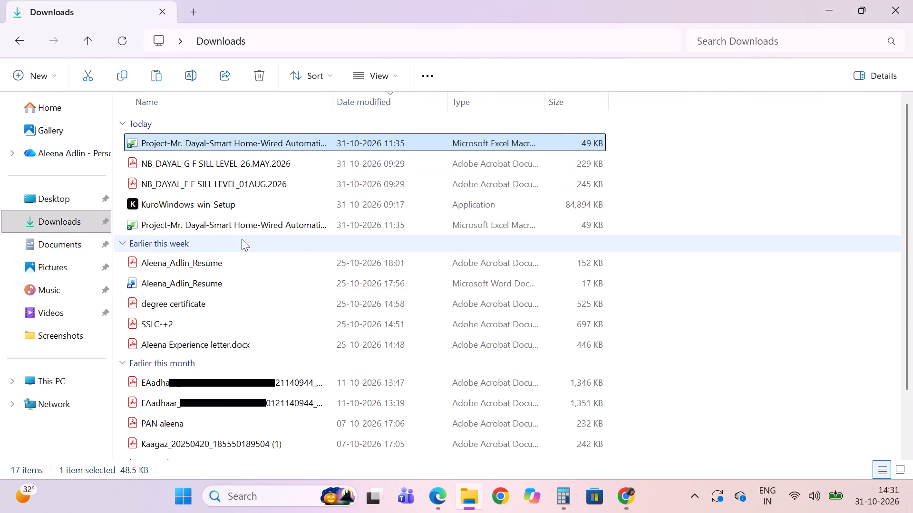
Rename the copied Mr. Dayal workbook as "Ar. Leshin".
click(245, 223)
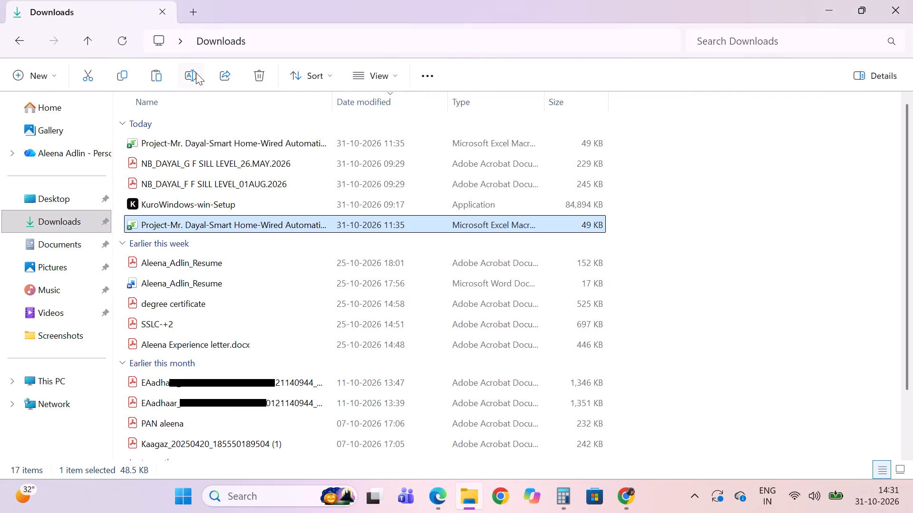
click(196, 73)
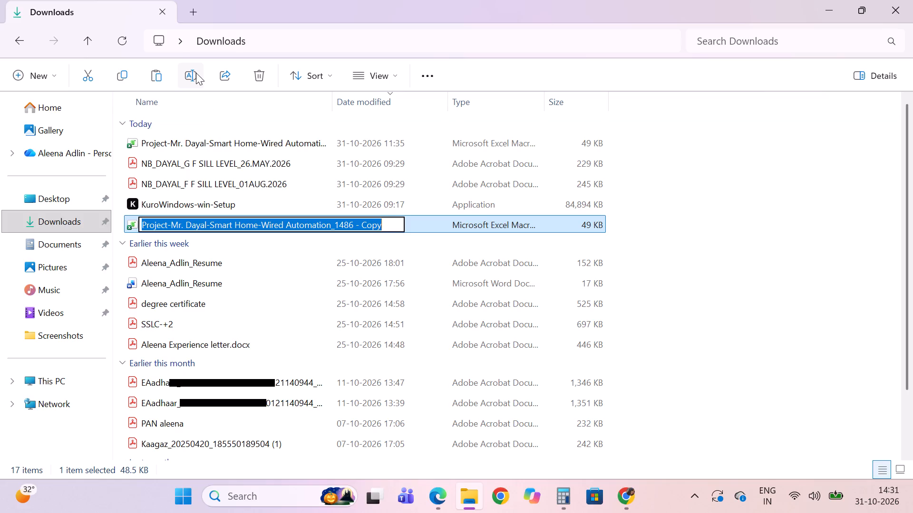
key(BackSpace)
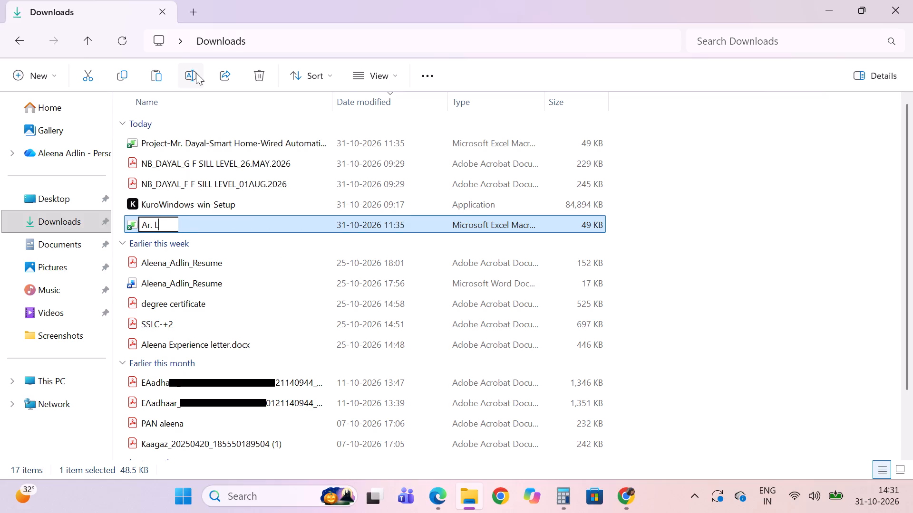
text(eshin)
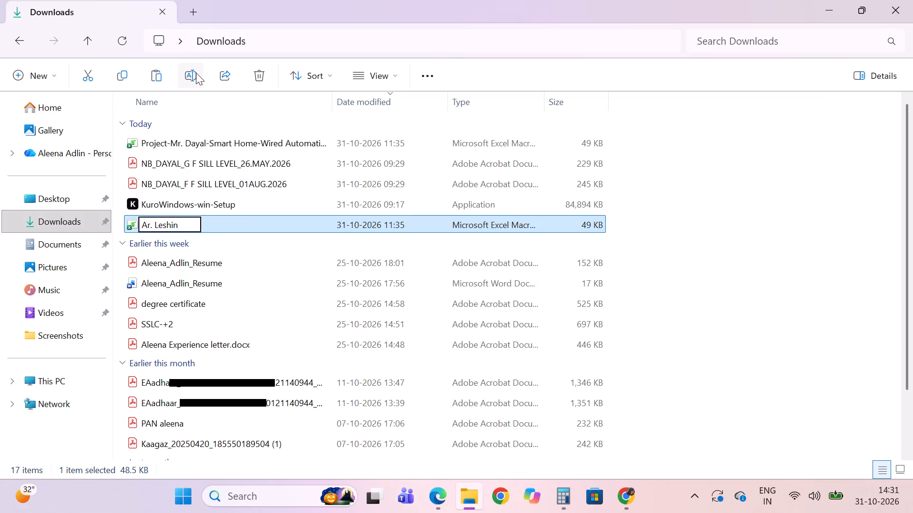
key(Return)
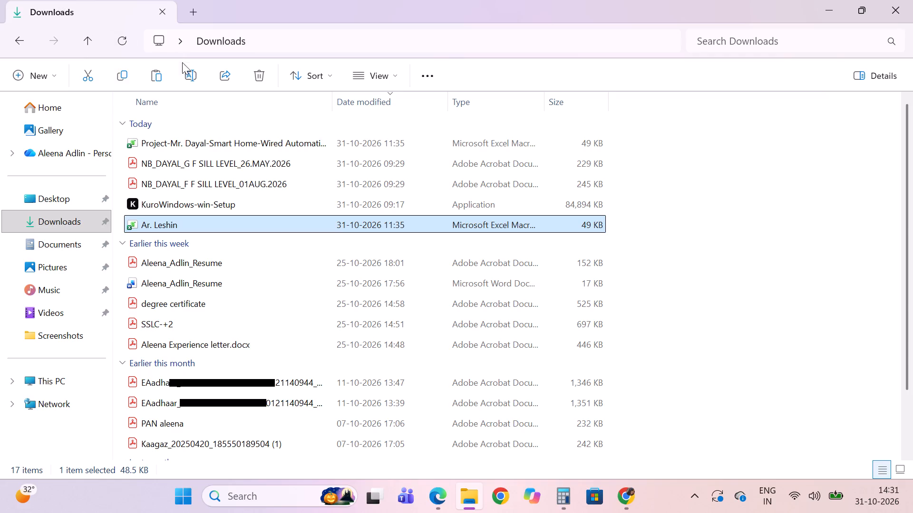
click(194, 72)
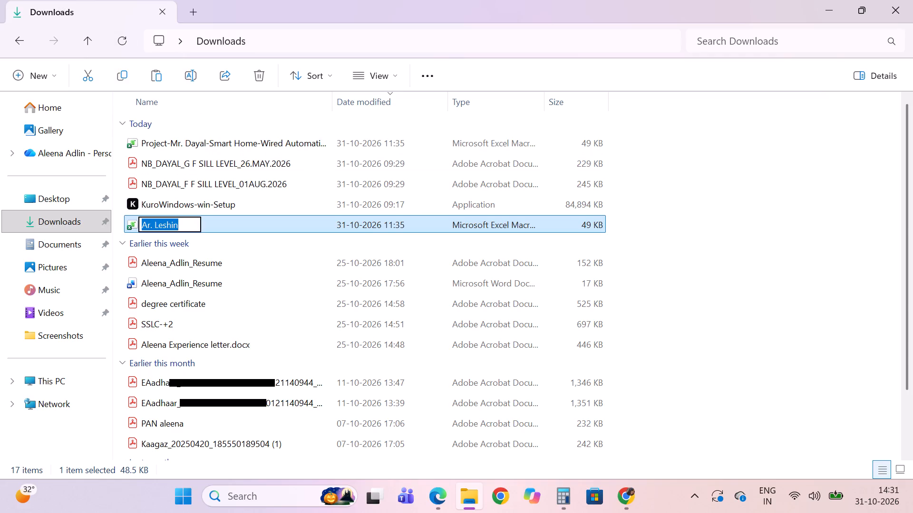
click(191, 221)
key(space)
text(1 n)
key(BackSpace)
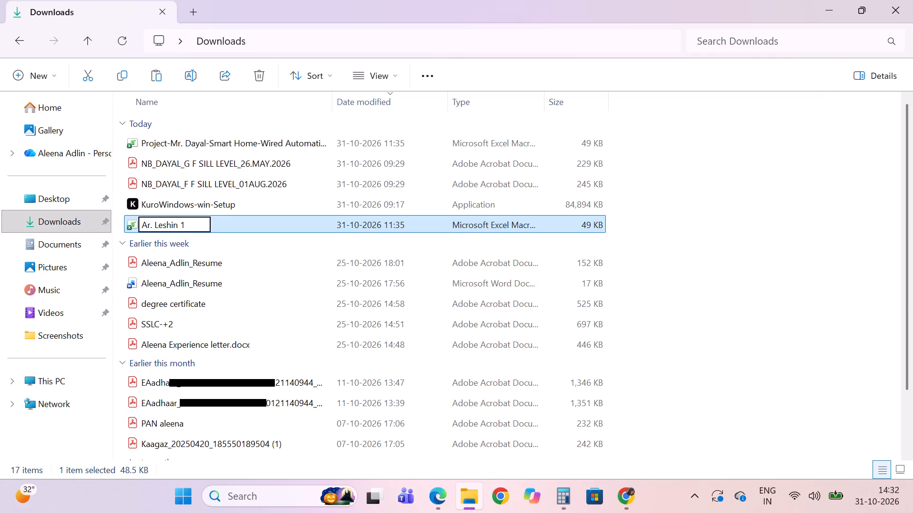
key(BackSpace)
key(space)
key(BackSpace)
key(BackSpace)
key(BackSpace)
key(space)
text(()
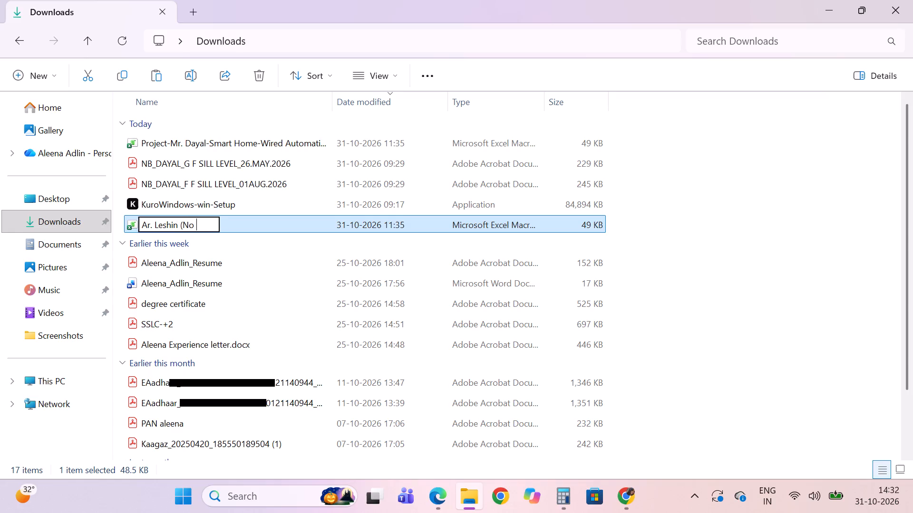
text(RCU)
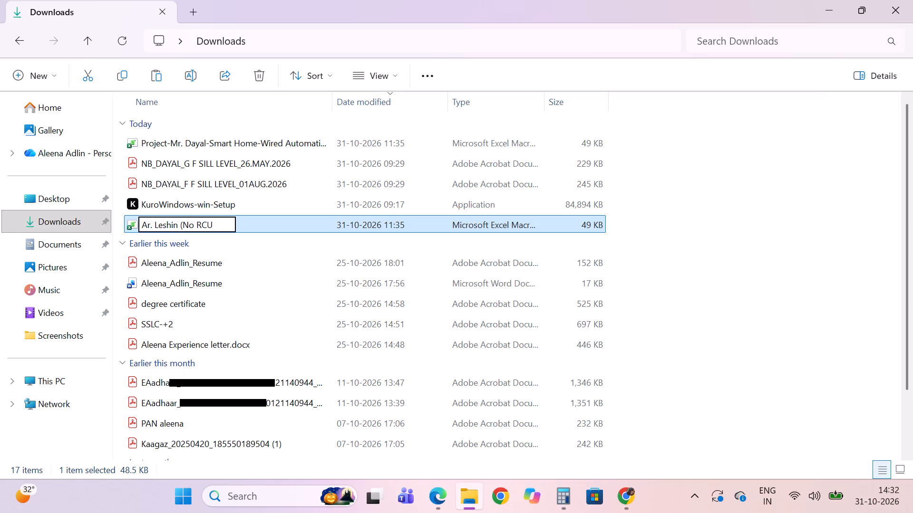
key(shift+parenright)
key(Return)
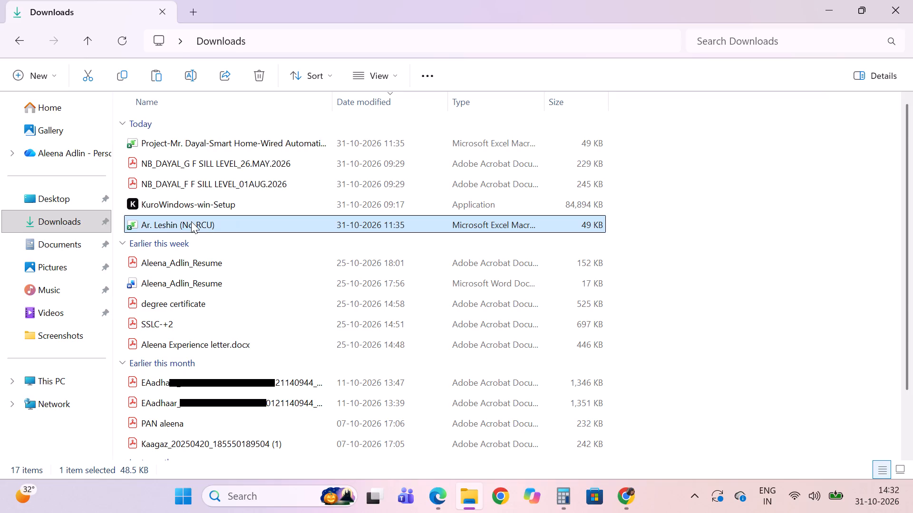
Open the Ar. Leshin (No RCU) workbook in Excel with its macro content enabled and go to the Design Sheet.
click(191, 221)
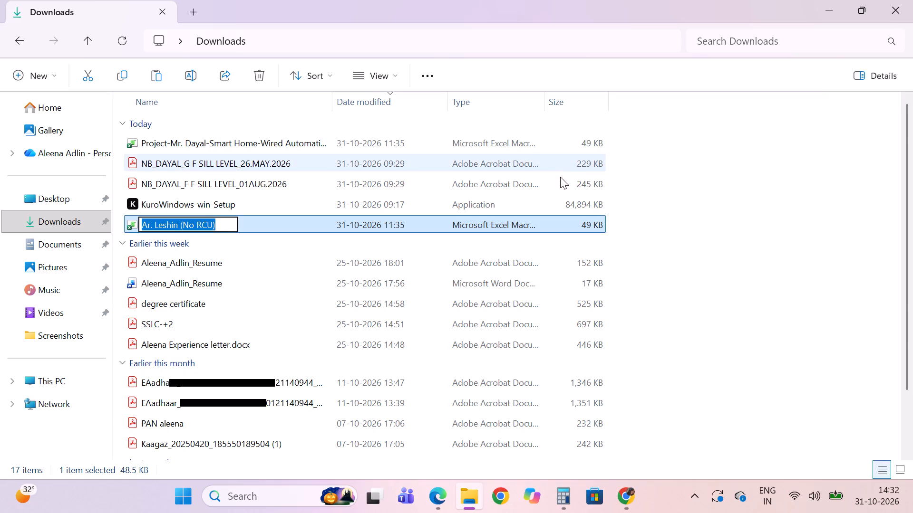
click(717, 174)
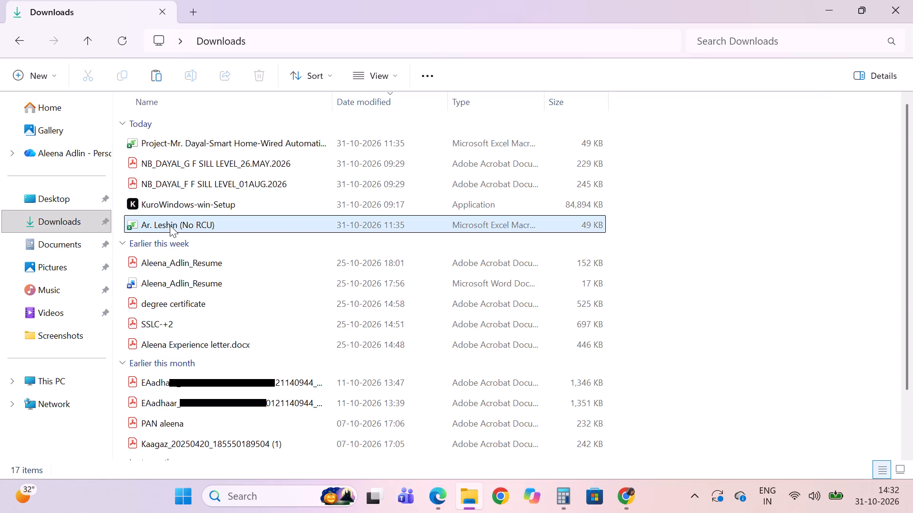
double_click(170, 226)
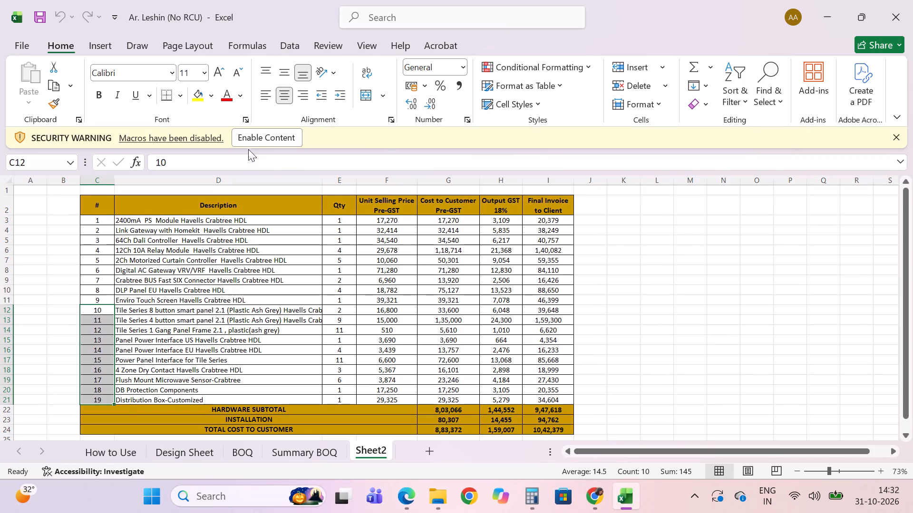
click(267, 142)
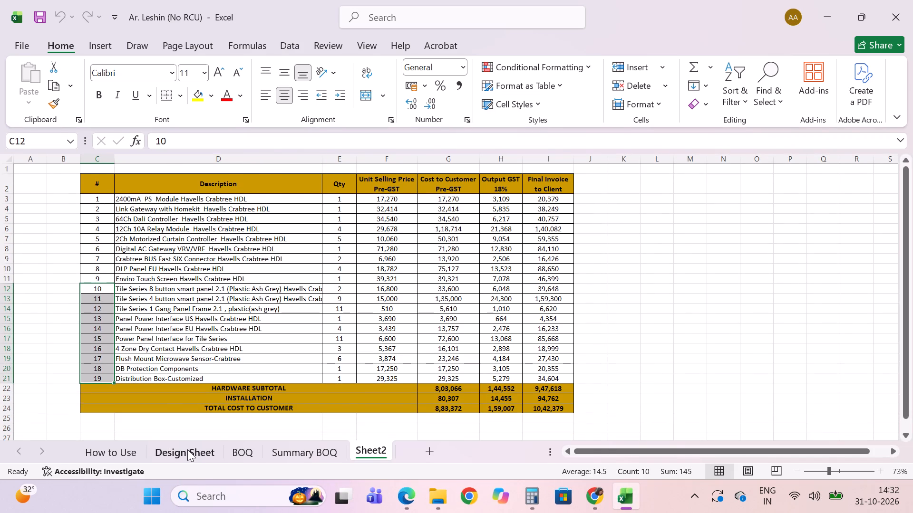
click(187, 449)
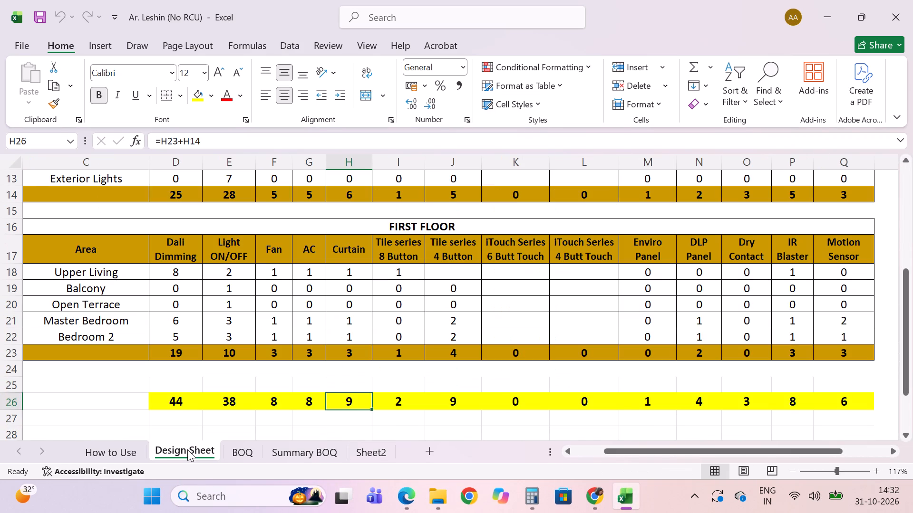
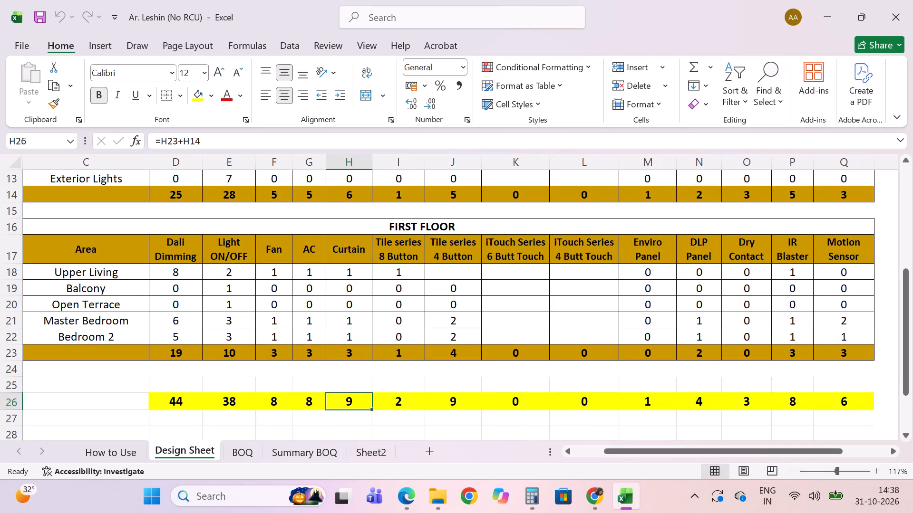
Delete the Design Sheet from the workbook.
right_click(190, 454)
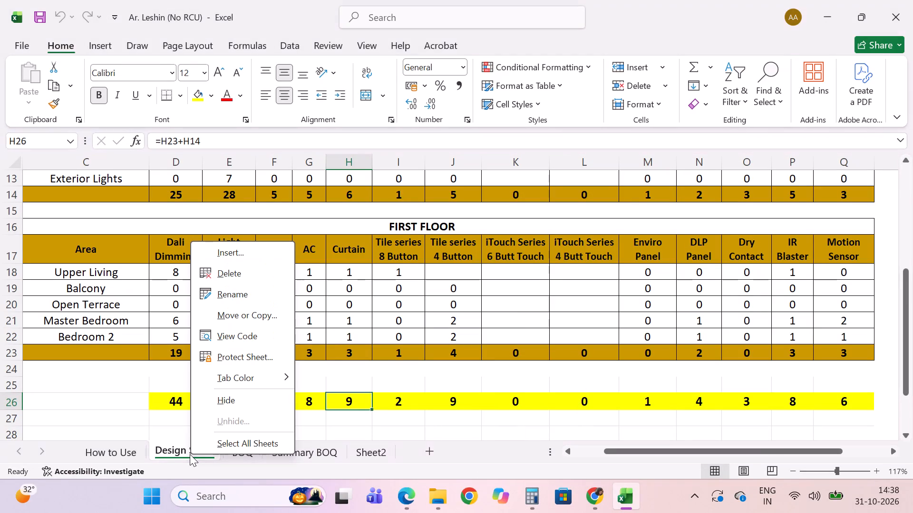
click(253, 272)
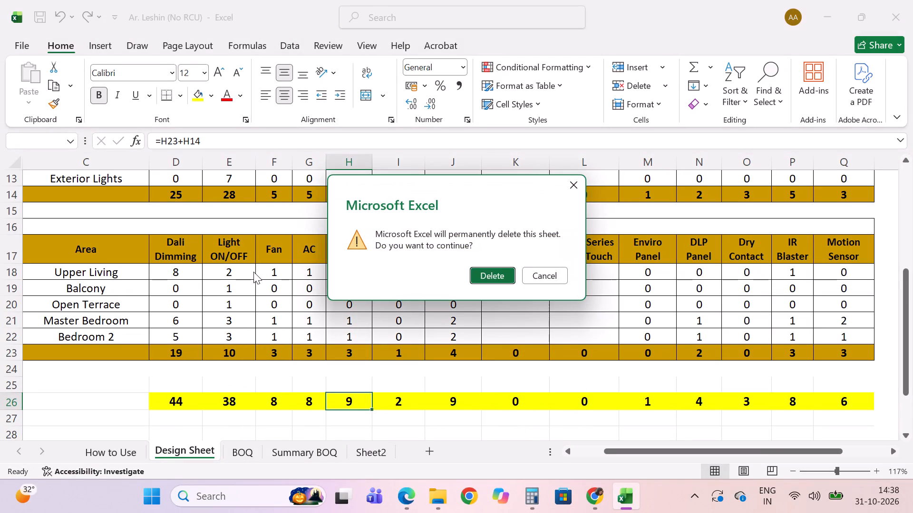
click(504, 275)
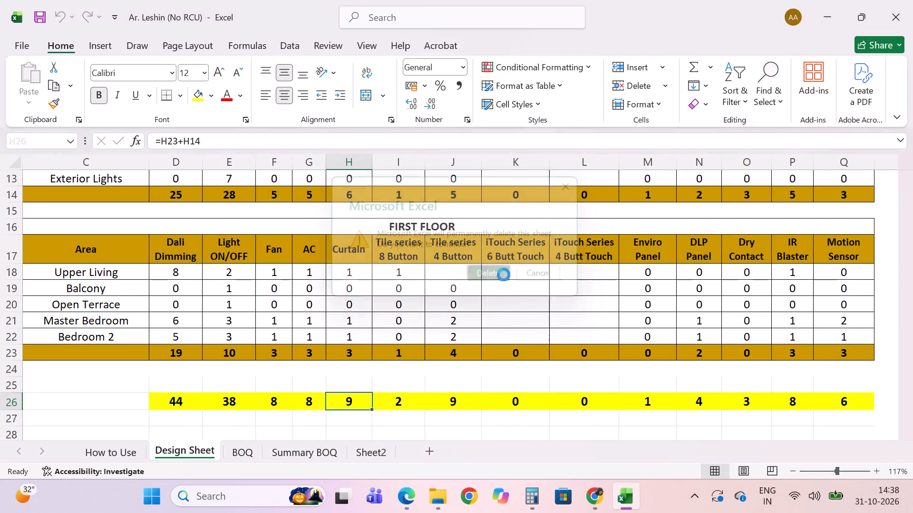
scroll(334, 390, down, 1)
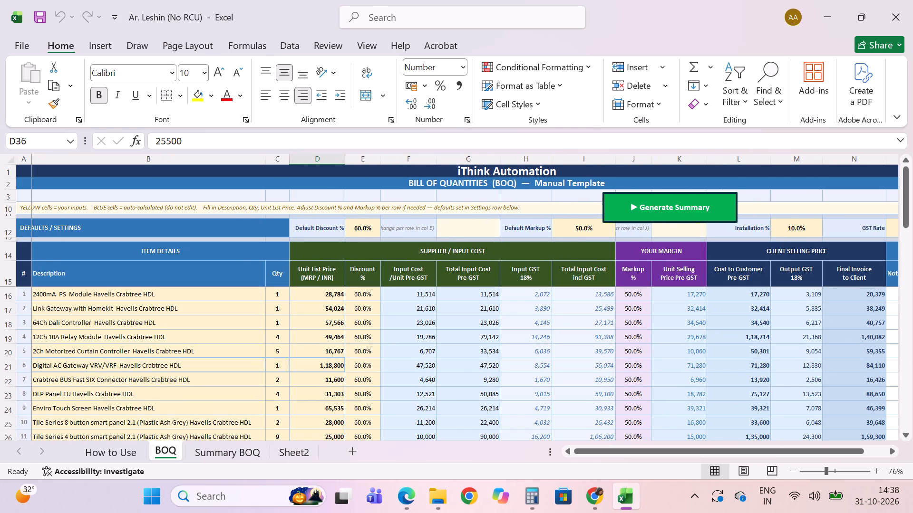
Clear the unit list price of item 1, the PS Module, in the BOQ.
click(334, 299)
key(Delete)
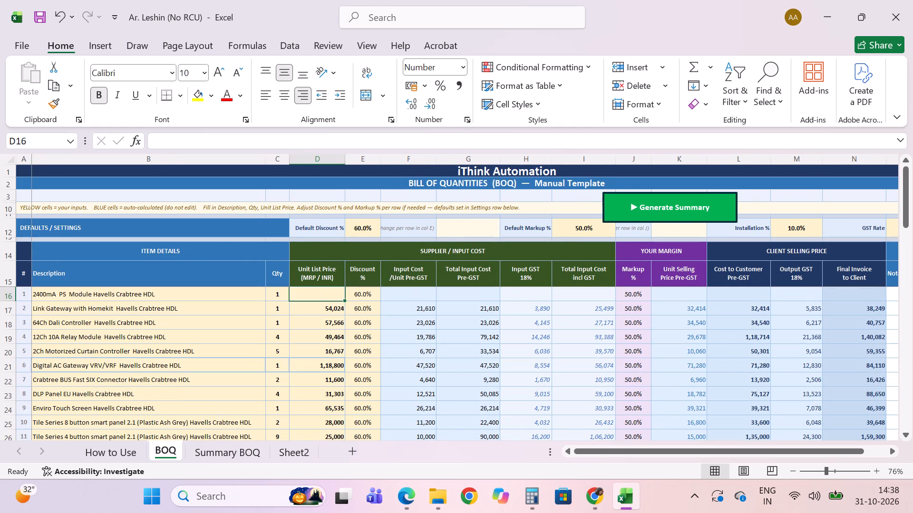
Set the BOQ defaults to 75% discount, 10% markup and 0% installation.
click(364, 230)
text(75)
key(Return)
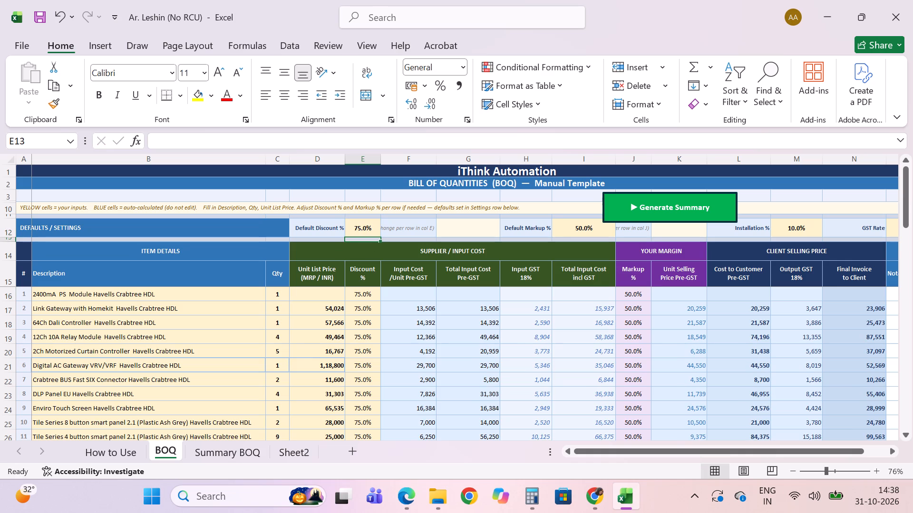
click(568, 229)
key(1)
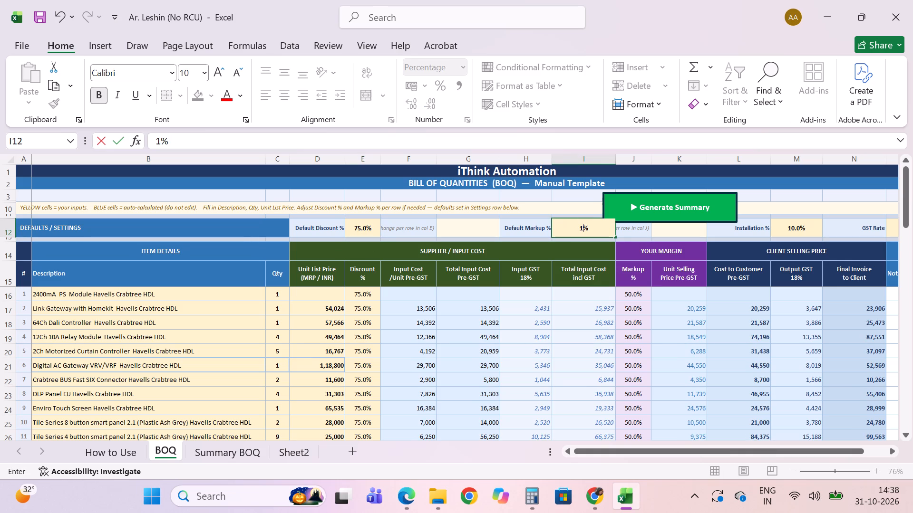
key(0)
key(Return)
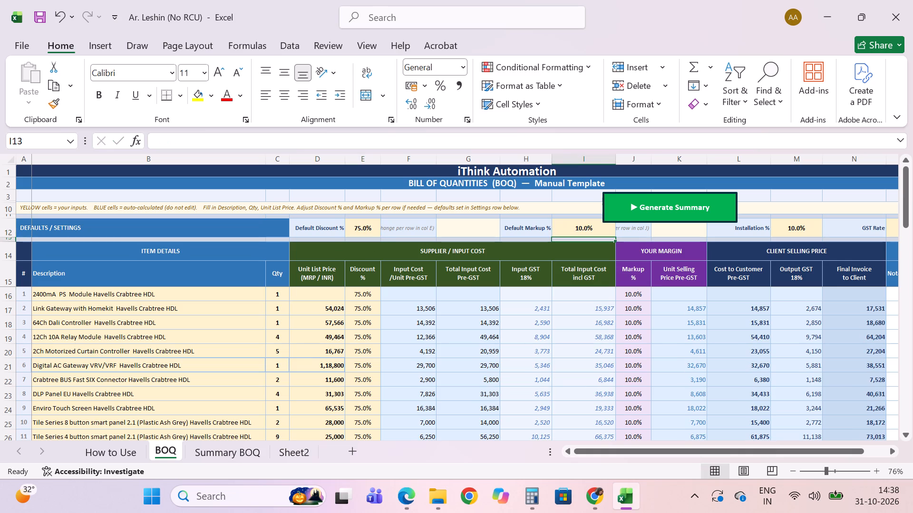
click(809, 228)
key(0)
key(Return)
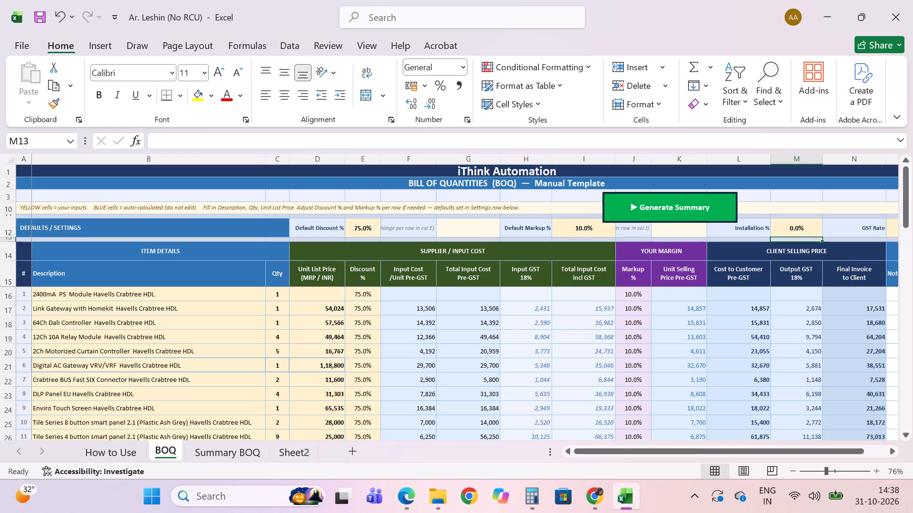
Change item 1's description to "70mA PS Module Havells Crabtree HDL".
click(141, 290)
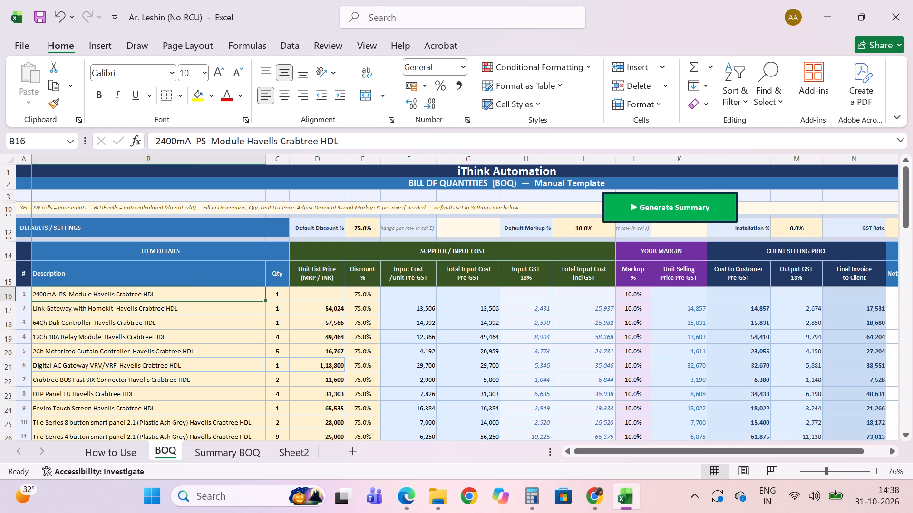
drag(172, 142, 165, 142)
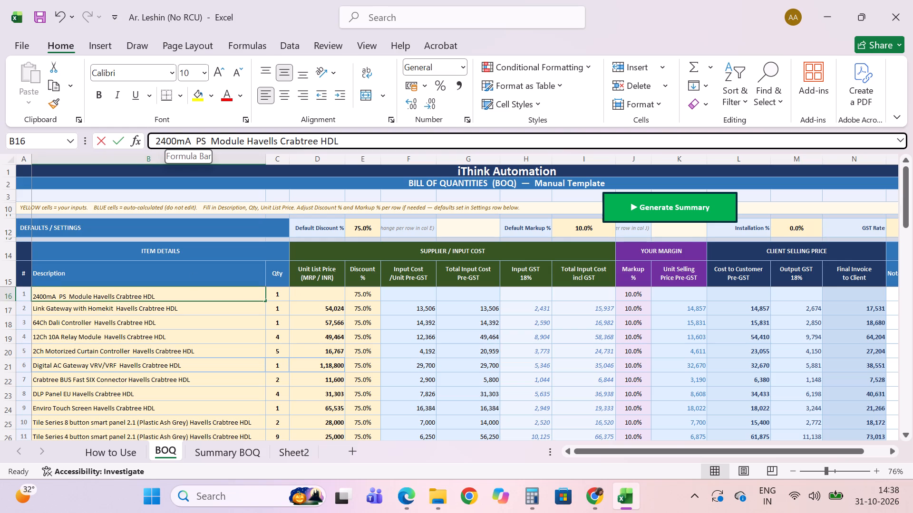
drag(165, 142, 124, 147)
key(7)
key(Return)
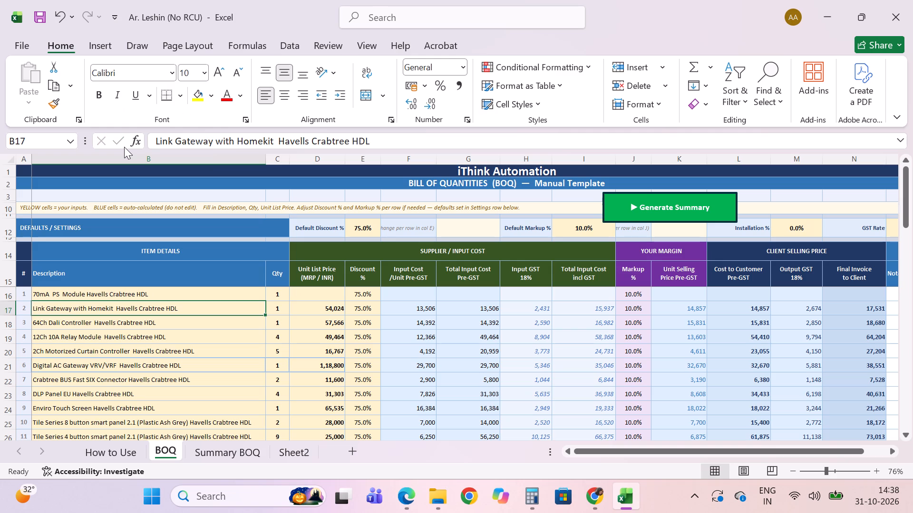
Replace item 3, the 64Ch Dali Controller, with "4Ch 10A Relay Module Havells Crabtree HDL", adapted from item 4's description, with quantity 1 and no list price.
drag(229, 319, 335, 317)
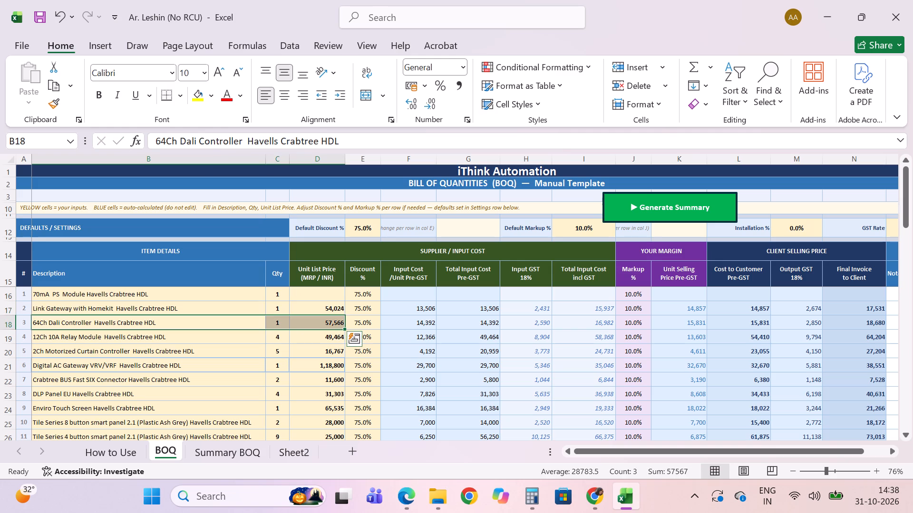
key(Delete)
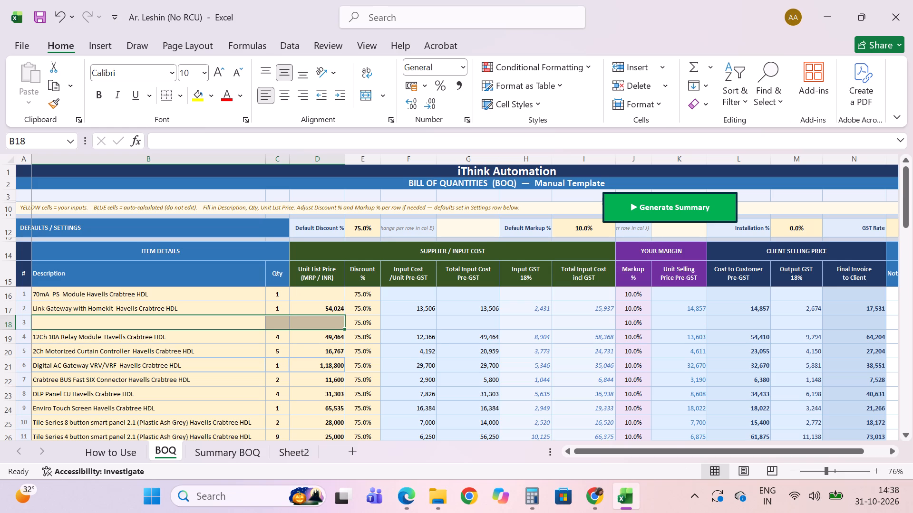
click(222, 336)
key(ctrl+c)
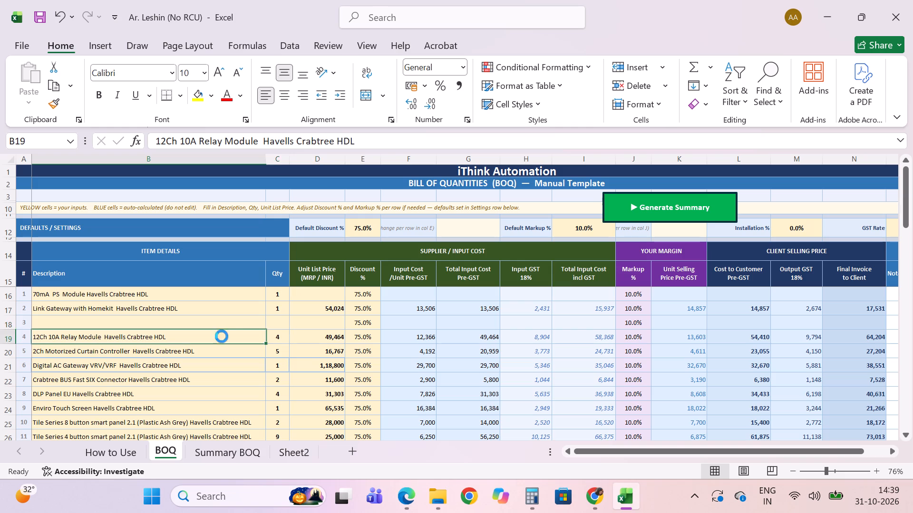
key(Up)
key(ctrl+v)
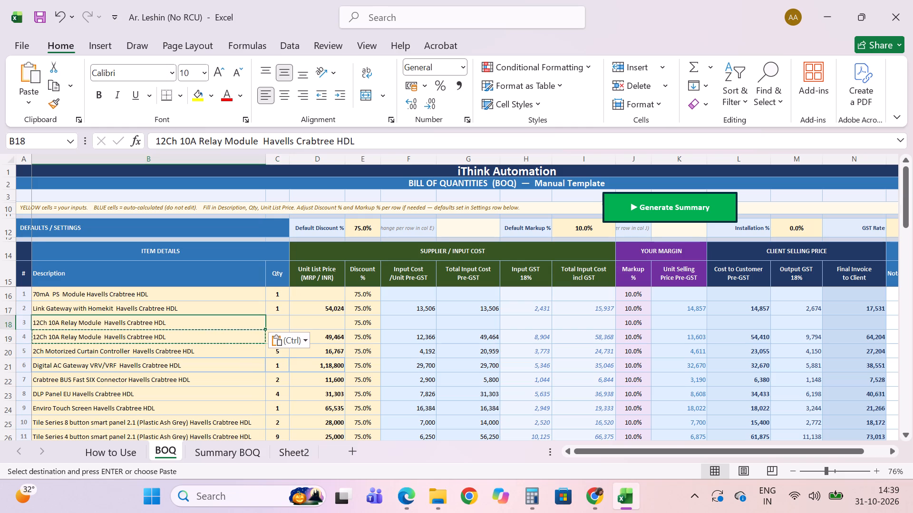
drag(168, 143, 146, 143)
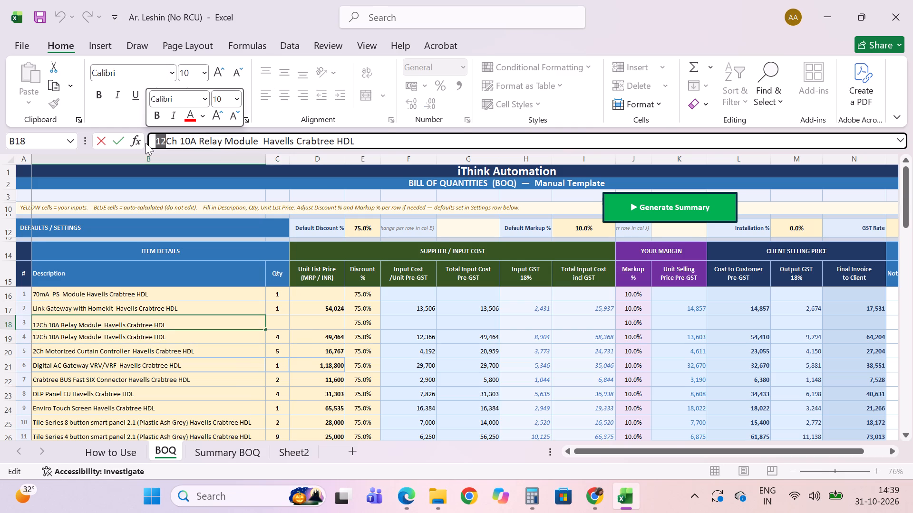
key(4)
key(Return)
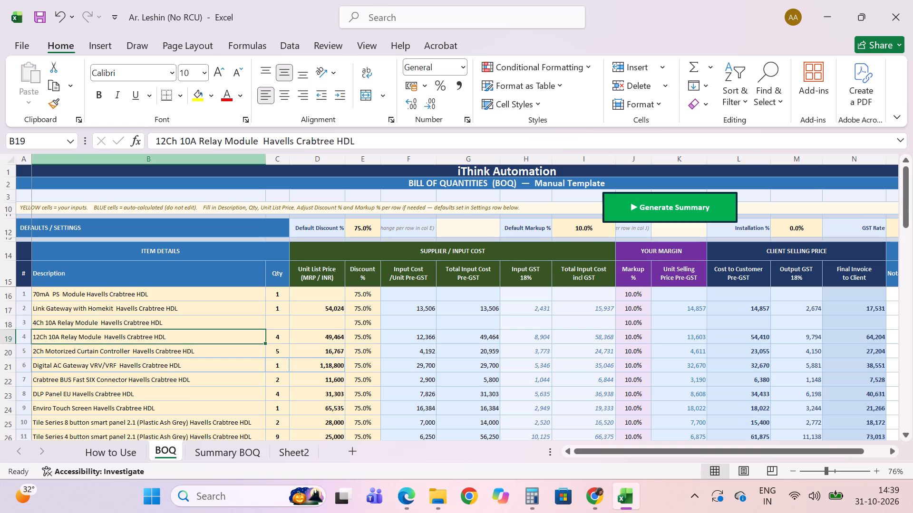
click(278, 326)
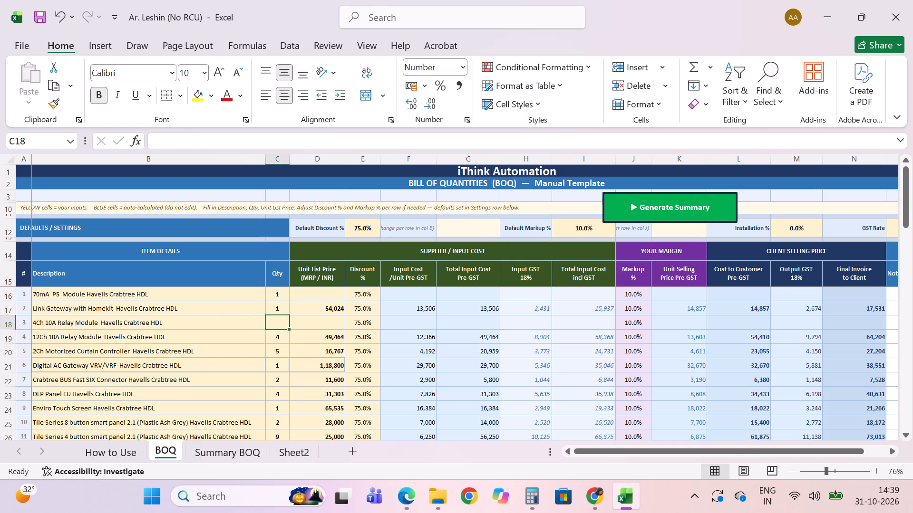
key(1)
key(Return)
Clear the description, quantity and unit list price of item 4, the 12Ch 10A Relay Module.
drag(244, 334, 326, 336)
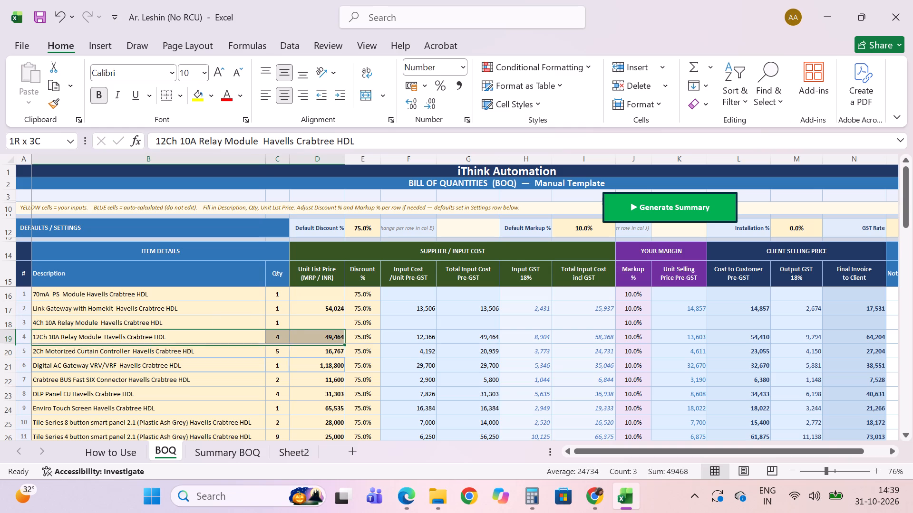
drag(326, 336, 326, 337)
key(Delete)
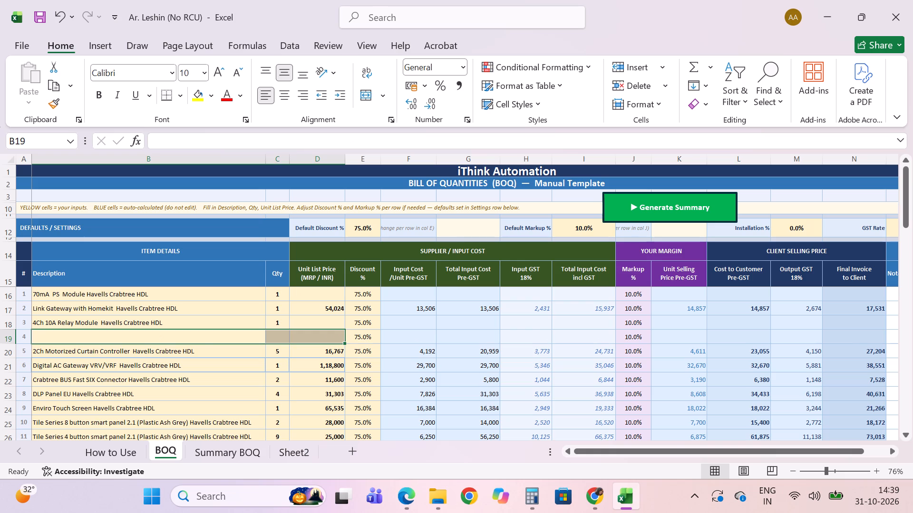
Set the quantity of the 2Ch Motorized Curtain Controller to 1.
click(205, 345)
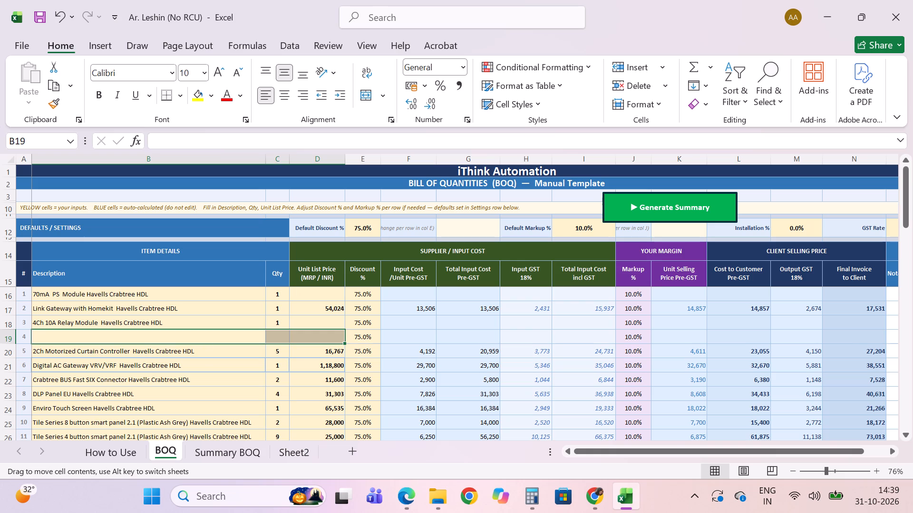
click(278, 349)
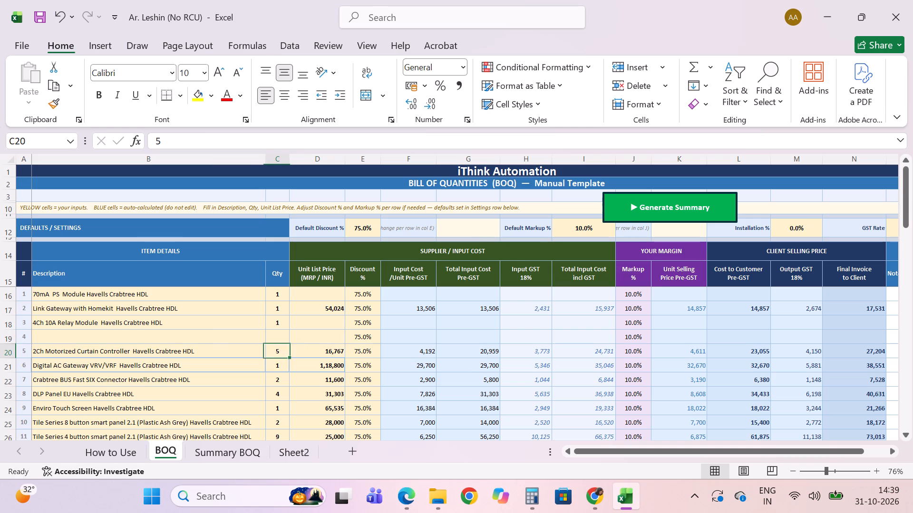
key(1)
key(Return)
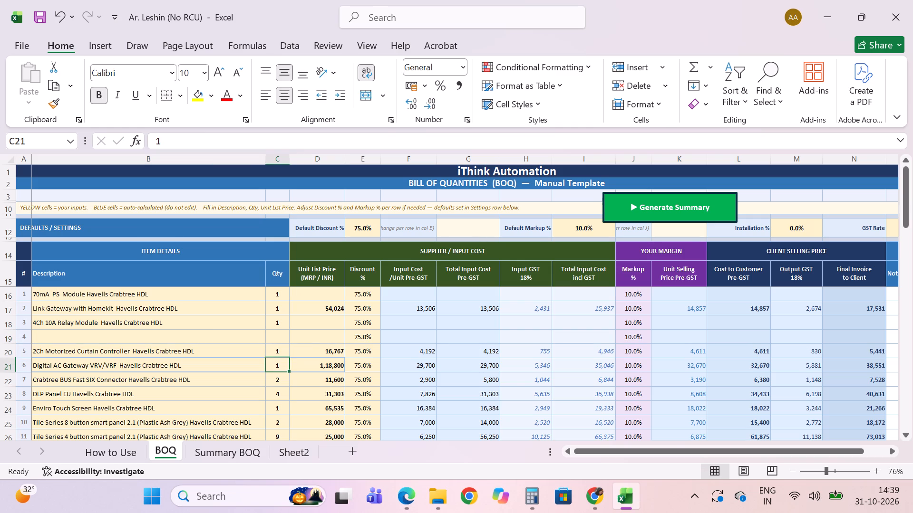
Enter "4Ch Leading Edge Dimmer Havells Crabtree HDL" as item 4's description with quantity 1.
click(192, 336)
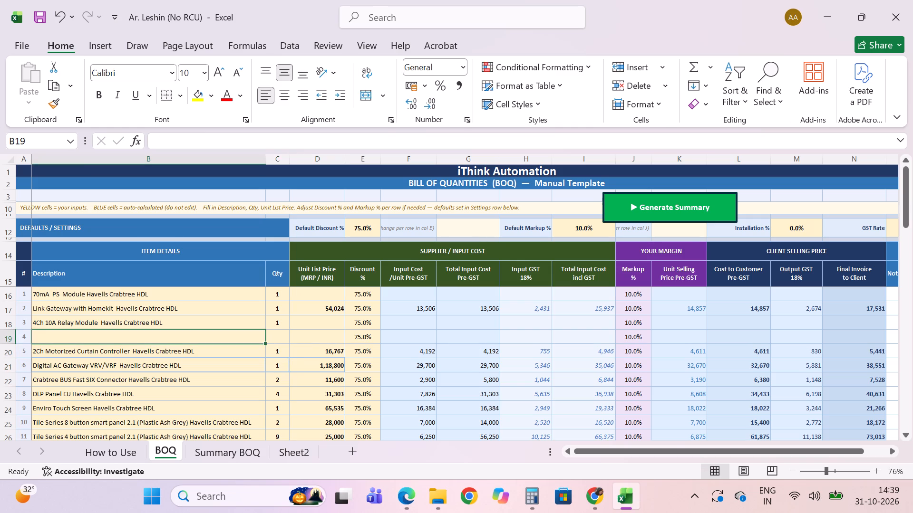
text(4 C)
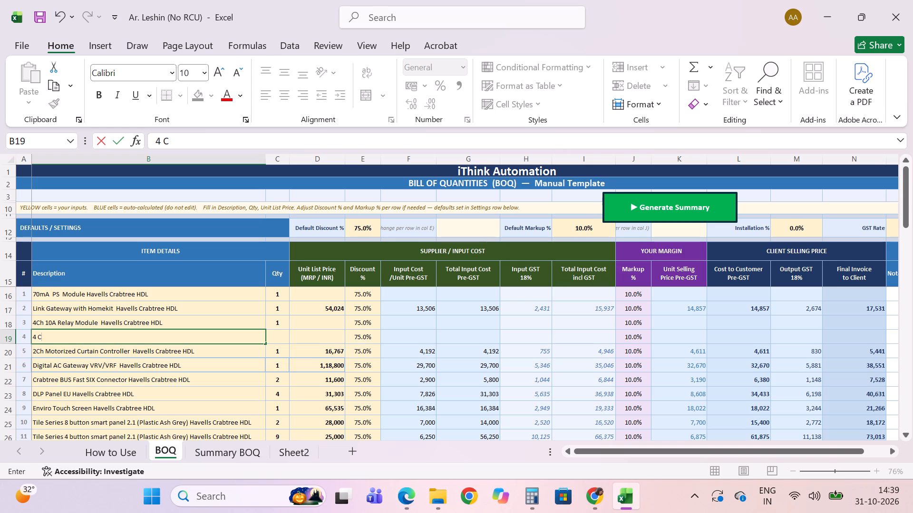
text(h)
key(space)
key(l)
key(e)
text(ading)
key(space)
key(e)
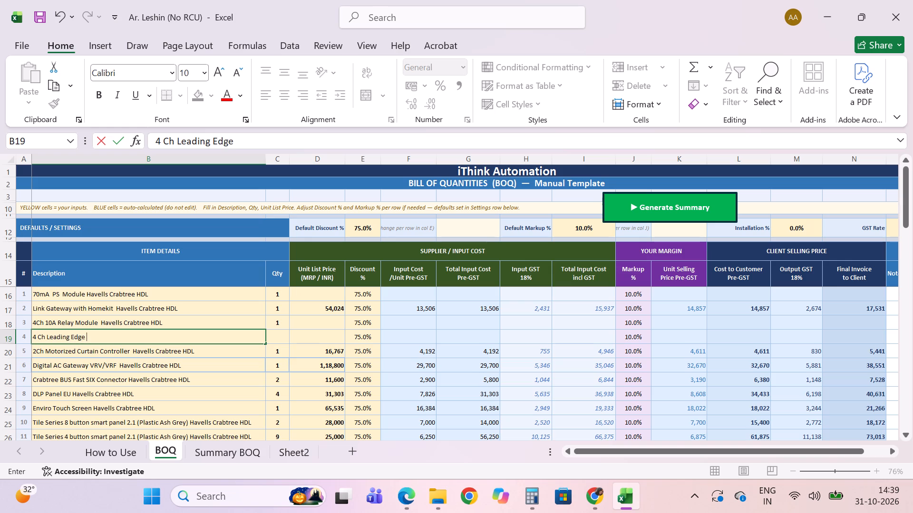
key(d)
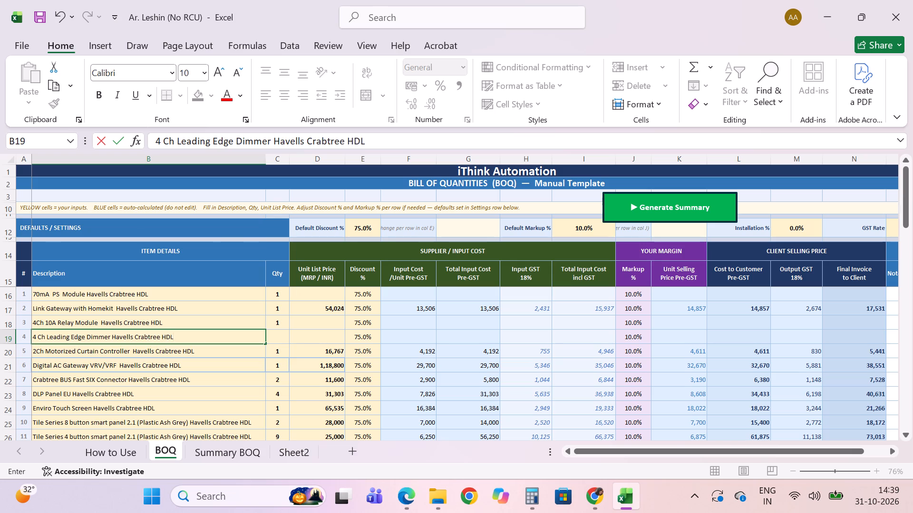
click(39, 334)
key(BackSpace)
key(Return)
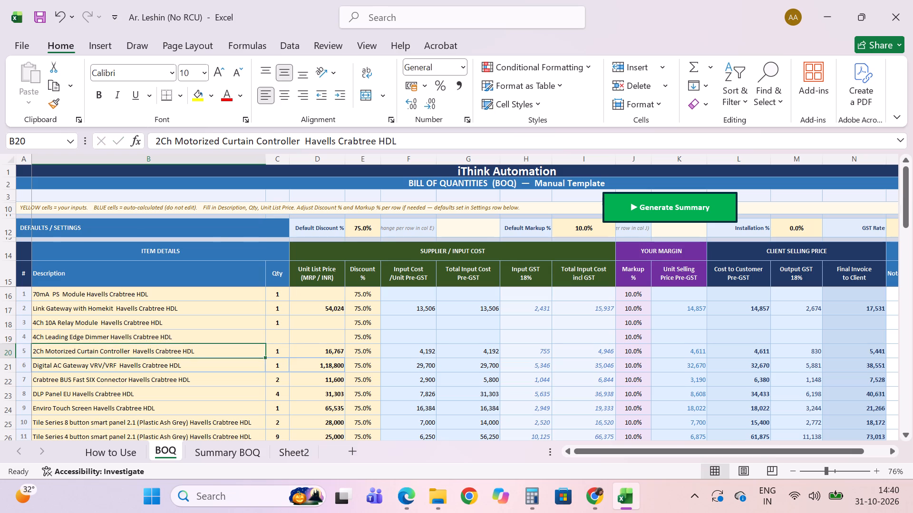
click(273, 338)
key(1)
key(Return)
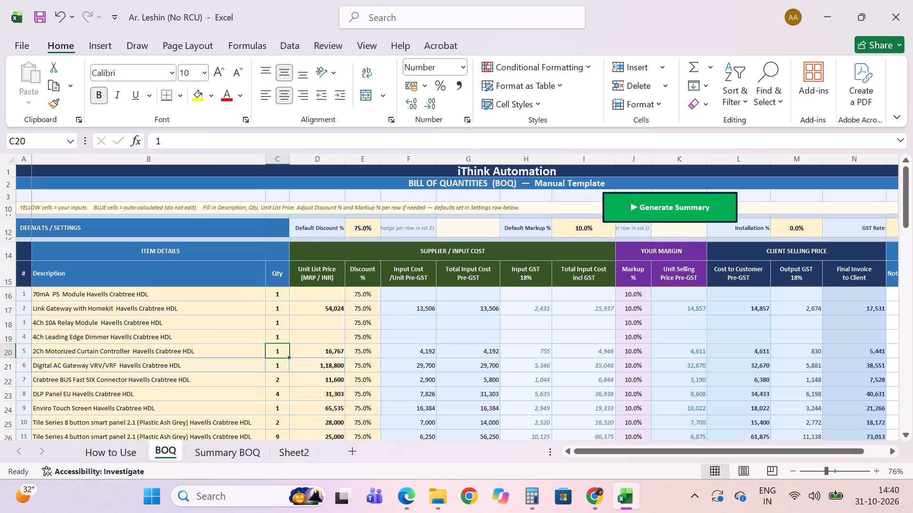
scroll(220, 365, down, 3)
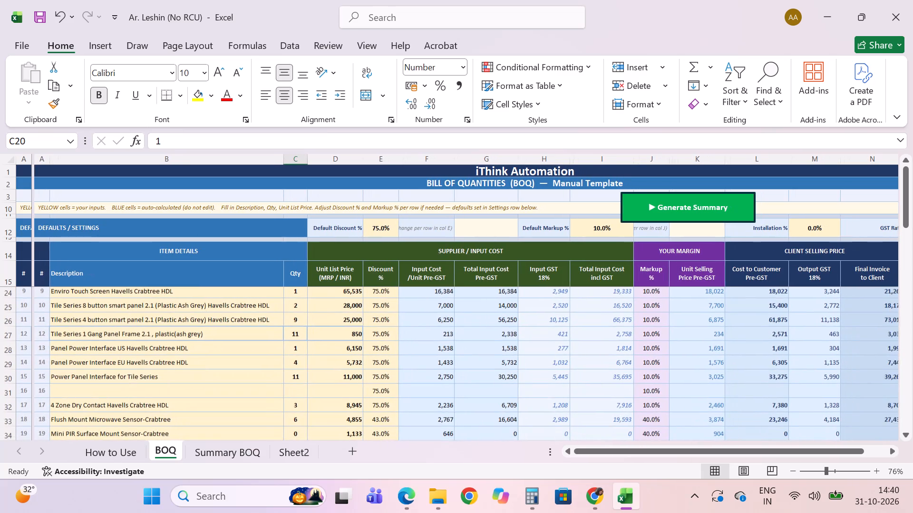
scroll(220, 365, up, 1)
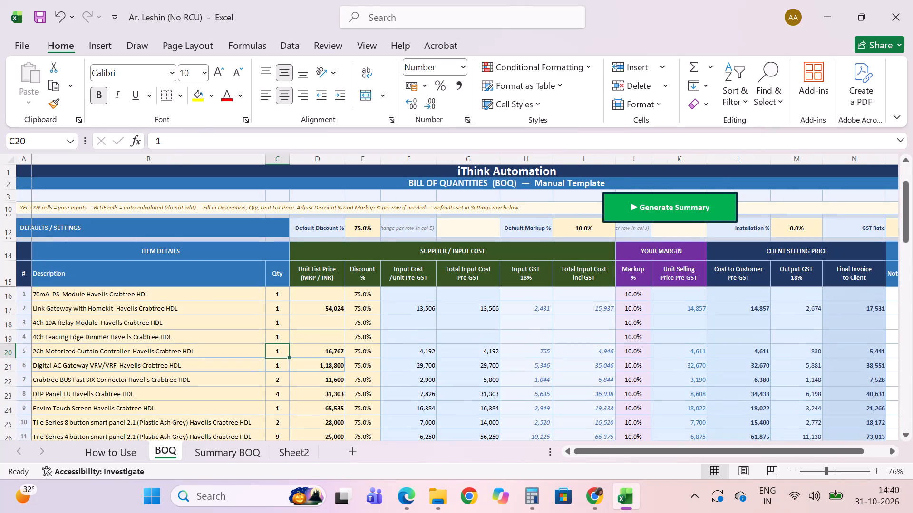
Replace item 6, the Digital AC Gateway, with "4 Ch IR Enitter Havells Crabtree HDL" and clear its unit list price.
click(169, 363)
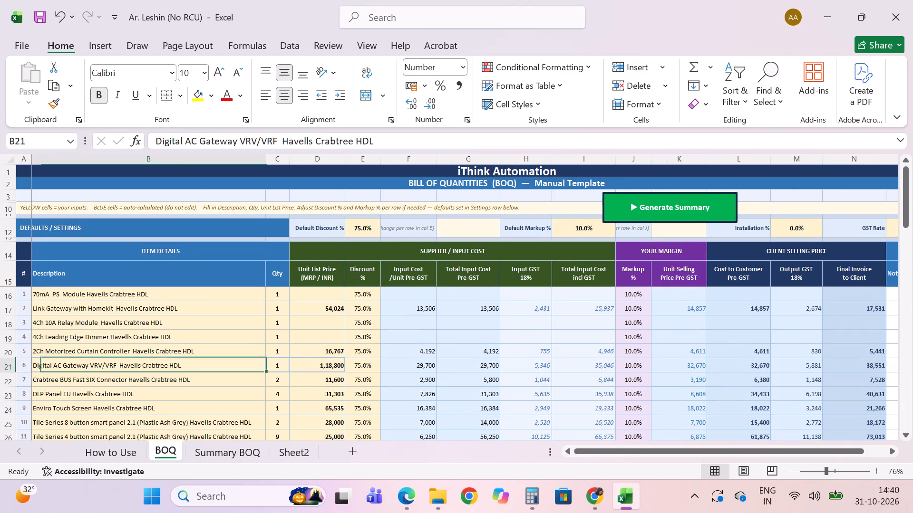
text(4 C)
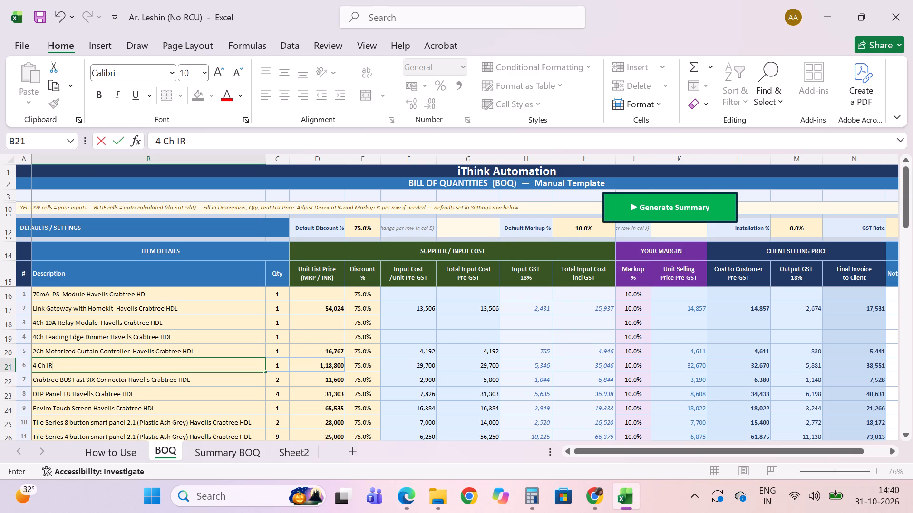
text(nitter)
key(space)
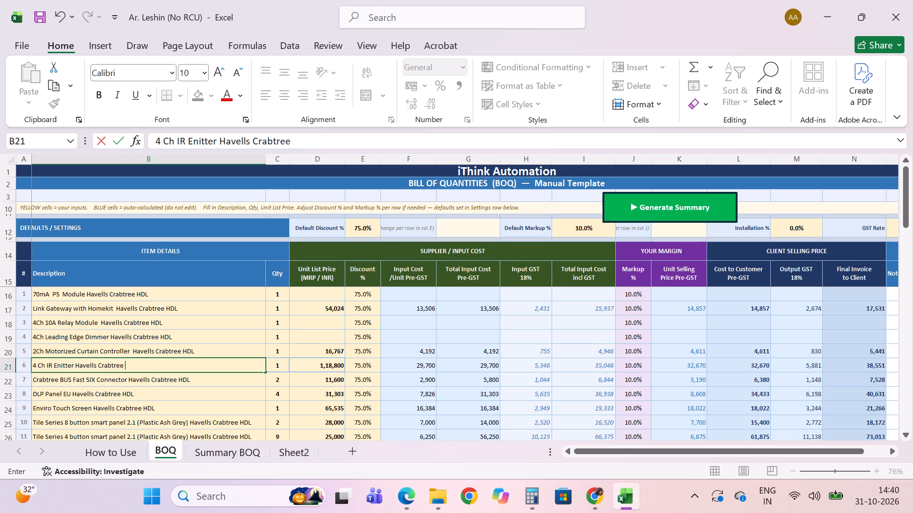
text(HDL)
click(308, 372)
key(Delete)
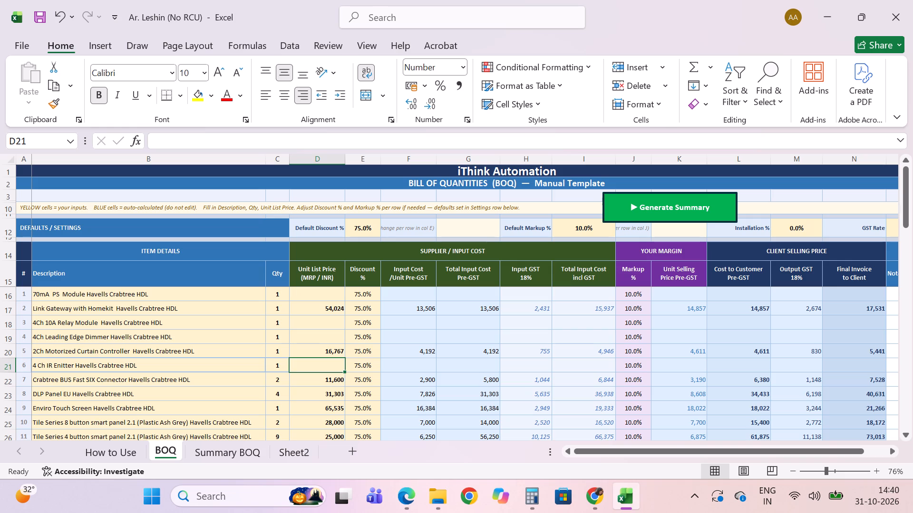
Copy the DLP Panel EU description, quantity and list price from item 8 over item 7, then set item 7's quantity to 1.
click(133, 397)
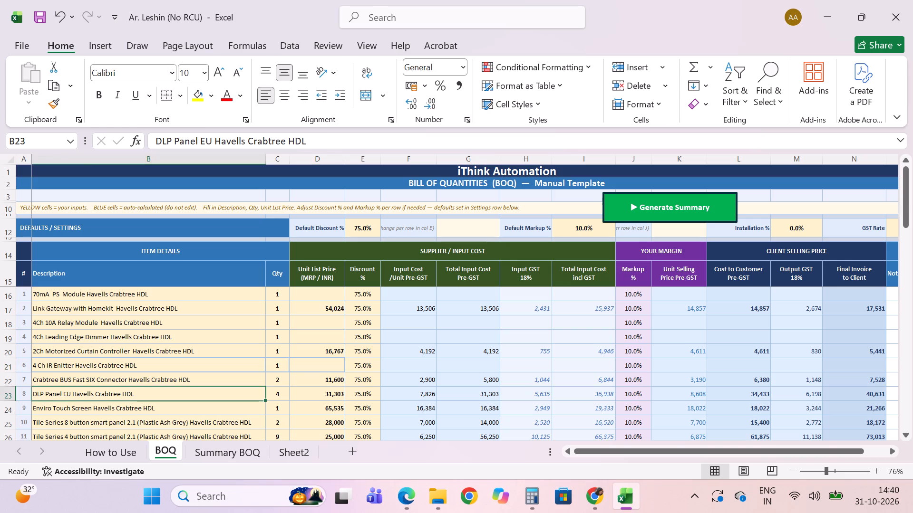
drag(247, 391, 272, 390)
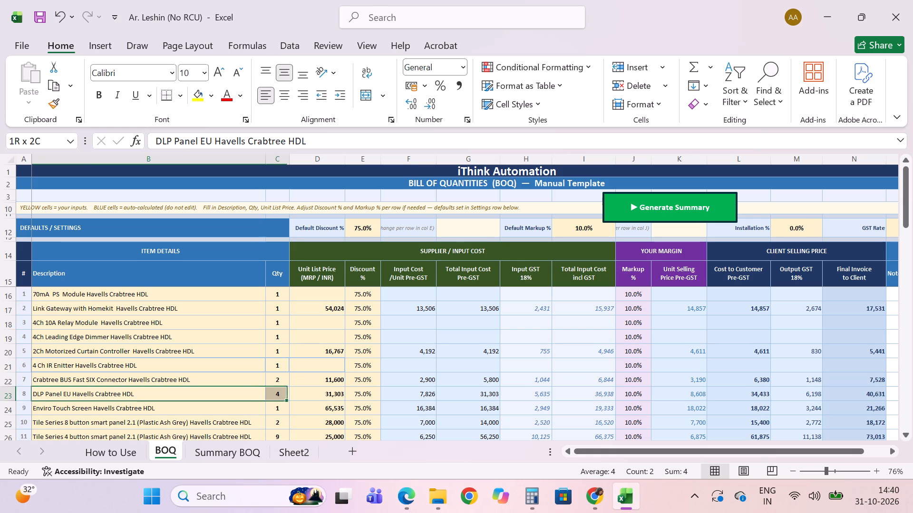
drag(272, 390, 315, 390)
key(ctrl+c)
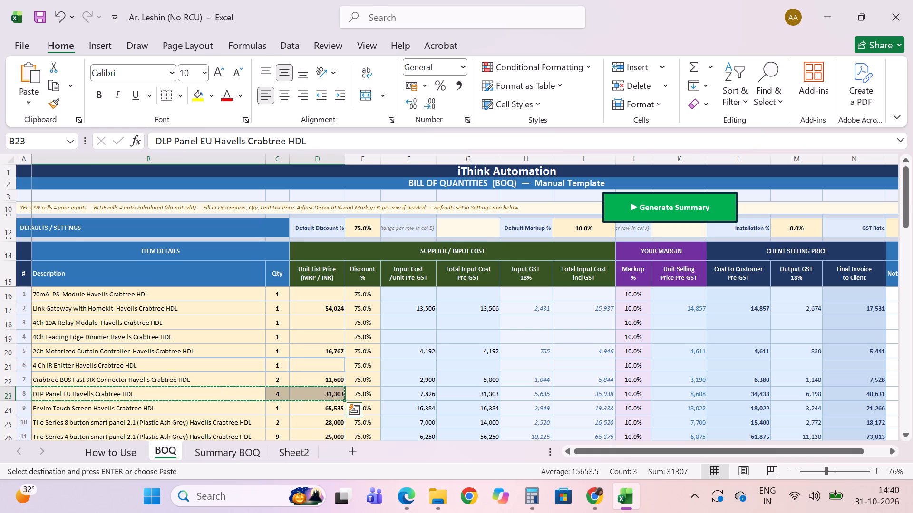
click(230, 380)
key(ctrl+v)
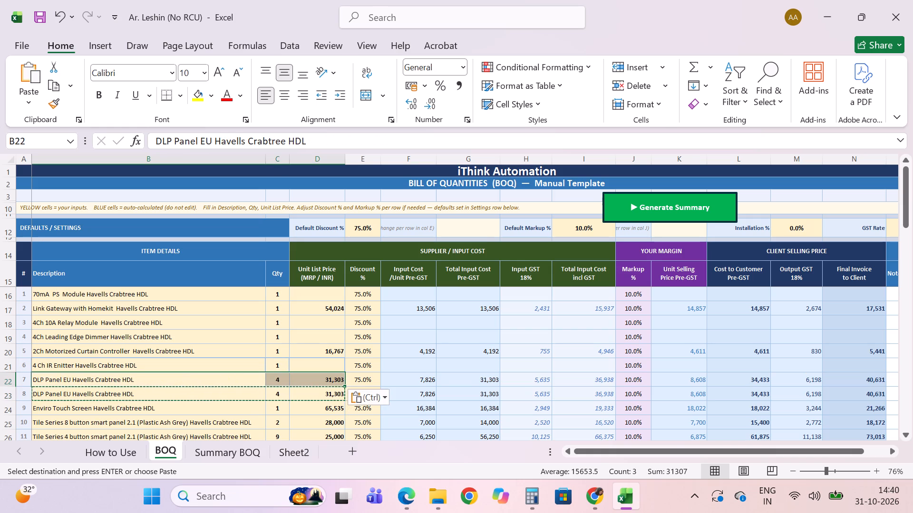
click(278, 377)
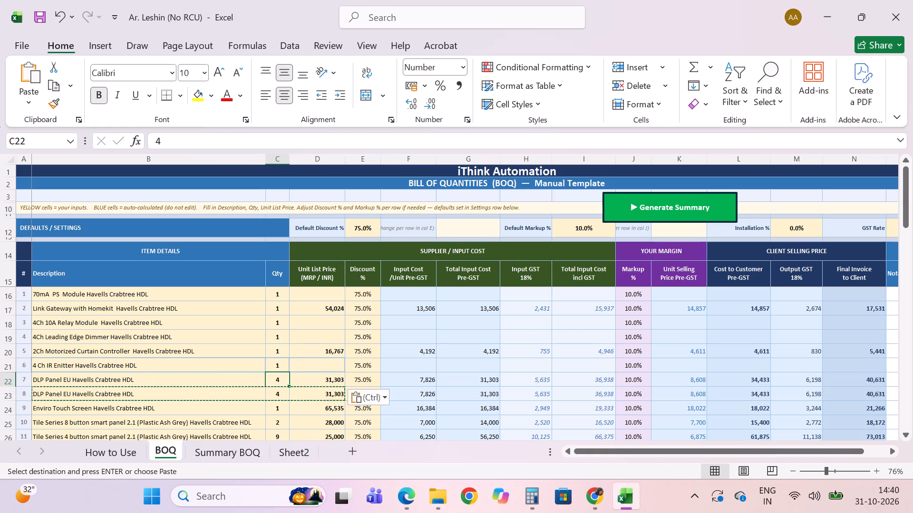
key(1)
key(Return)
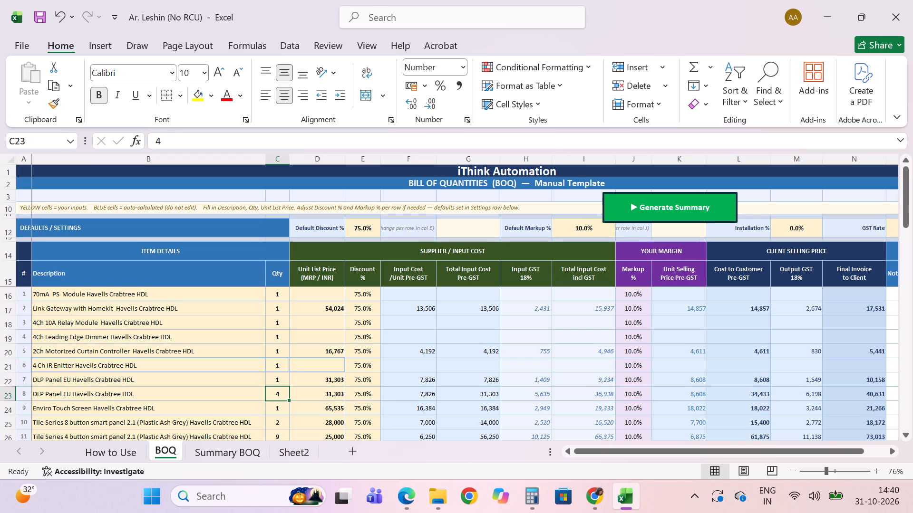
Clear the descriptions, quantities and unit list prices of items 8 through 13.
drag(252, 396, 321, 412)
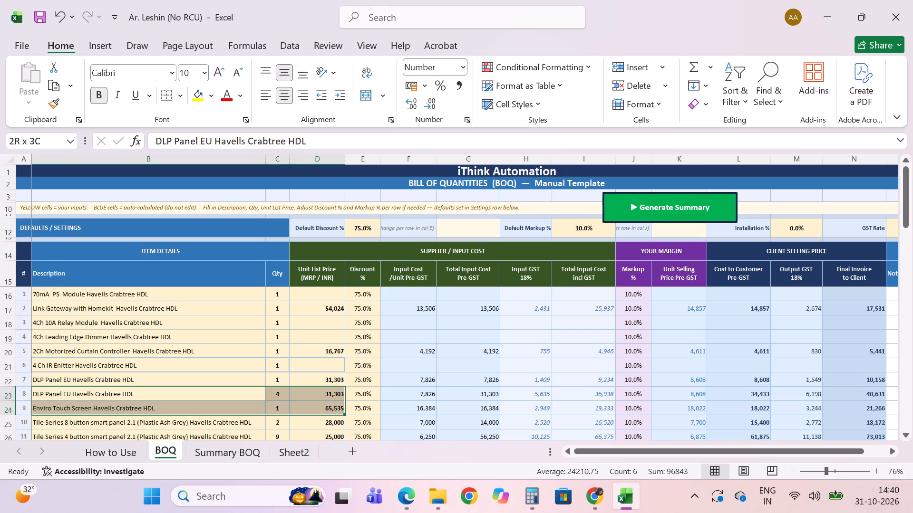
drag(321, 412, 333, 435)
key(Delete)
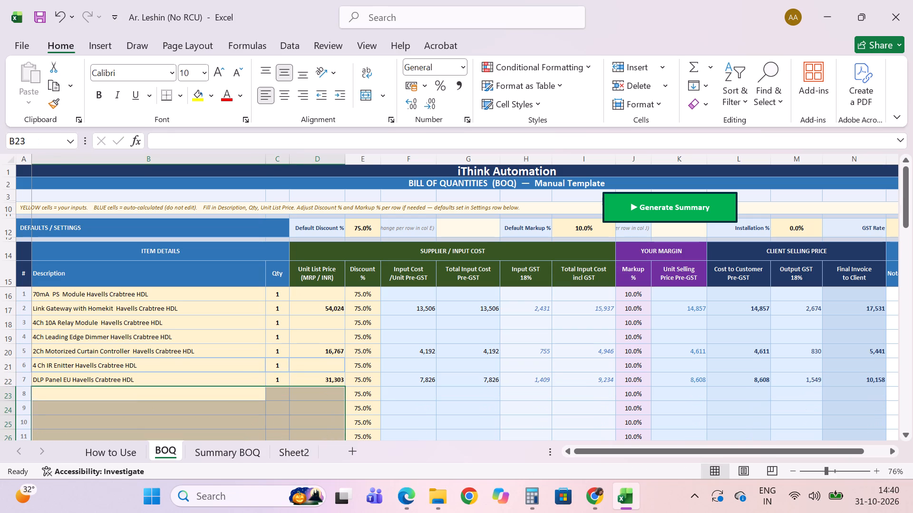
scroll(333, 435, down, 1)
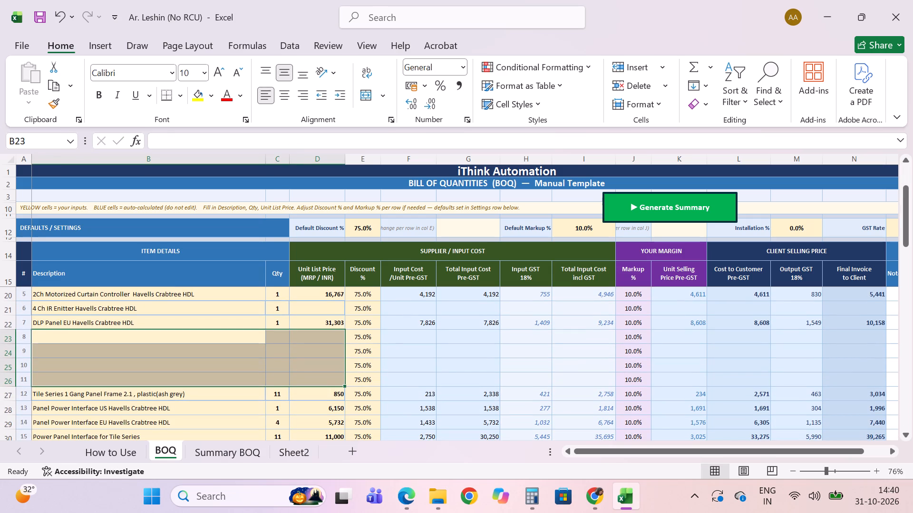
drag(256, 389, 311, 408)
key(Delete)
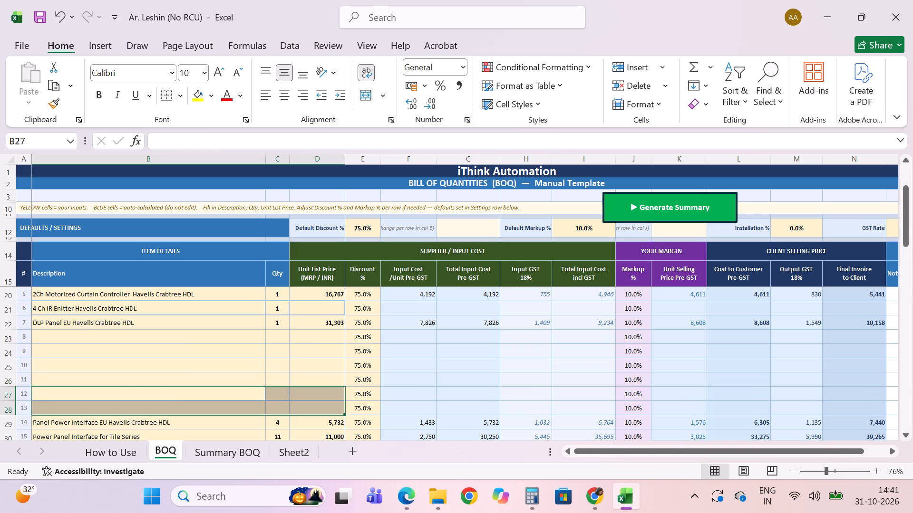
Copy item 14's Panel Power Interface EU description, quantity and list price into item 8, then set item 8's quantity to 1.
drag(230, 426, 311, 422)
key(ctrl+c)
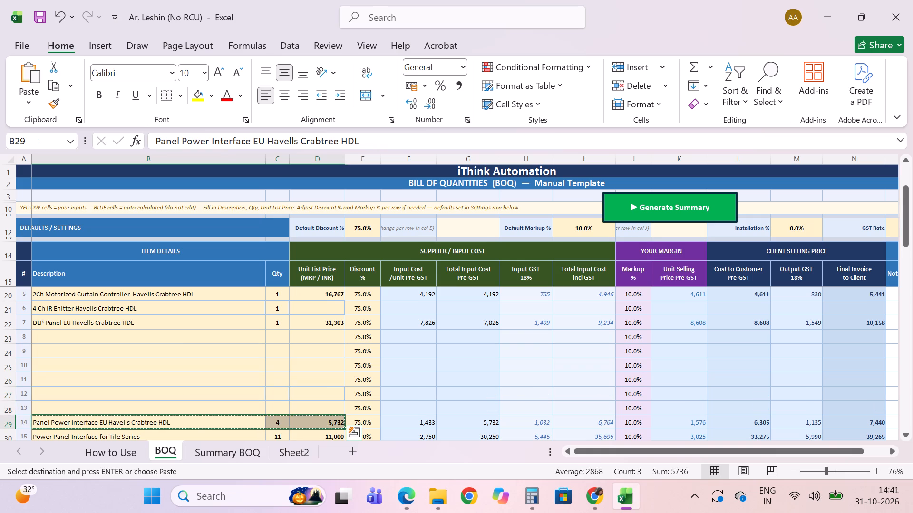
click(177, 333)
key(ctrl+v)
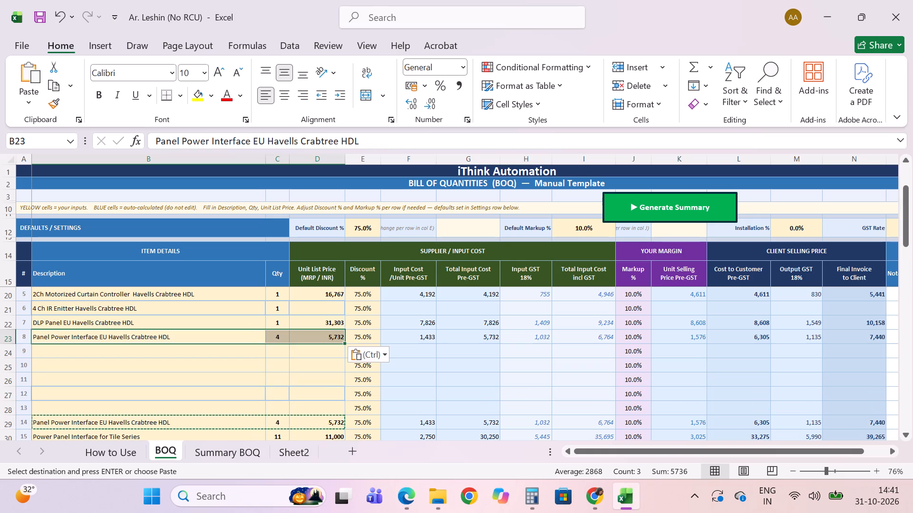
click(285, 334)
key(1)
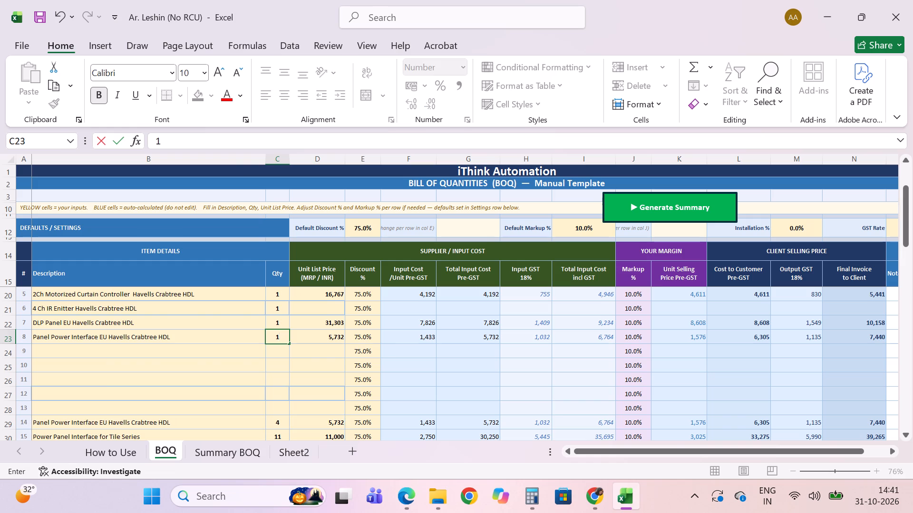
key(Return)
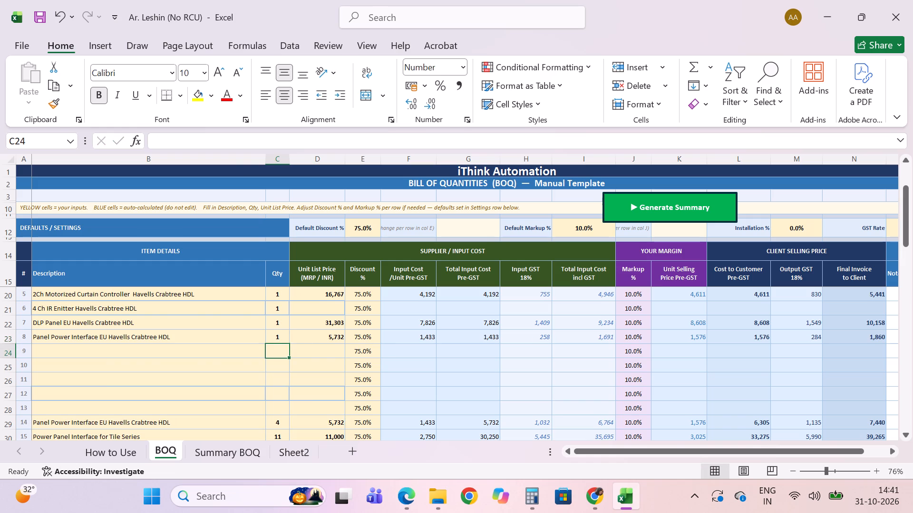
Clear the descriptions, quantities and unit list prices of items 13 through 31.
scroll(185, 327, down, 1)
drag(220, 352, 308, 499)
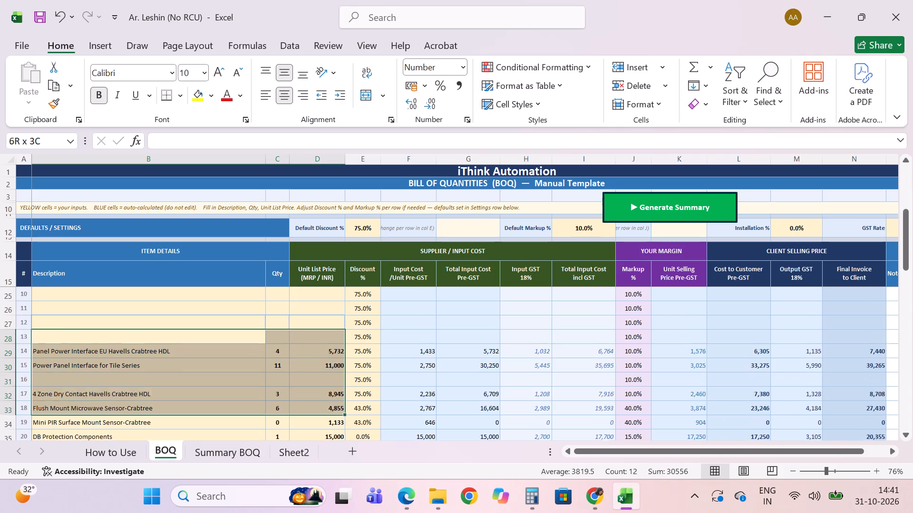
drag(308, 499, 318, 501)
key(Delete)
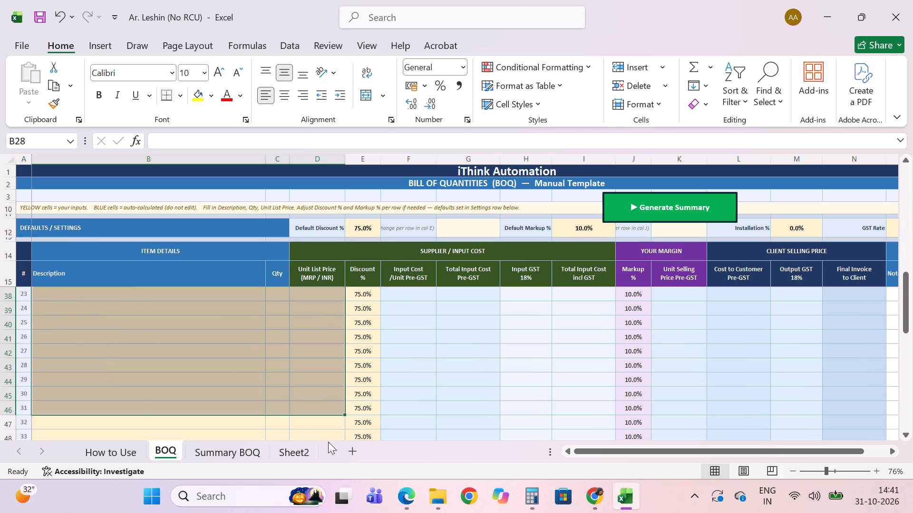
Fill item 8's default discount formula down the Discount % column through item 25, replacing the custom rates.
click(299, 414)
scroll(299, 414, up, 1)
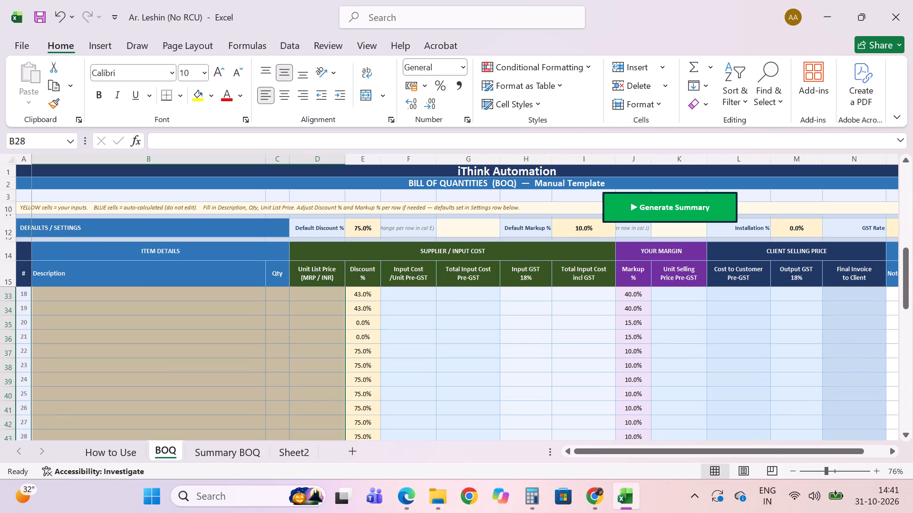
click(299, 414)
scroll(299, 414, up, 2)
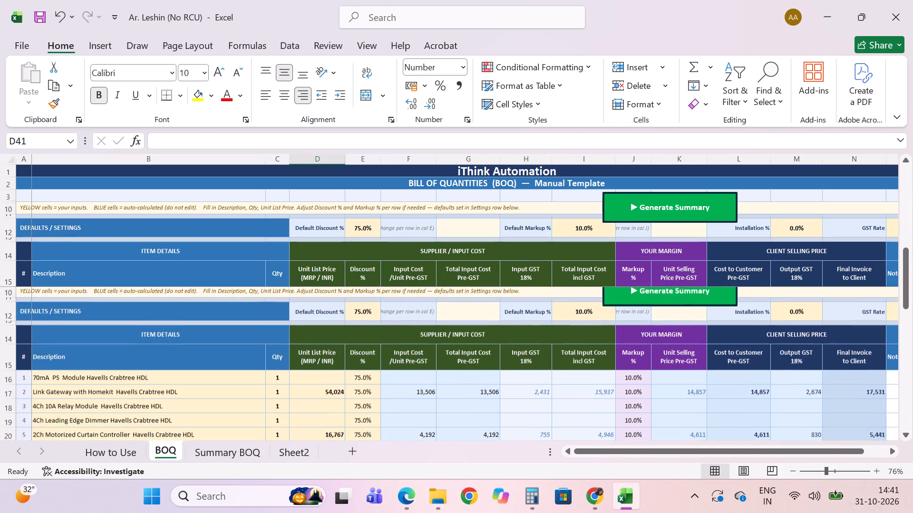
click(367, 393)
drag(378, 401, 384, 512)
Fill item 13's default markup formula down the Markup % column through item 24, replacing the custom rates.
scroll(518, 409, up, 1)
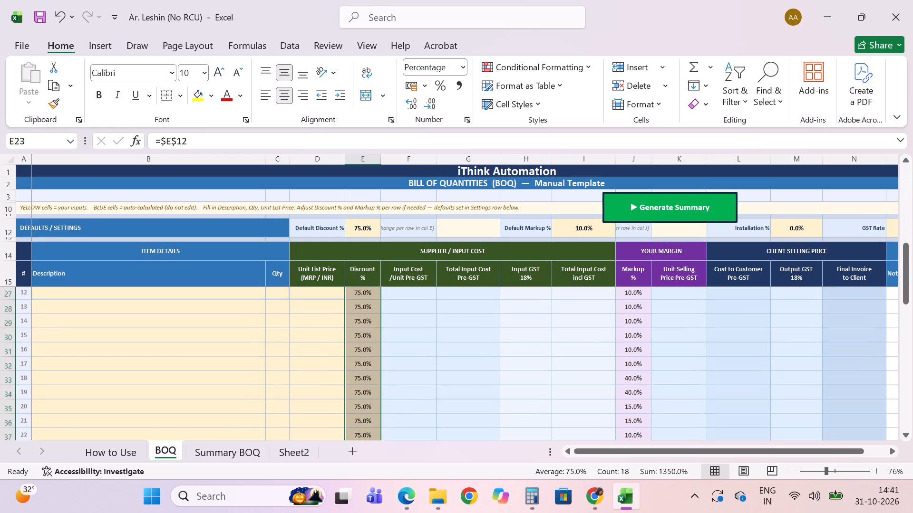
scroll(518, 409, up, 1)
click(629, 312)
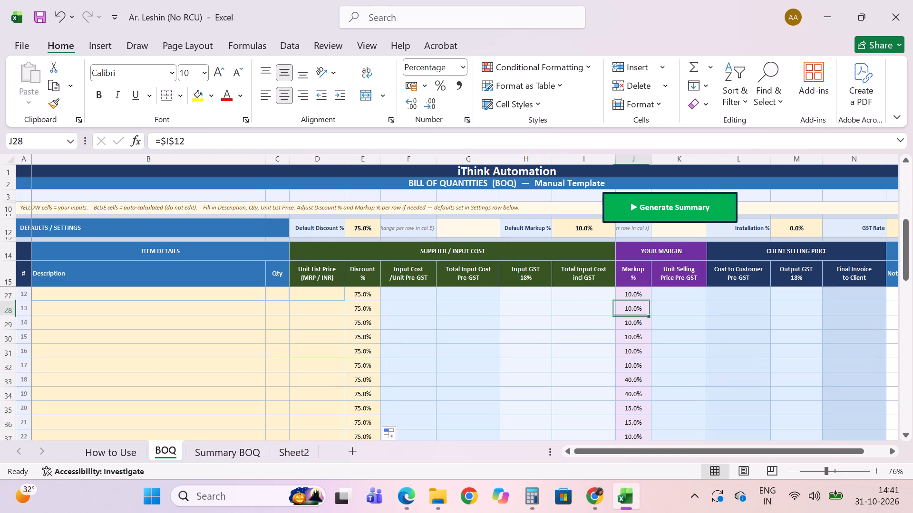
drag(651, 315, 649, 456)
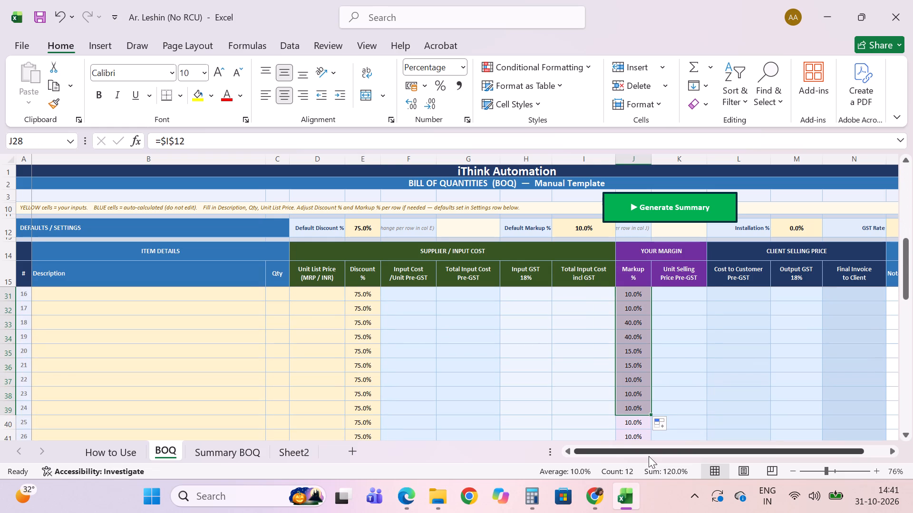
click(485, 398)
scroll(485, 398, up, 4)
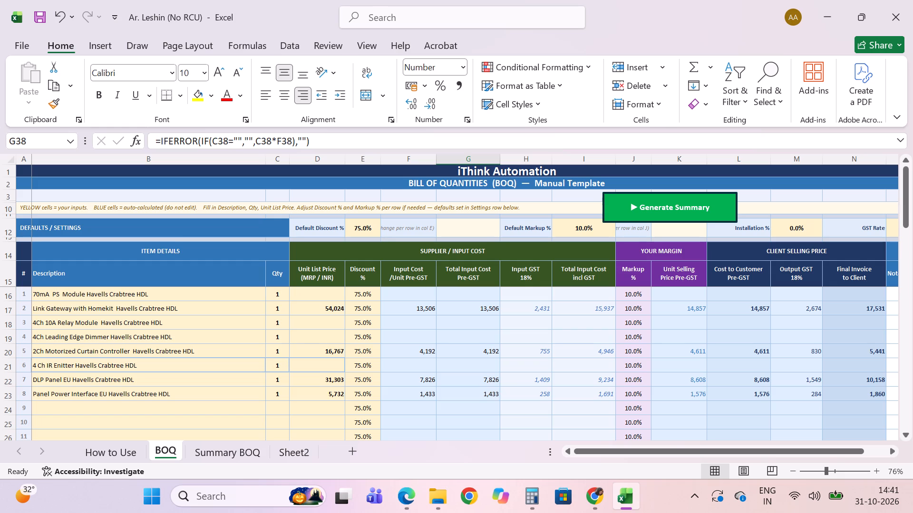
Switch to Google Drive, search for "Price", and open Havells_Wired_Automation_Price_List_Aug2026 V.1 PDF.pdf from folder 260903 under PRICE LIST.
click(597, 507)
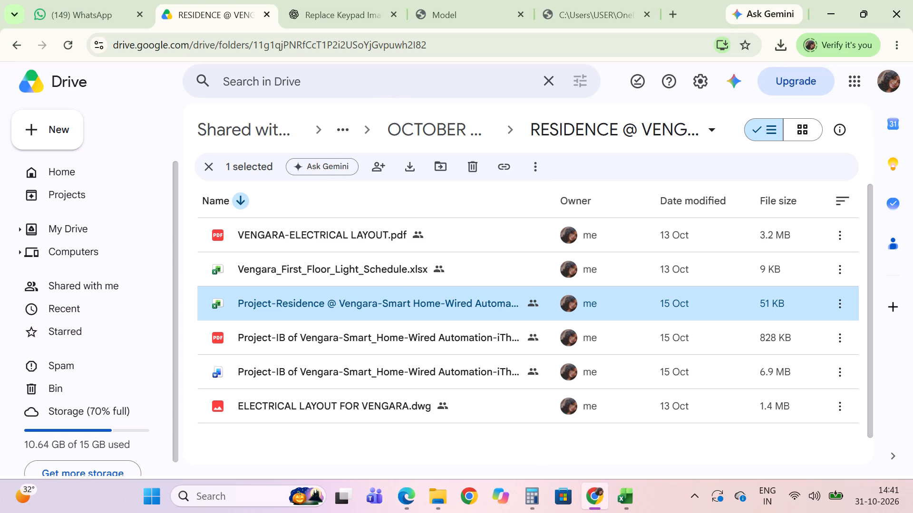
click(395, 84)
key(p)
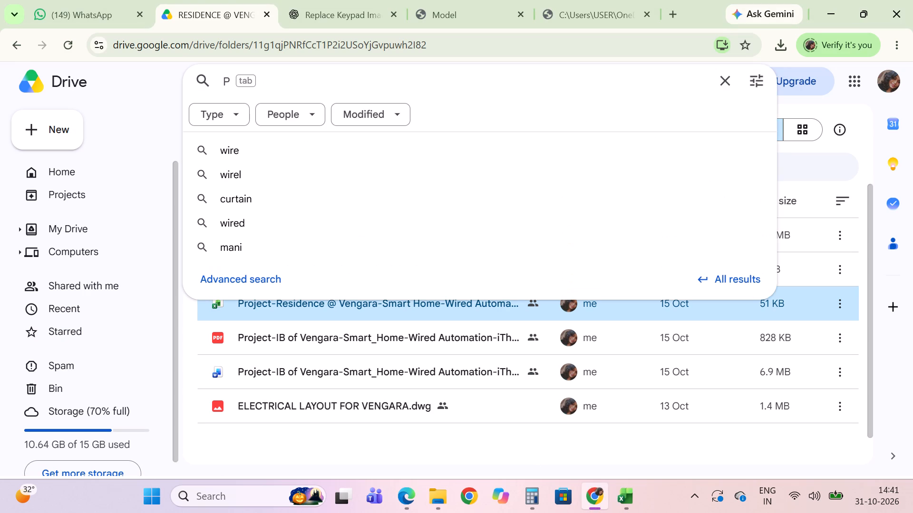
text(rice)
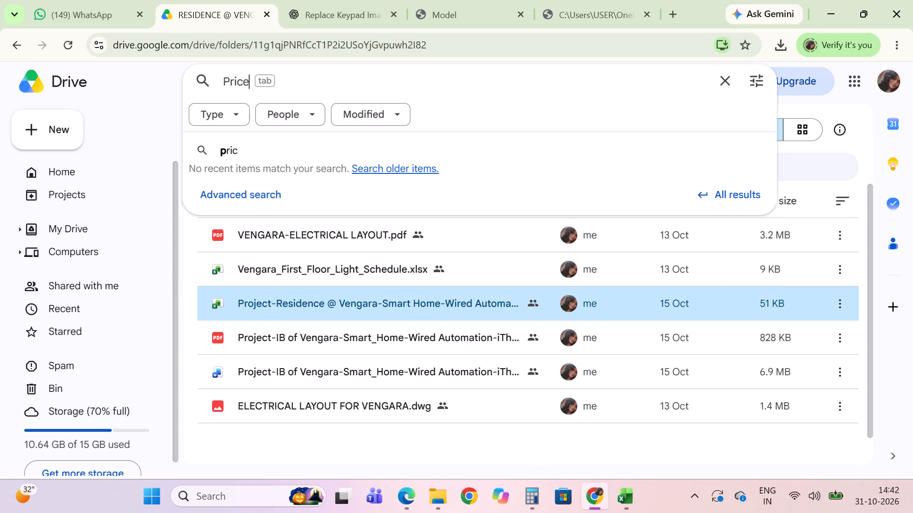
double_click(369, 141)
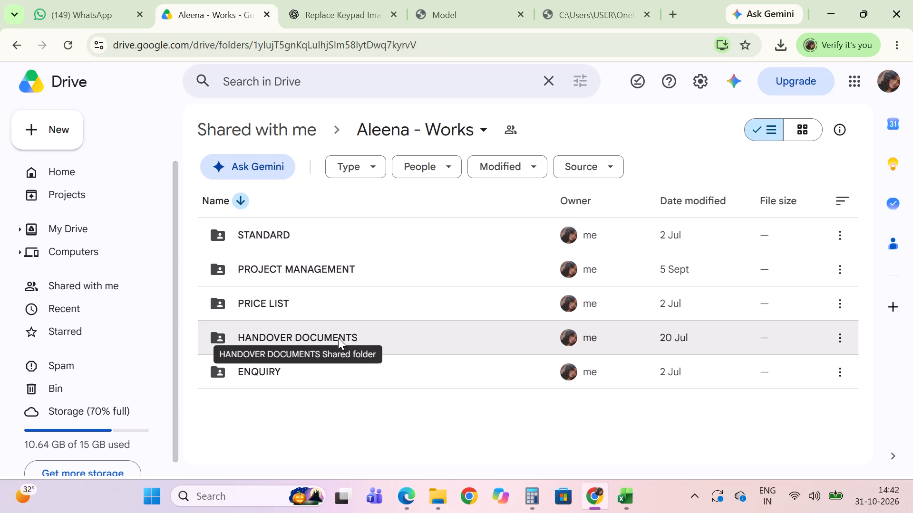
double_click(361, 296)
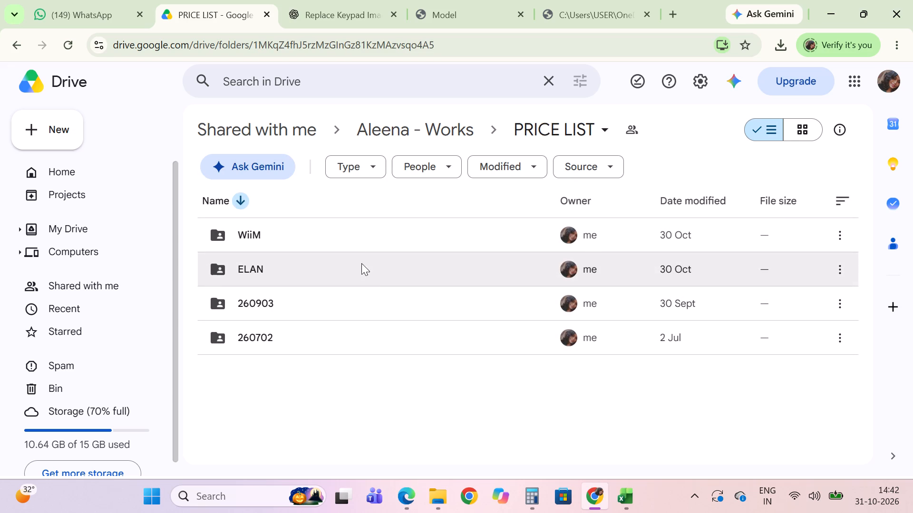
double_click(381, 300)
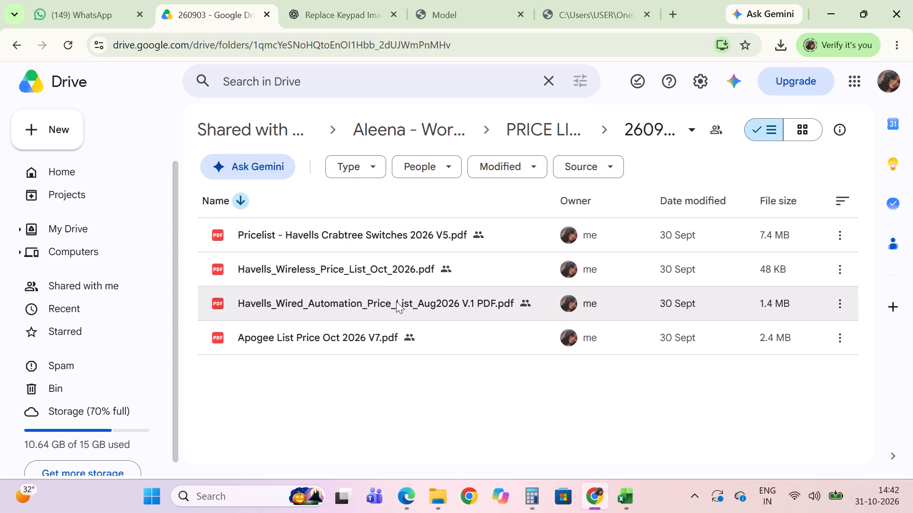
double_click(396, 301)
Find the 4CH 3A leading edge dimming actuator in the wired price list and enter 47228 as item 4's unit list price in the Excel BOQ.
scroll(396, 301, down, 2)
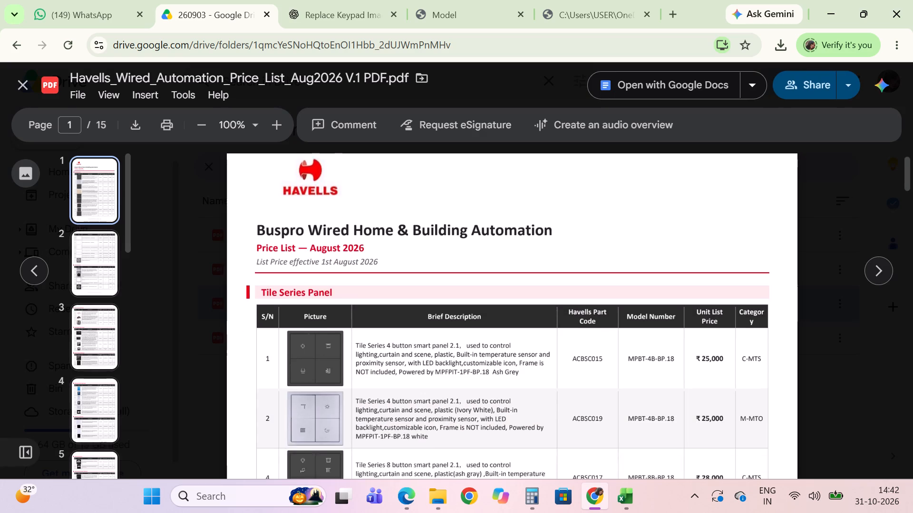
scroll(396, 301, down, 6)
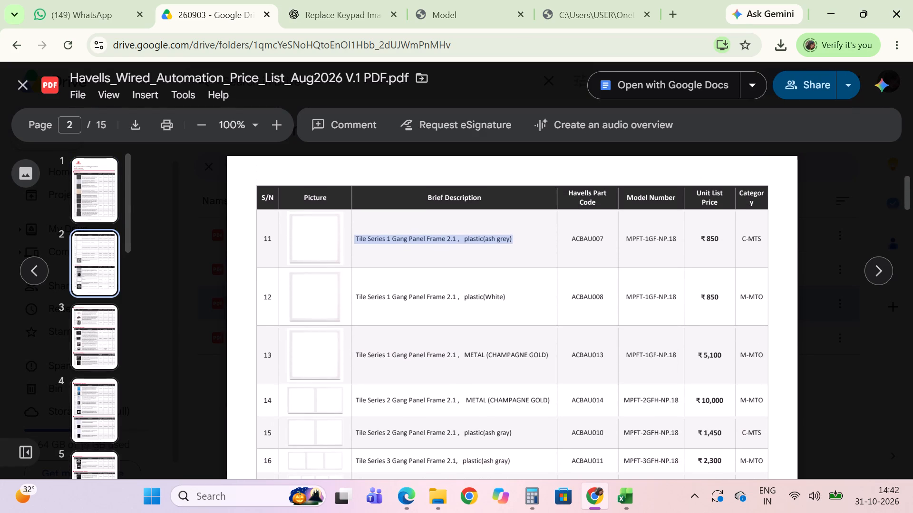
scroll(396, 301, down, 7)
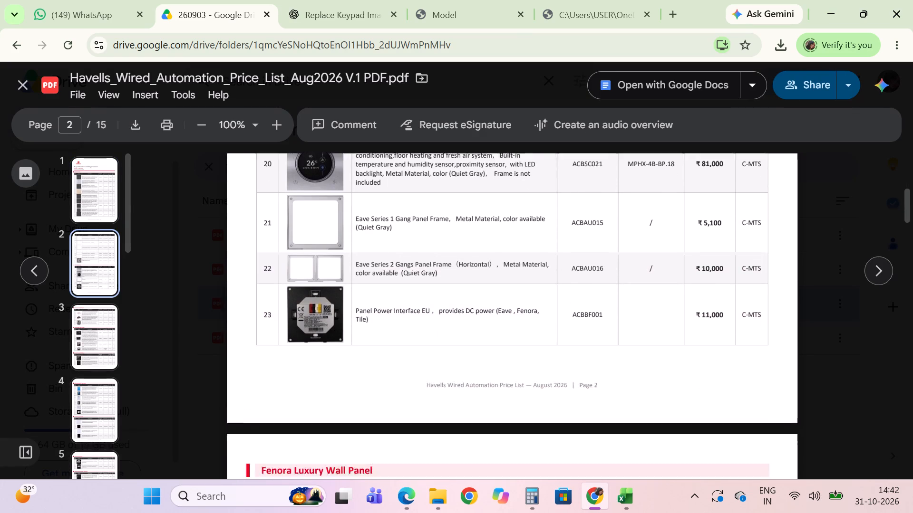
scroll(396, 301, down, 9)
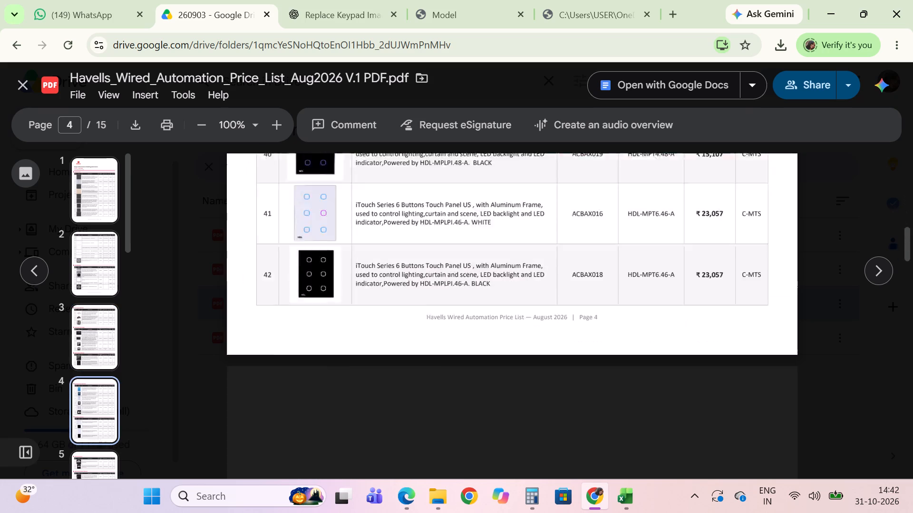
scroll(396, 301, down, 2)
scroll(396, 301, up, 5)
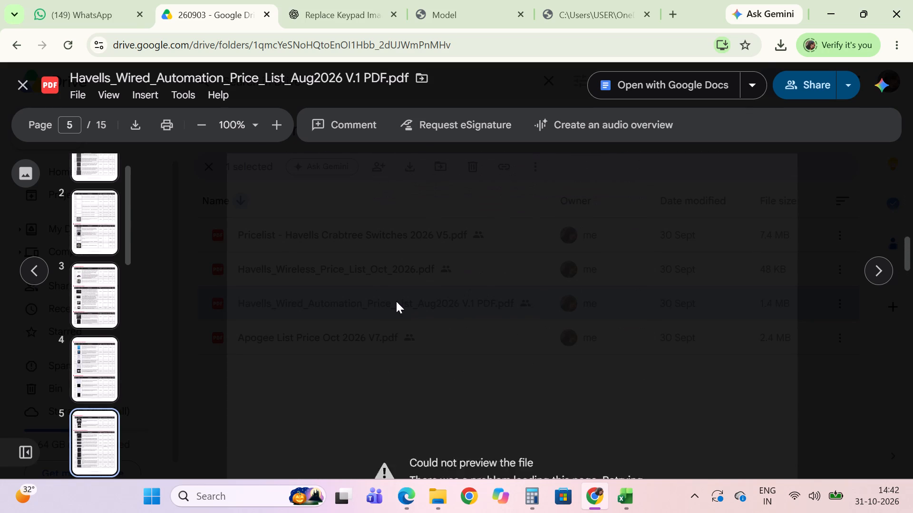
scroll(396, 301, up, 7)
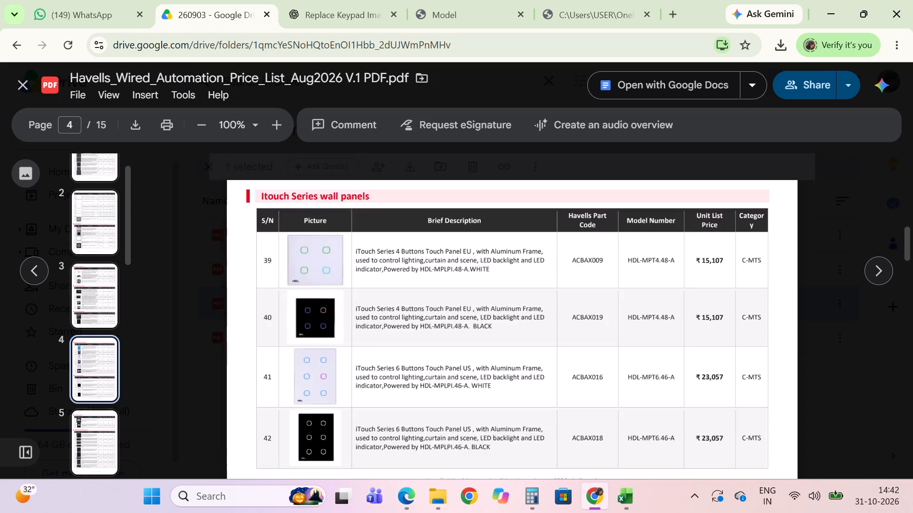
scroll(395, 327, down, 10)
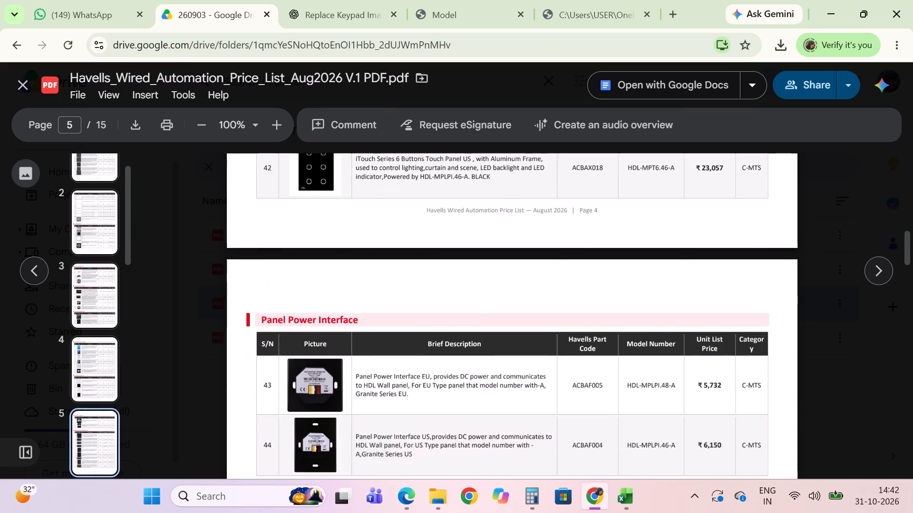
scroll(395, 327, down, 4)
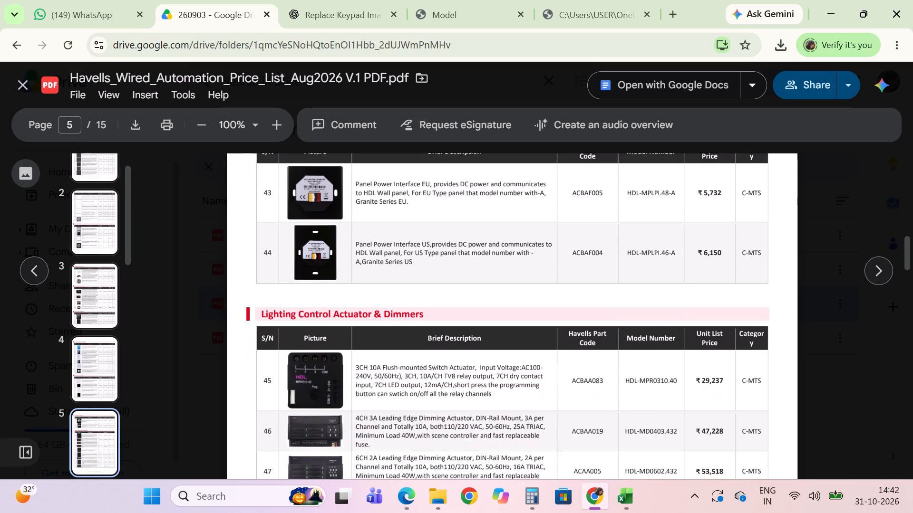
scroll(395, 327, down, 2)
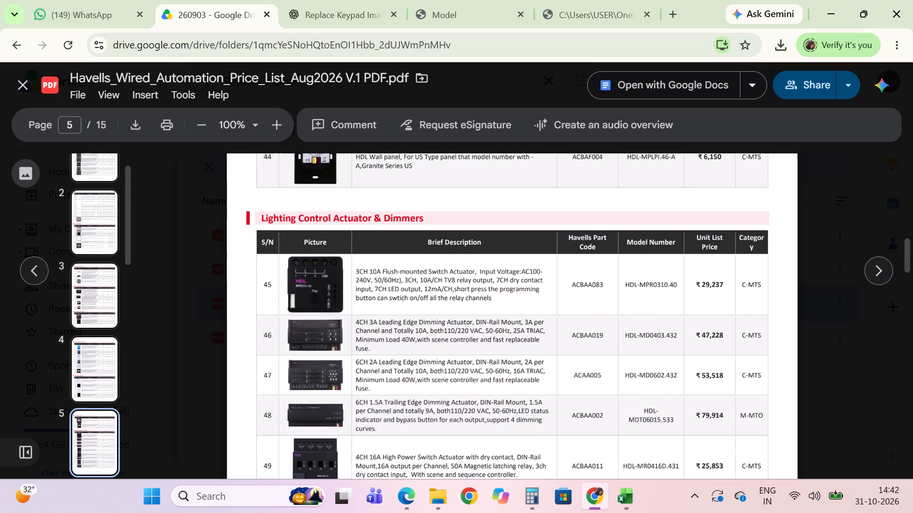
click(623, 495)
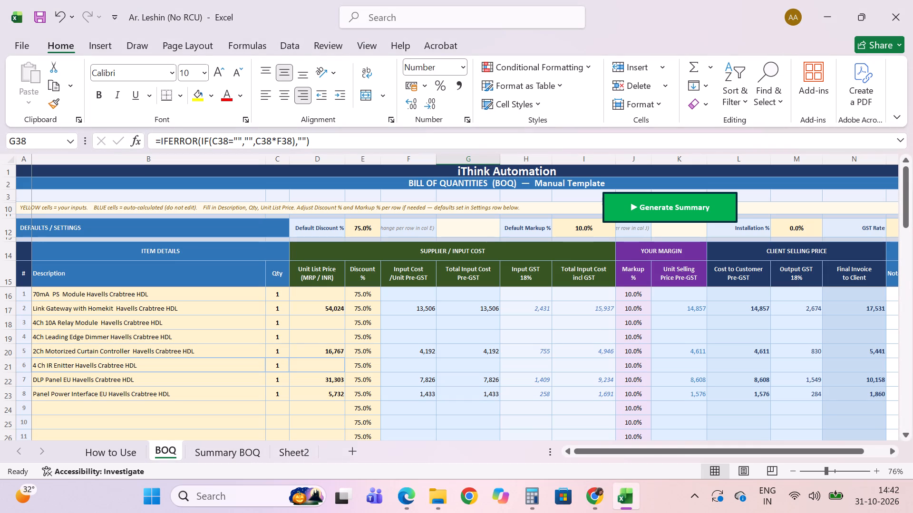
click(335, 332)
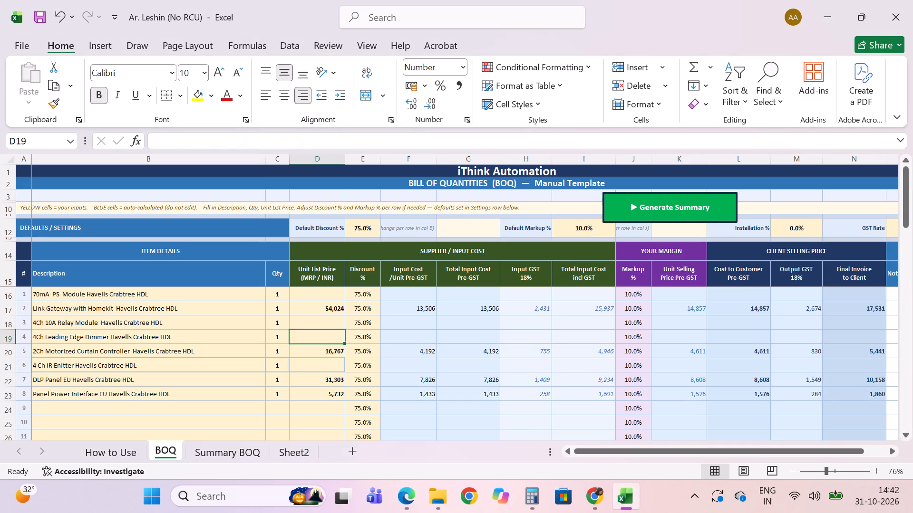
text(47228)
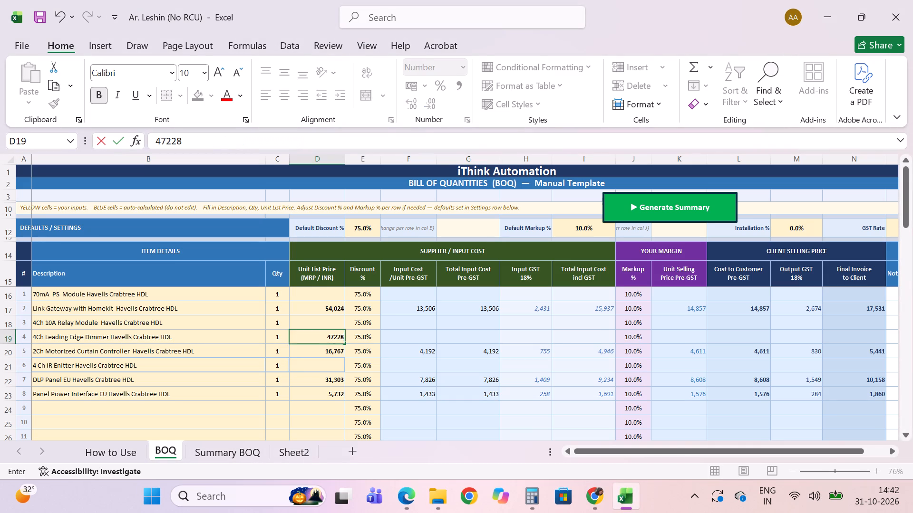
Insert the 3A rating into item 4's description so it reads "4Ch 3A Leading Edge Dimmer Havells Crabtree HDL".
double_click(46, 336)
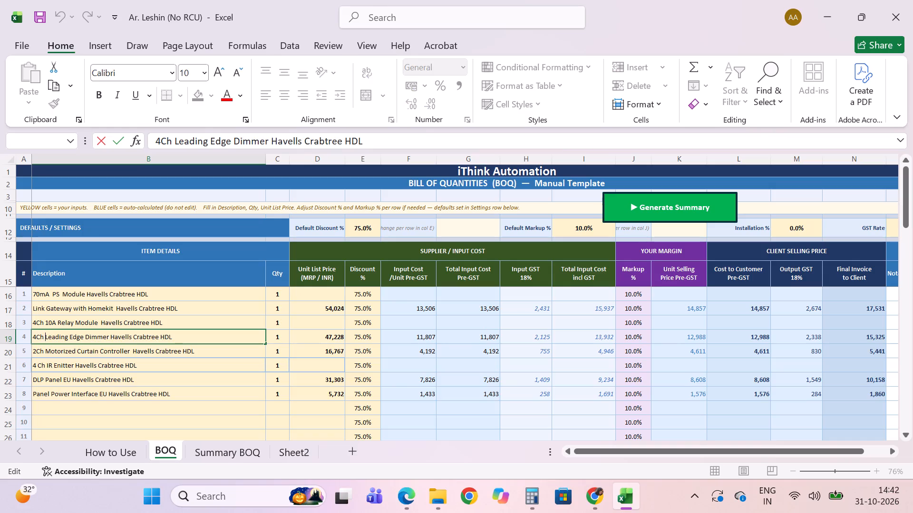
text(A)
key(space)
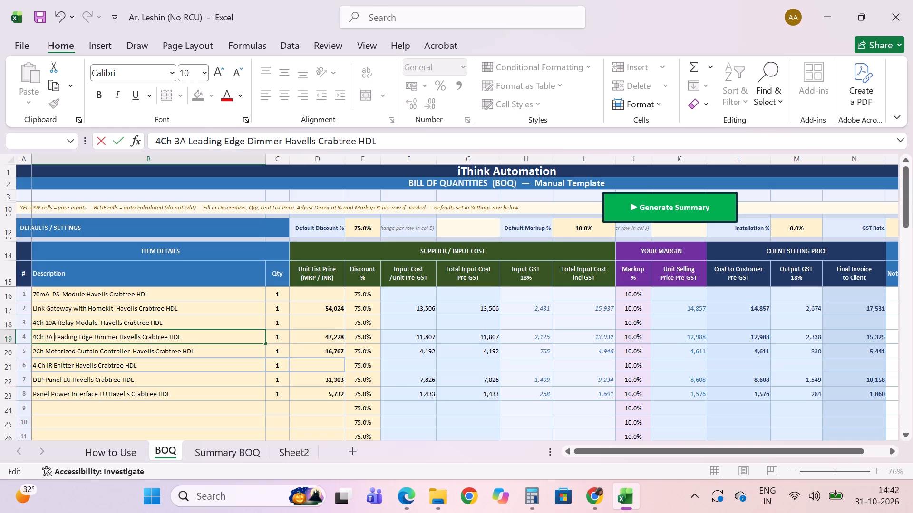
key(Return)
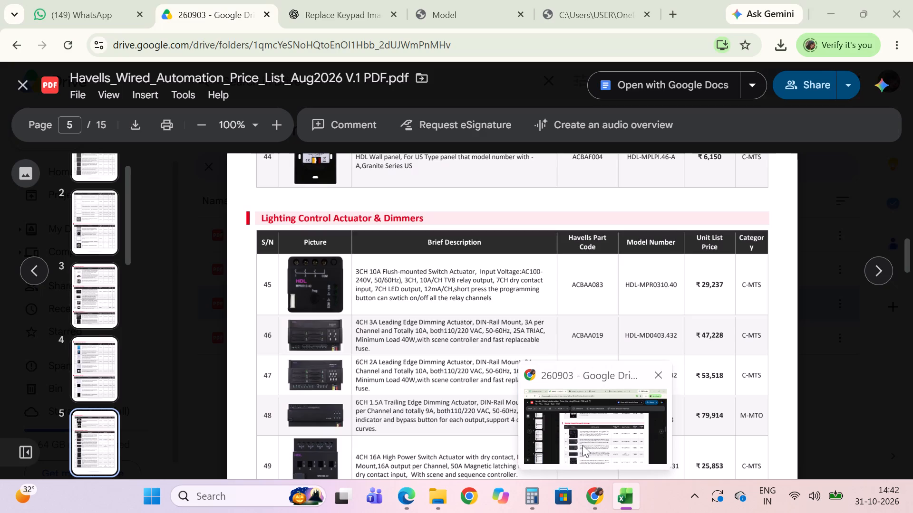
Look up the 4CH 10A switch actuator in the Chrome price list and enter 23617 as item 3's unit list price in the Excel BOQ.
click(583, 445)
scroll(583, 445, down, 1)
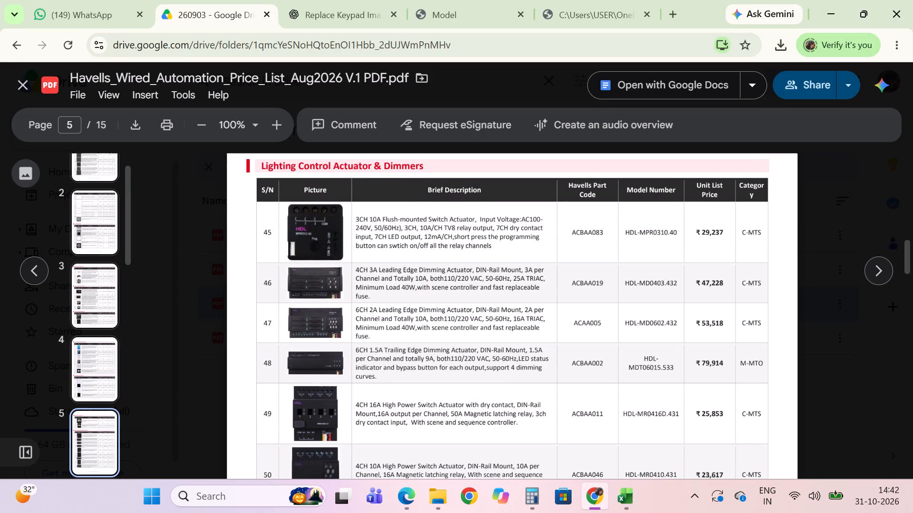
scroll(583, 445, down, 1)
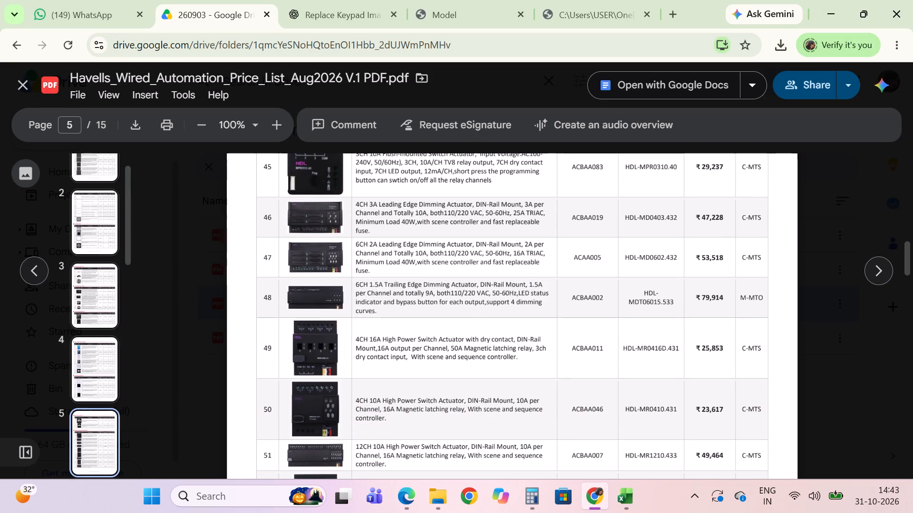
click(629, 504)
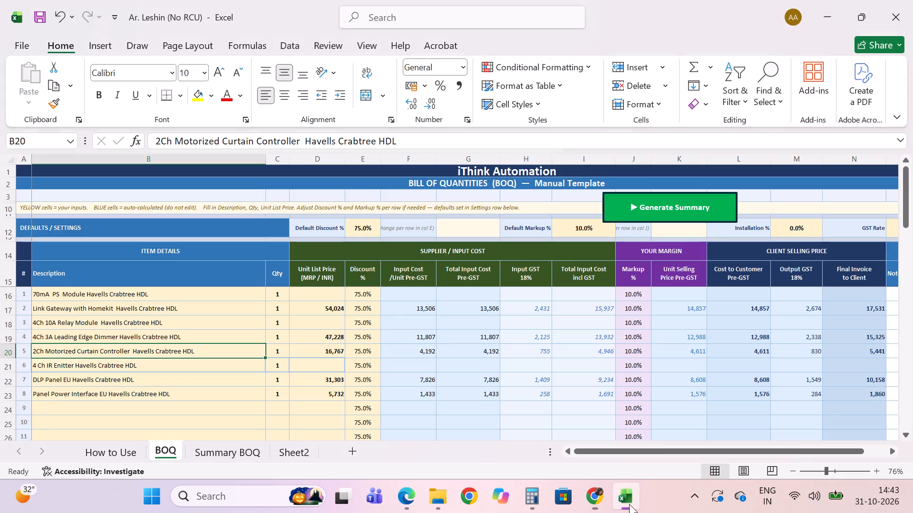
click(334, 320)
text(23617)
key(Return)
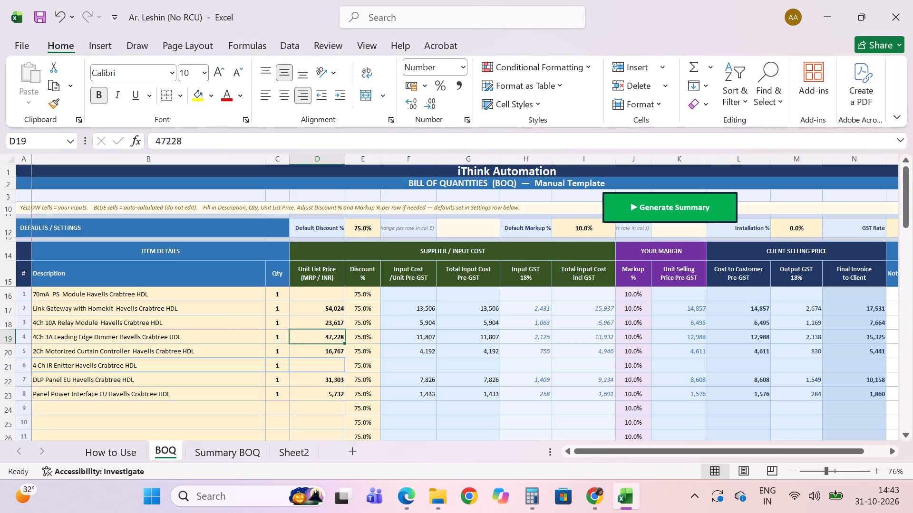
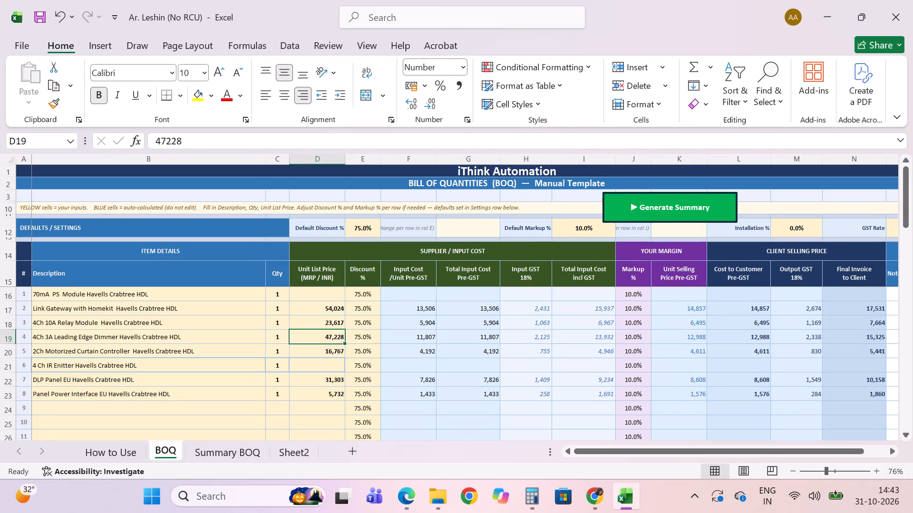
Search the Chrome price list for the 750mA Power Supply Module and enter 15372 as item 1's unit list price in the Excel BOQ.
click(622, 491)
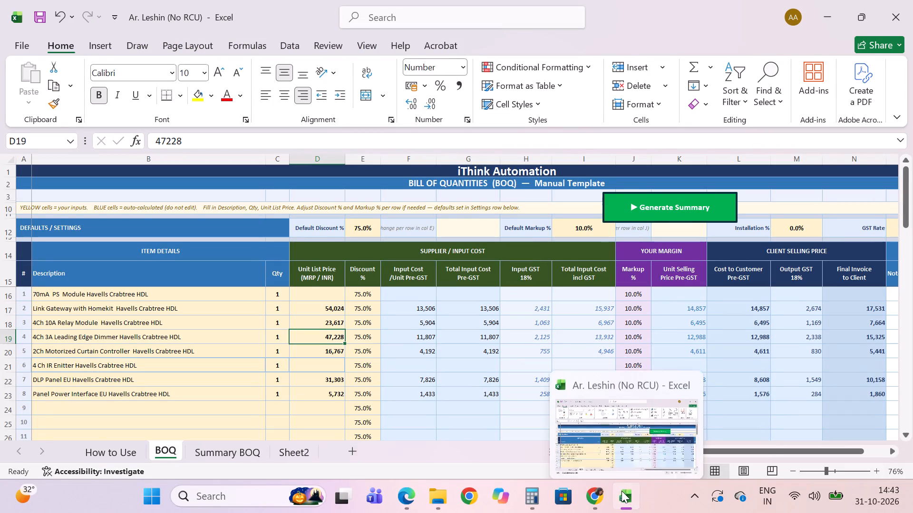
scroll(447, 317, down, 5)
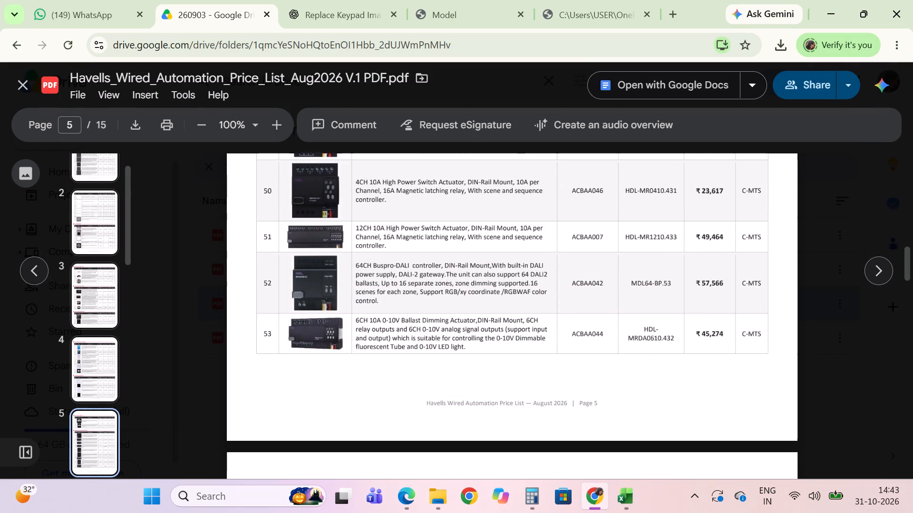
scroll(447, 317, down, 3)
scroll(447, 317, up, 1)
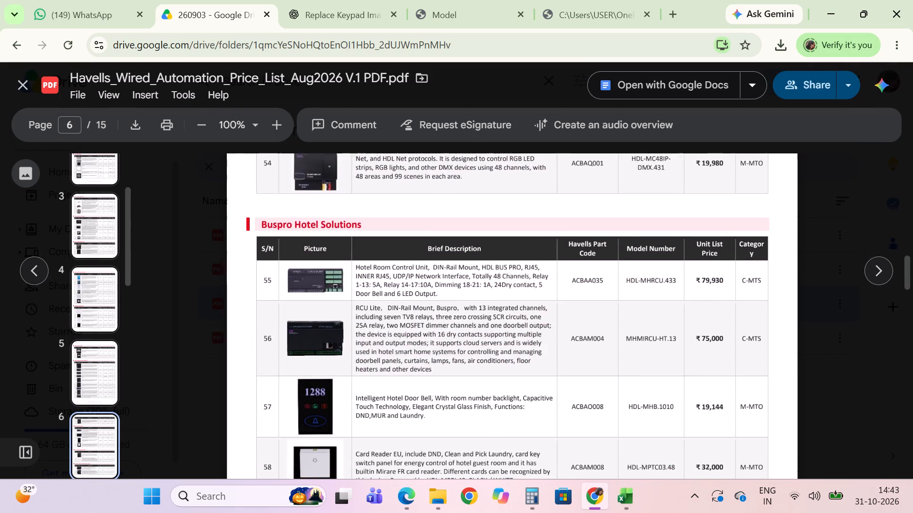
scroll(447, 317, up, 3)
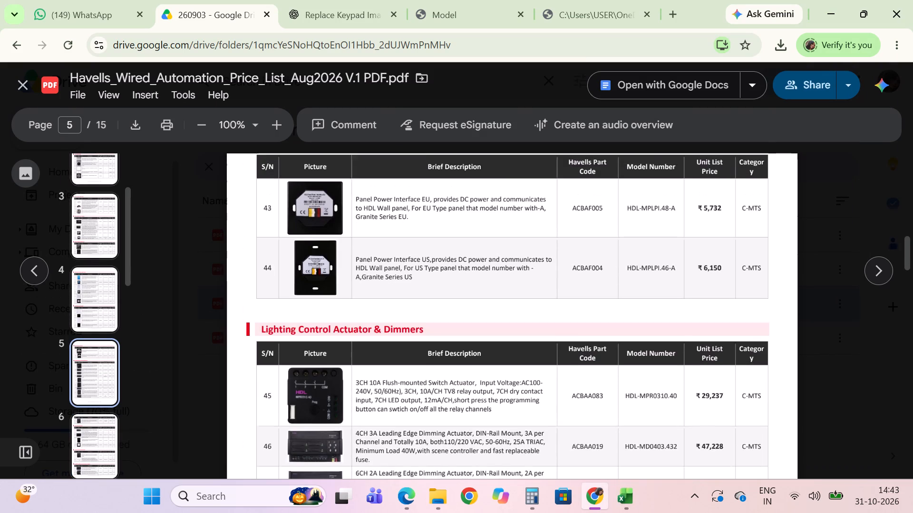
scroll(447, 317, up, 2)
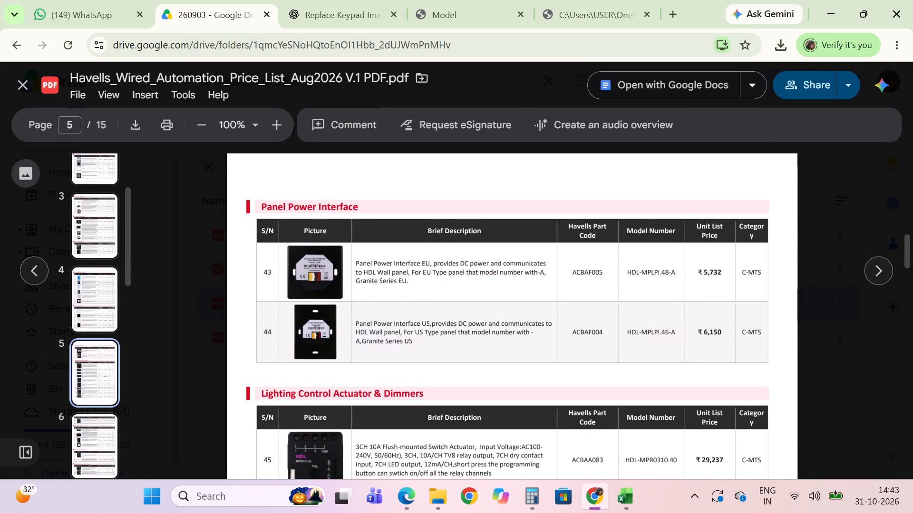
scroll(447, 317, up, 1)
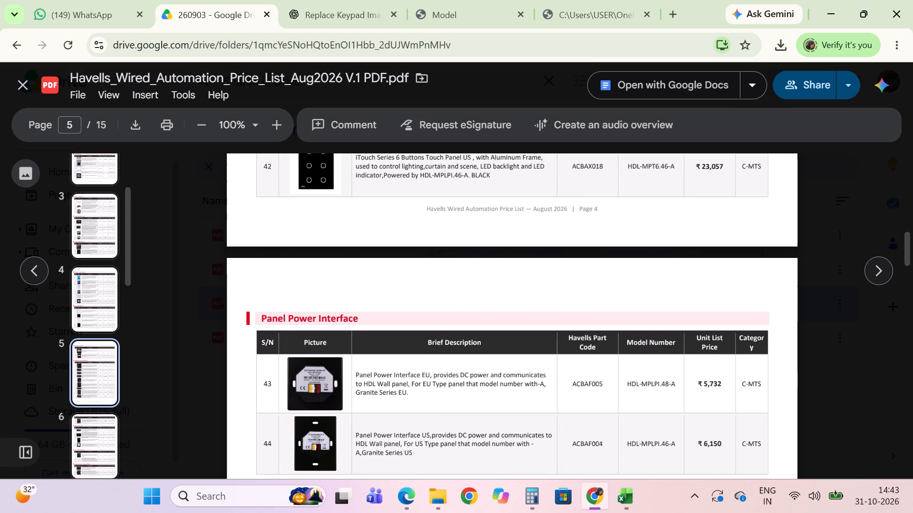
key(ctrl+f)
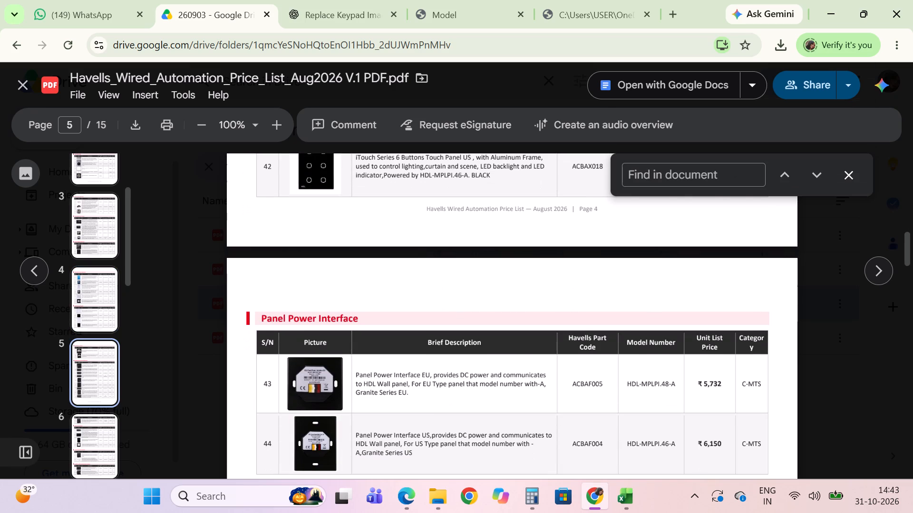
text(750)
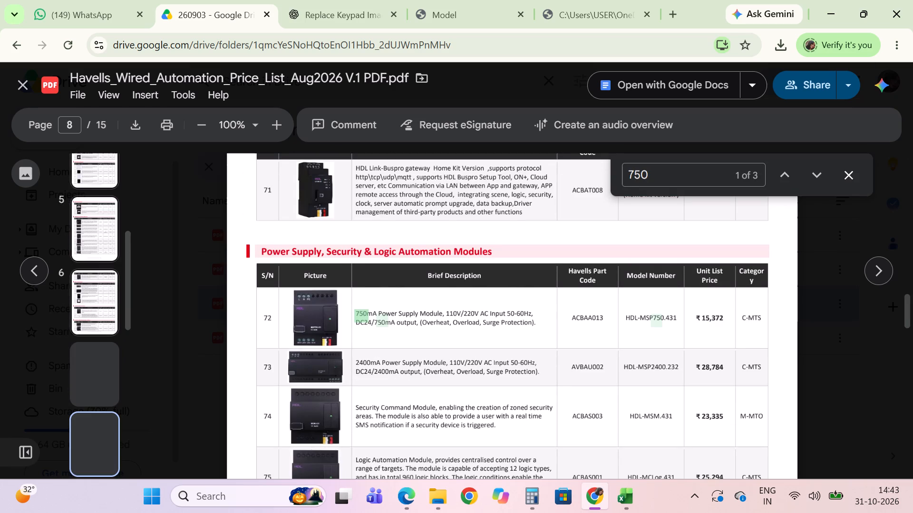
scroll(481, 401, right, 1)
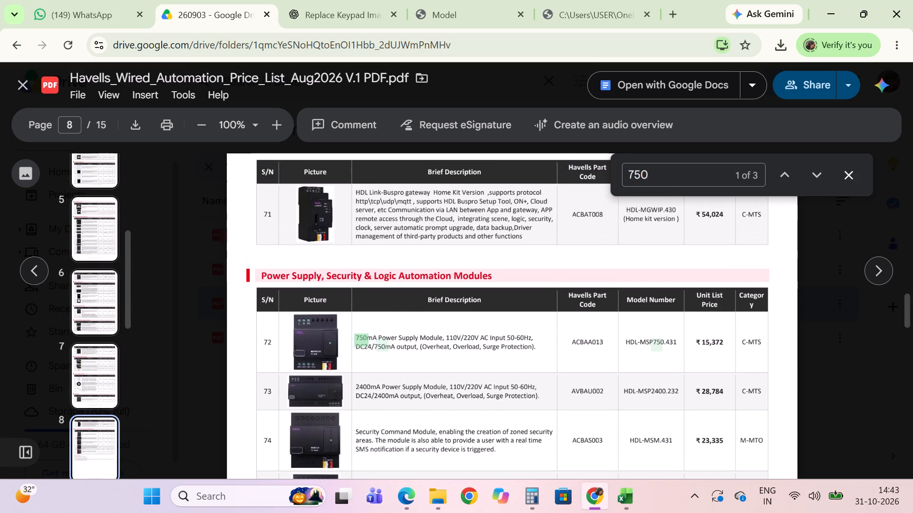
scroll(481, 401, right, 1)
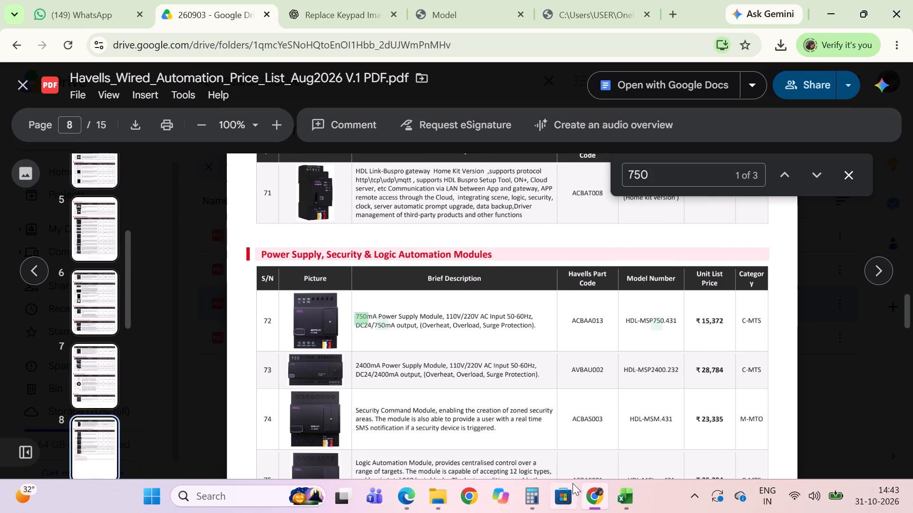
click(624, 496)
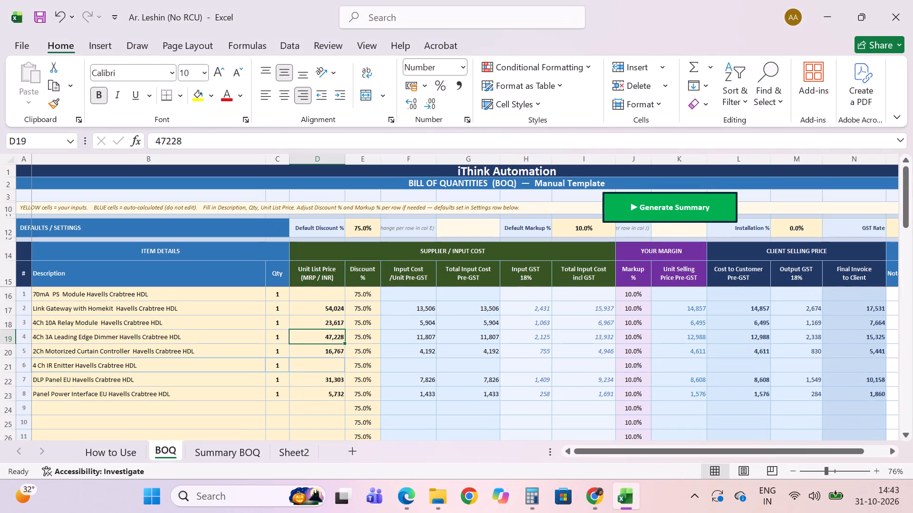
click(338, 295)
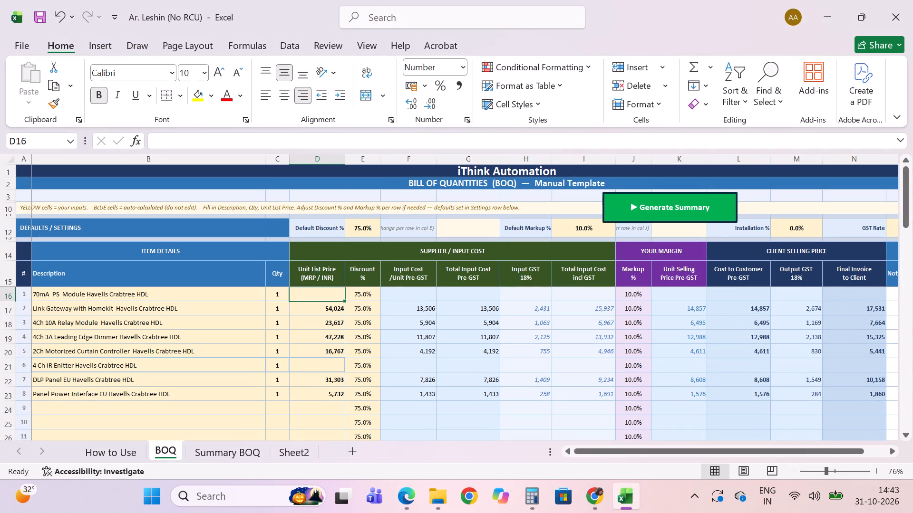
text(15)
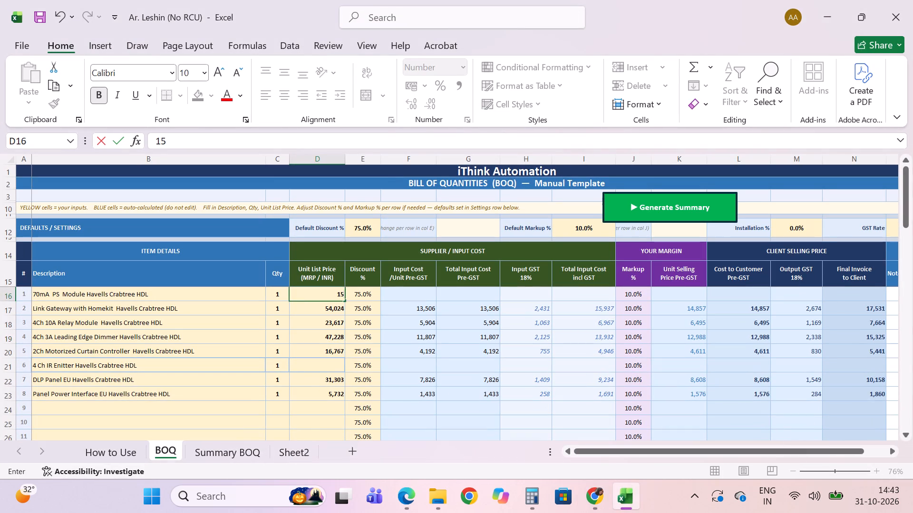
text(372)
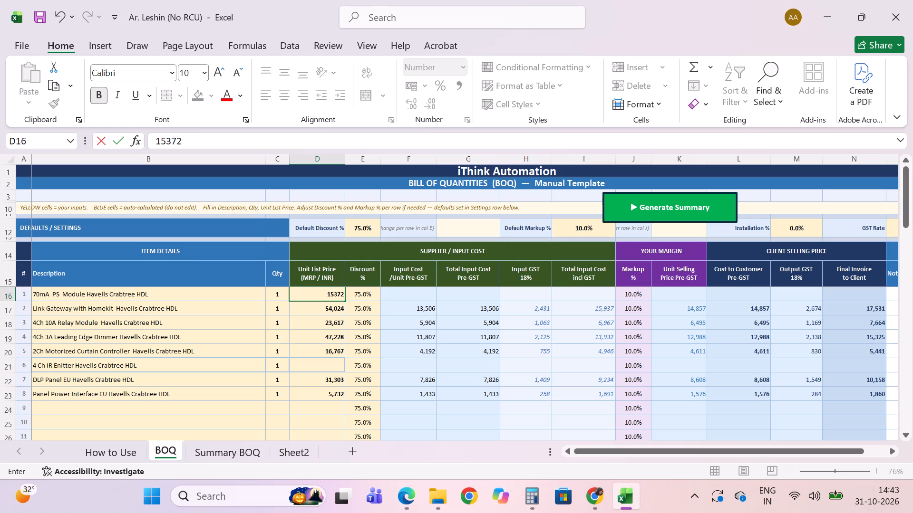
key(Return)
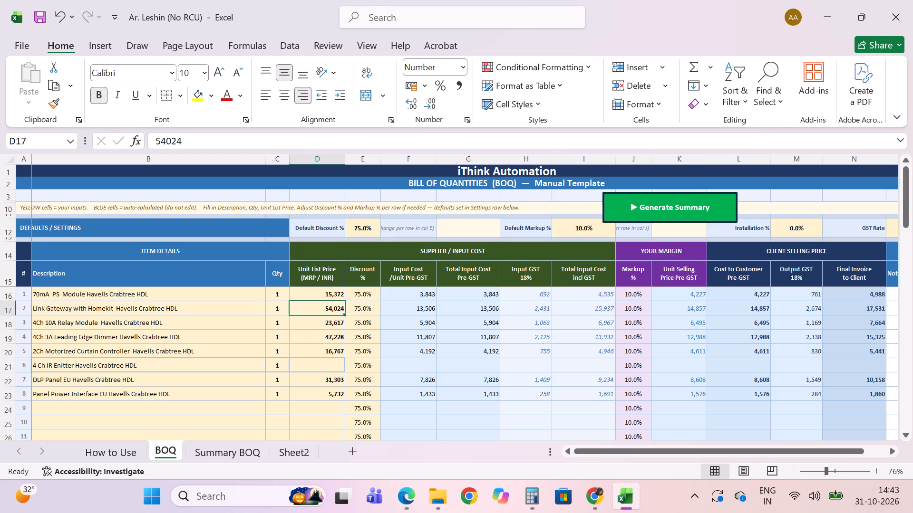
In the Chrome price list, search for "HOMEK" and "GATEWAY" to check the HDL Link-Buspro Home Kit gateway's unit list price.
click(605, 498)
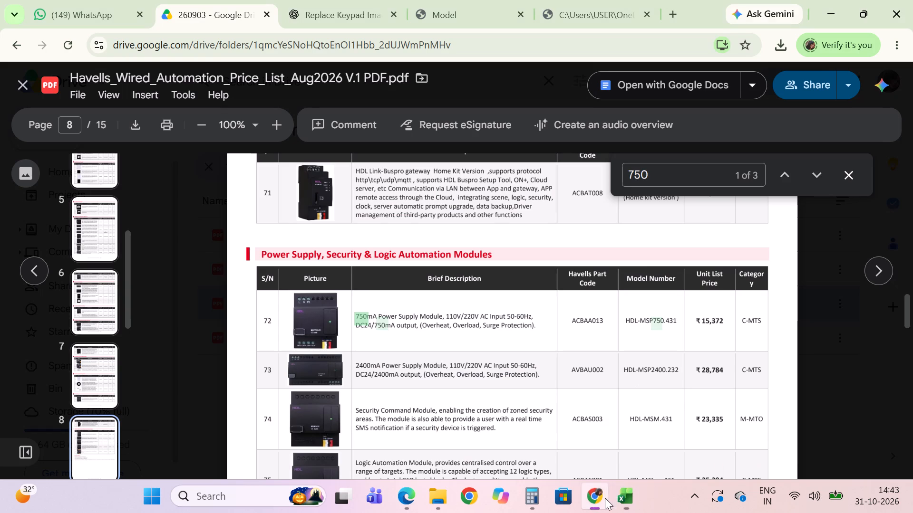
key(BackSpace)
key(BackSpace)
key(BackSpace)
key(BackSpace)
key(BackSpace)
key(BackSpace)
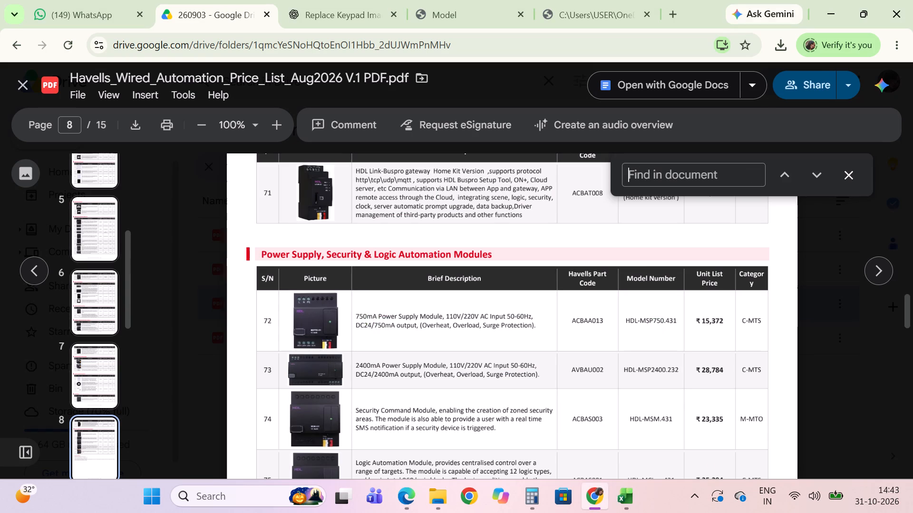
text(HOMEK)
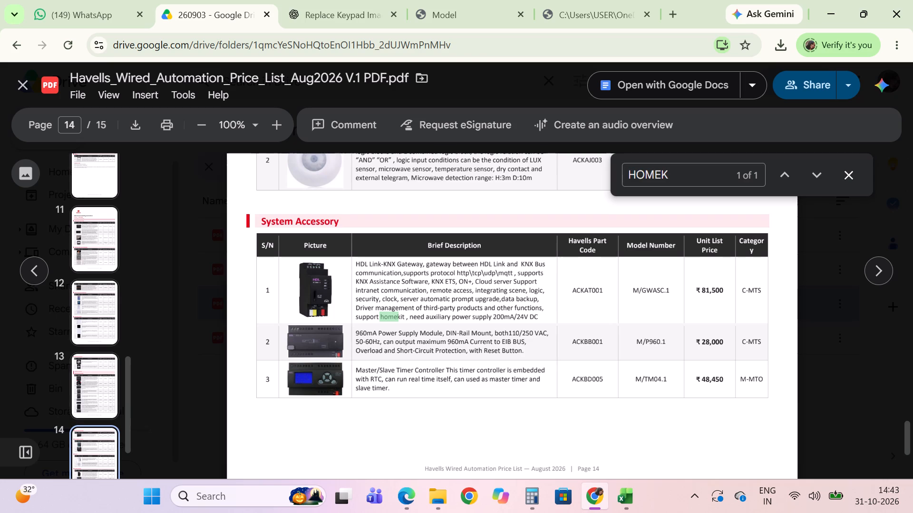
key(BackSpace)
key(BackSpace)
key(BackSpace)
key(BackSpace)
key(BackSpace)
key(BackSpace)
key(BackSpace)
key(BackSpace)
key(BackSpace)
key(BackSpace)
key(BackSpace)
key(BackSpace)
key(BackSpace)
key(BackSpace)
key(BackSpace)
key(BackSpace)
text(GATEWAY)
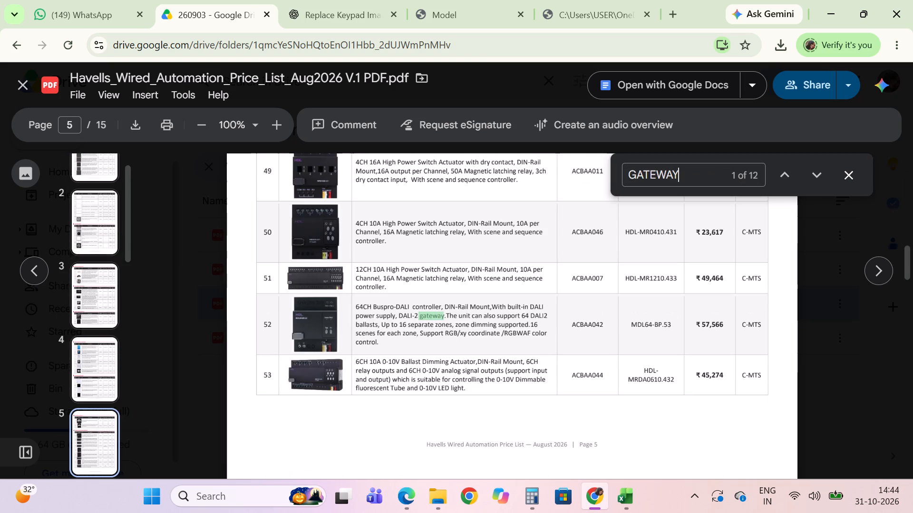
key(Return)
key(Return)
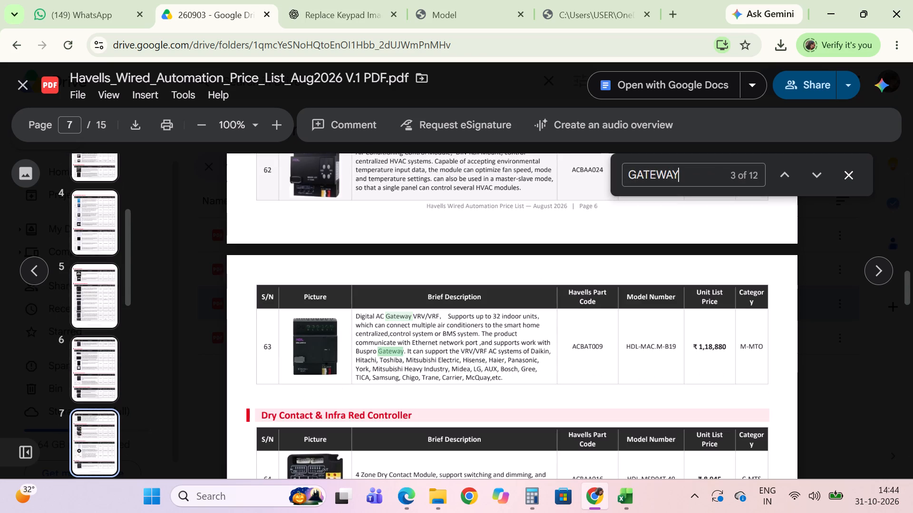
key(Return)
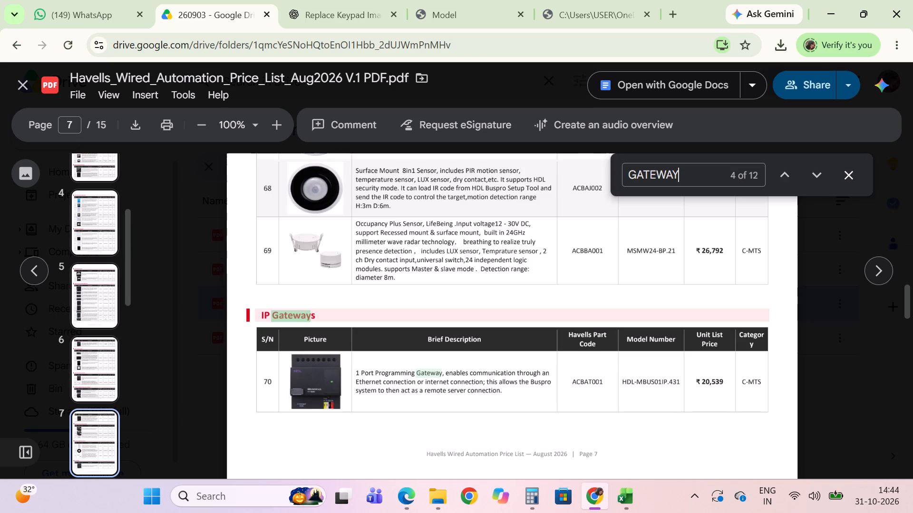
key(Return)
key(Return)
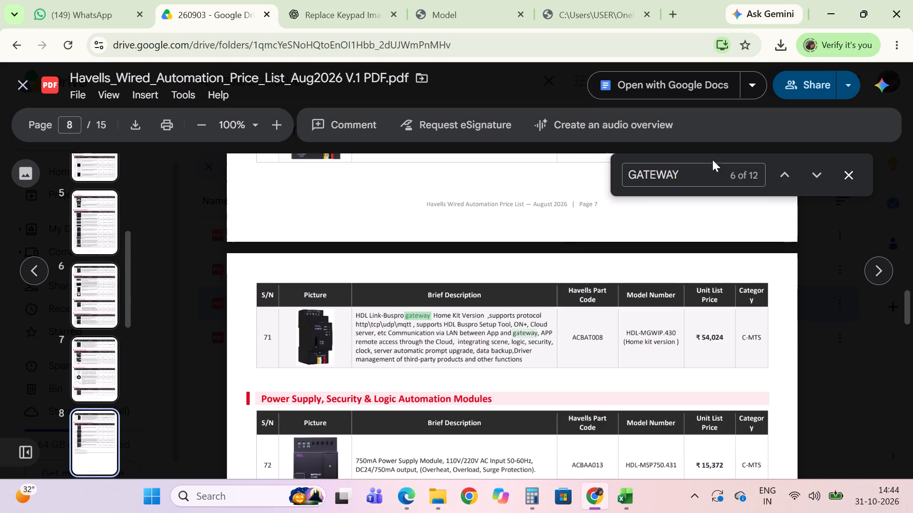
Back in the Excel BOQ, correct the spelling in item 6's description so it reads "4 Ch IR Emitter Havells Crabtree HDL".
click(630, 494)
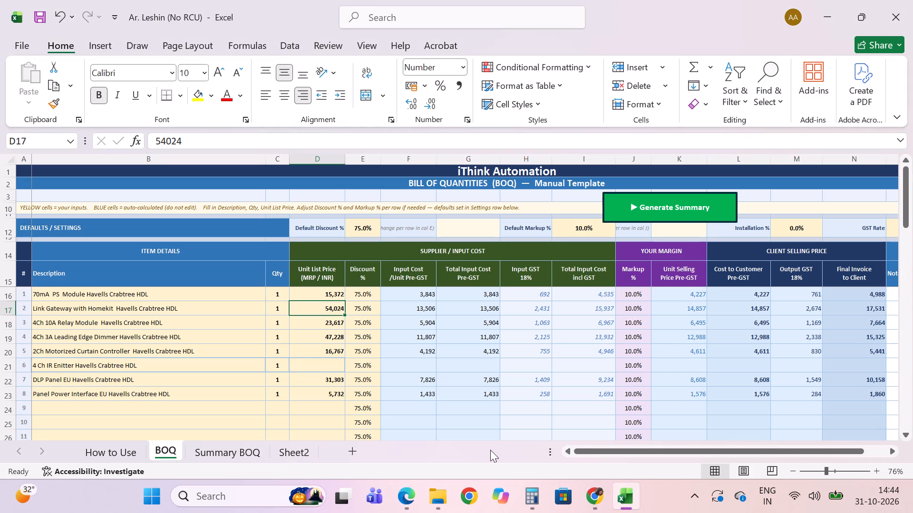
click(61, 367)
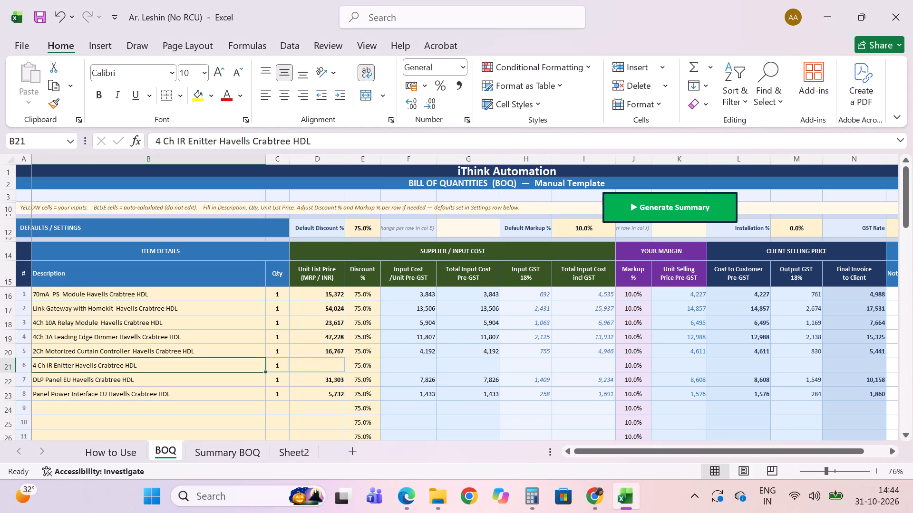
click(194, 142)
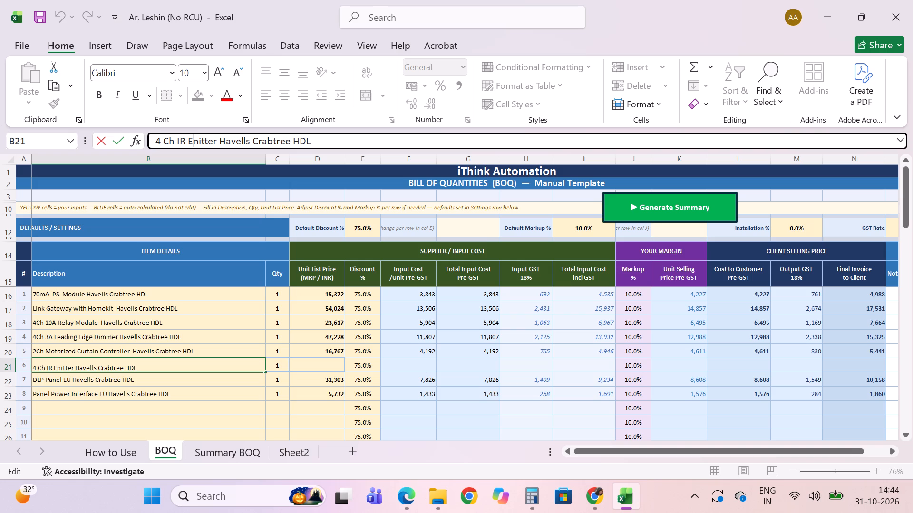
key(m)
key(BackSpace)
key(m)
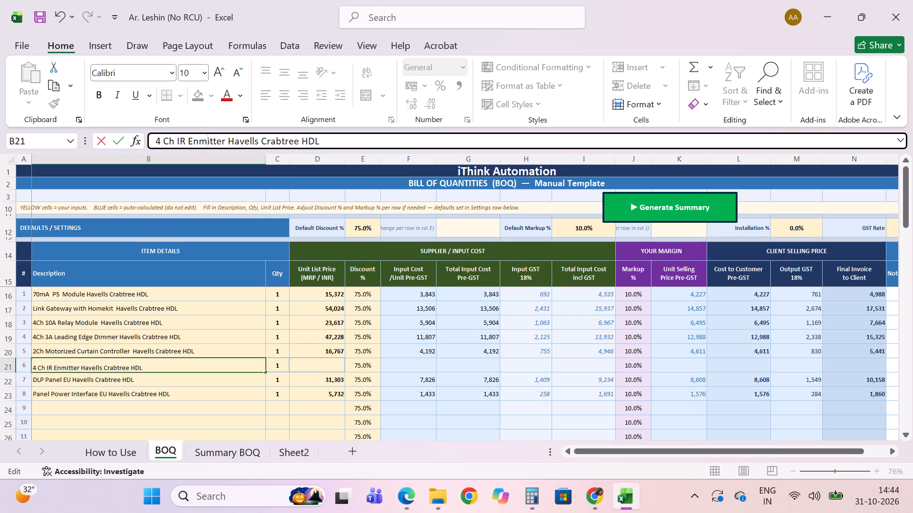
key(BackSpace)
key(BackSpace)
key(m)
key(Return)
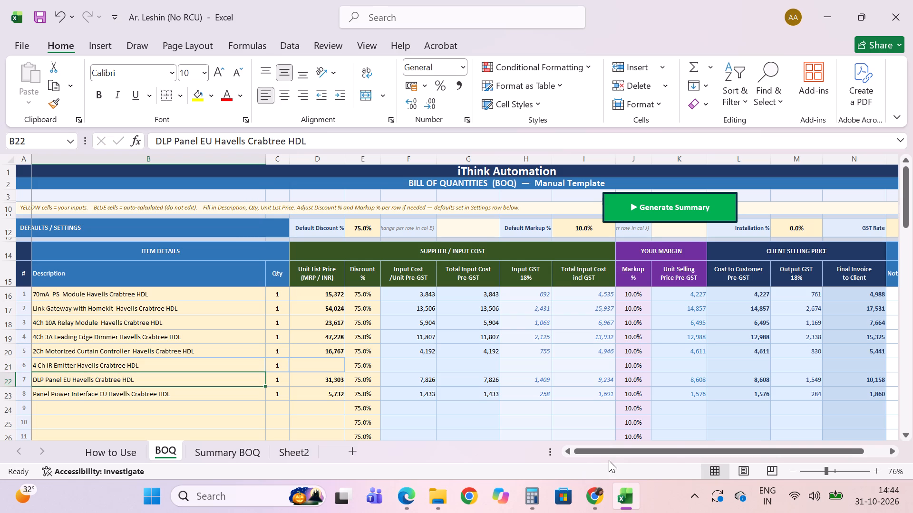
Search the Chrome price list for "emitter" and enter 16454 as item 6's unit list price in the Excel BOQ.
click(593, 492)
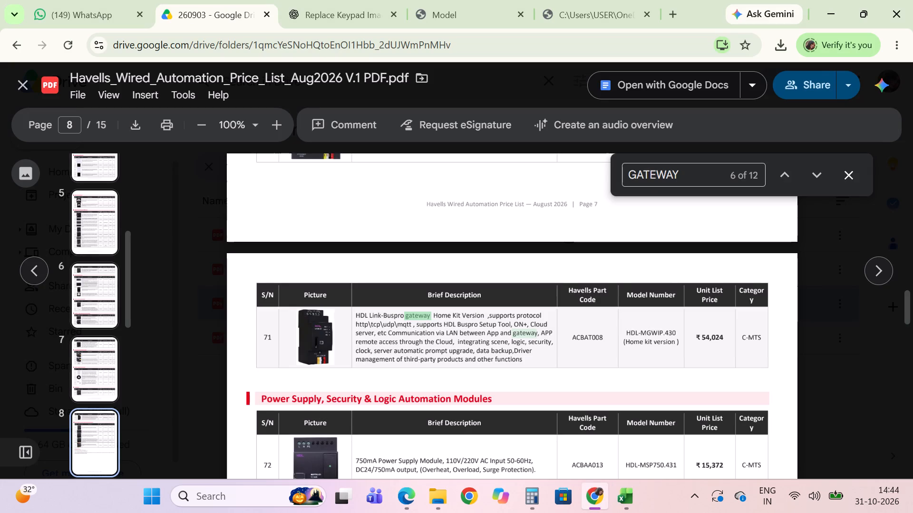
drag(681, 179, 587, 187)
text(em)
text(tter)
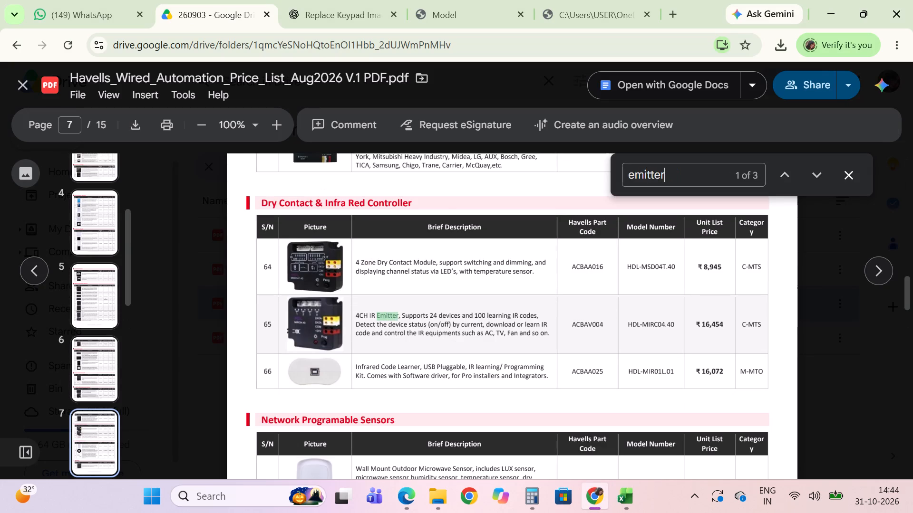
scroll(495, 338, up, 1)
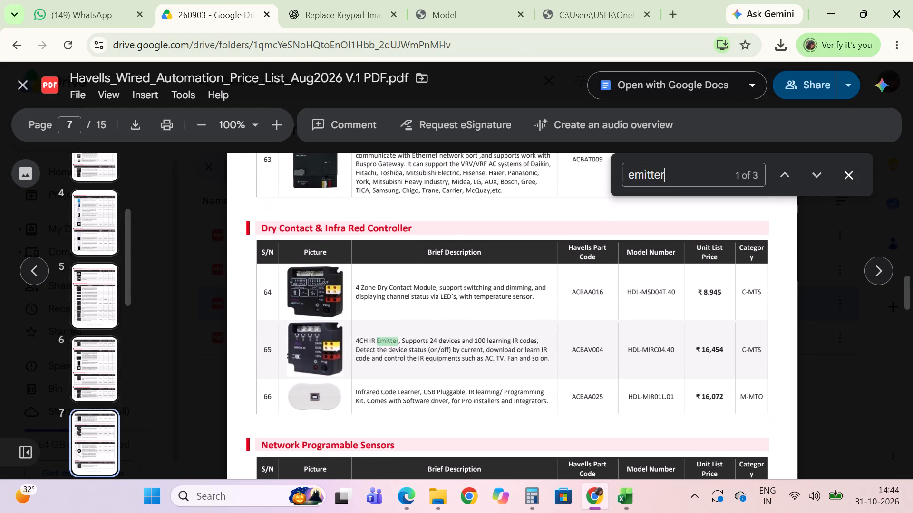
scroll(495, 338, up, 1)
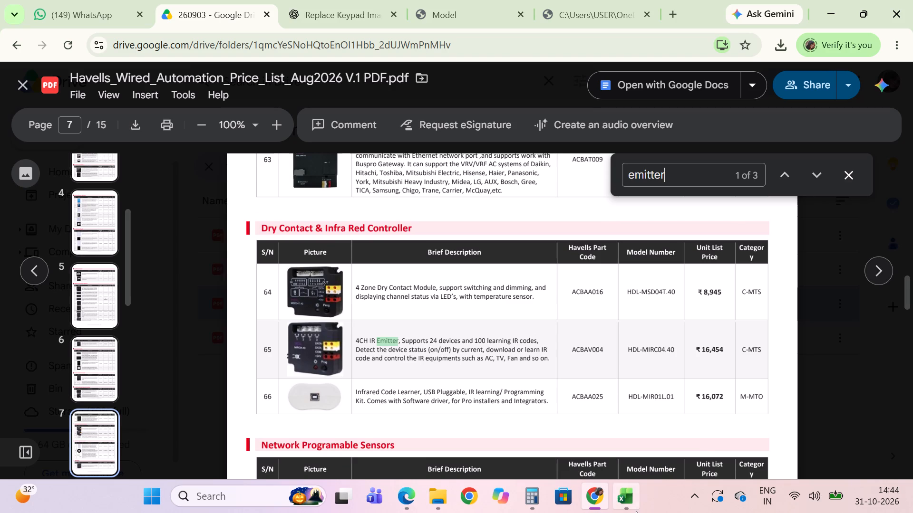
click(636, 511)
click(311, 363)
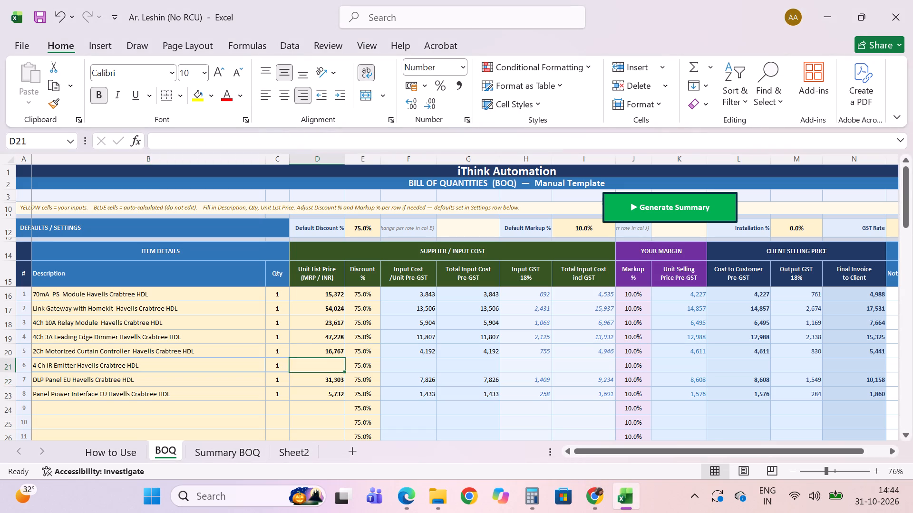
text(17)
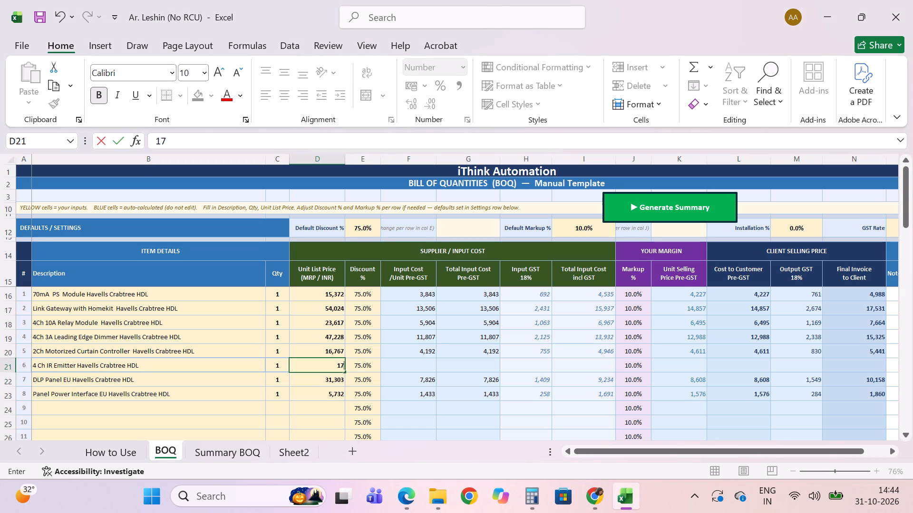
key(Delete)
key(BackSpace)
text(6454)
key(Return)
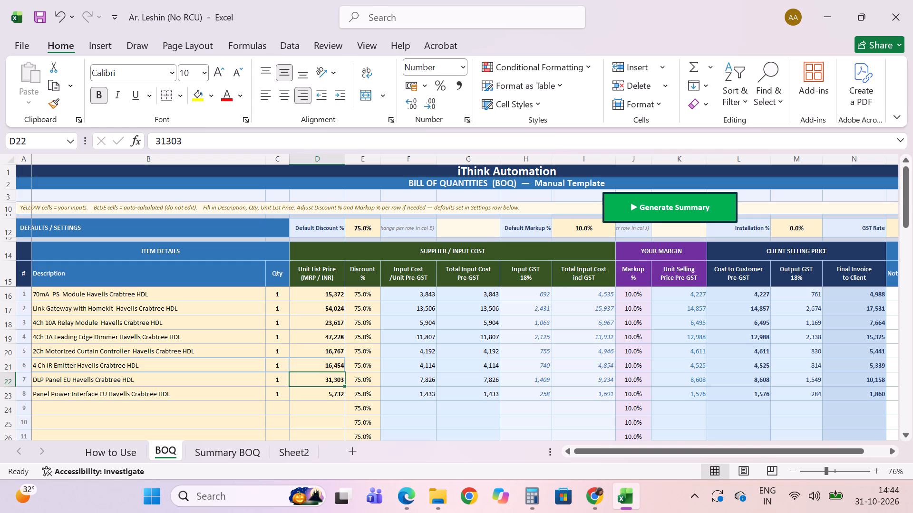
Generate the Summary BOQ from the completed BOQ sheet.
click(641, 201)
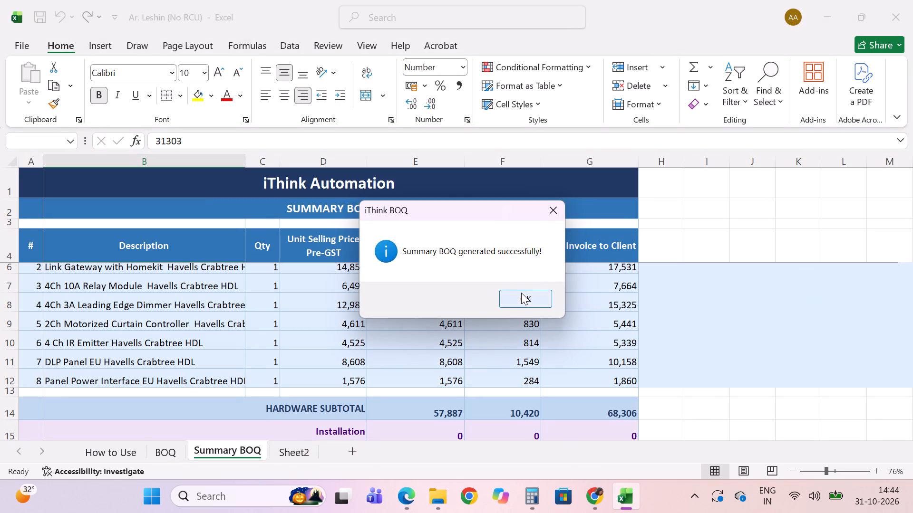
click(521, 293)
Copy the eight item rows, description through final invoice, from Summary BOQ and paste them as values from D3 in Sheet2.
drag(206, 274, 597, 398)
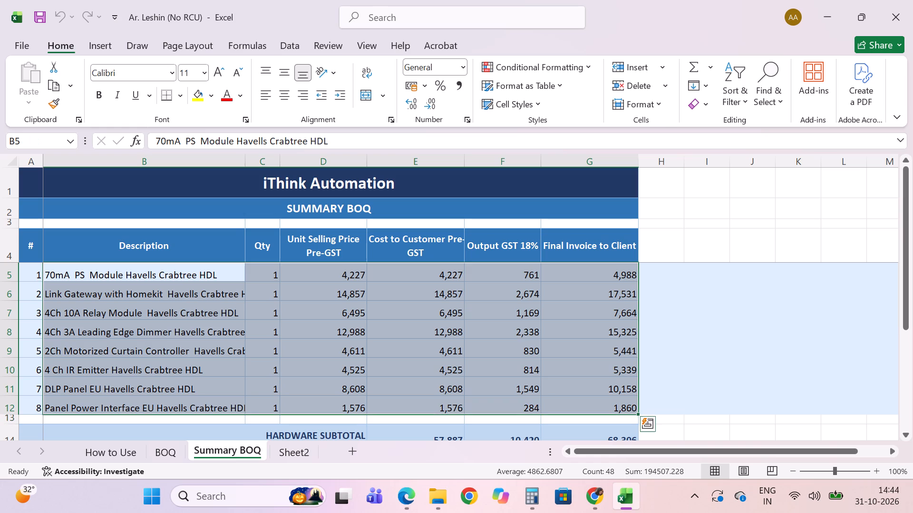
key(ctrl+c)
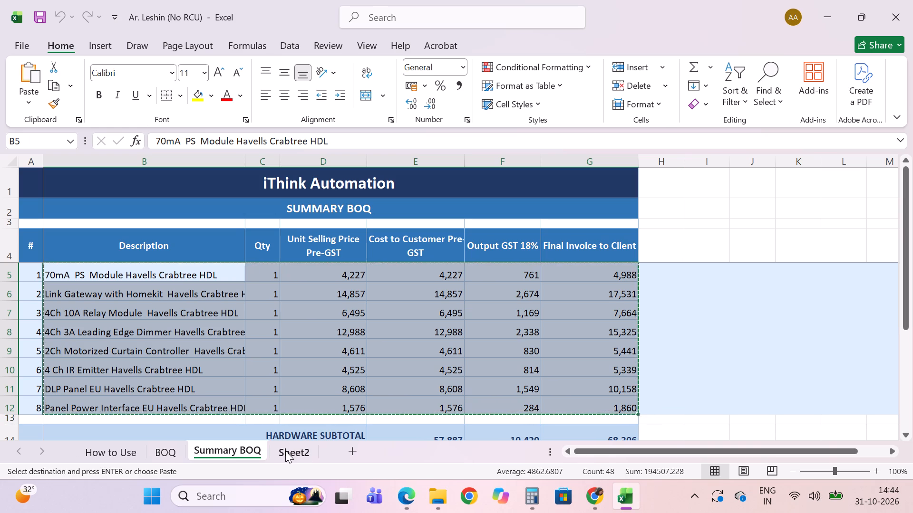
click(290, 456)
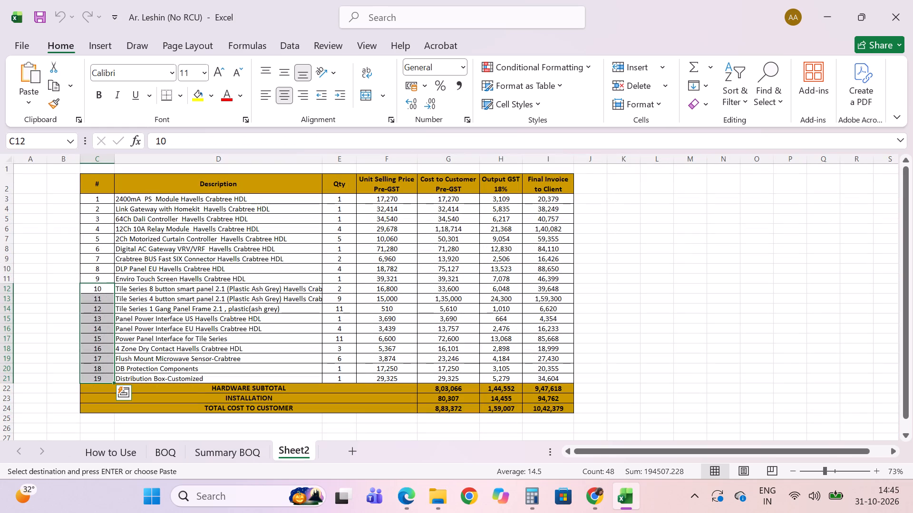
click(256, 201)
key(ctrl+v)
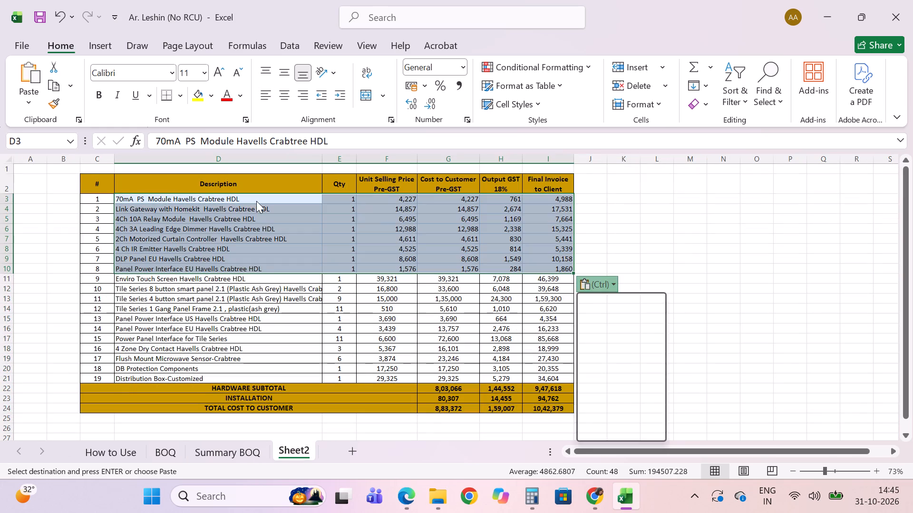
click(602, 285)
click(601, 285)
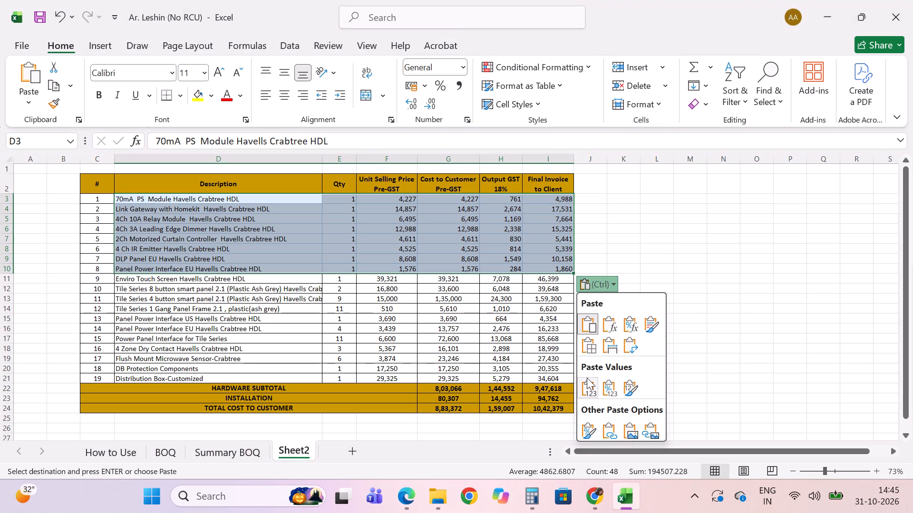
click(587, 378)
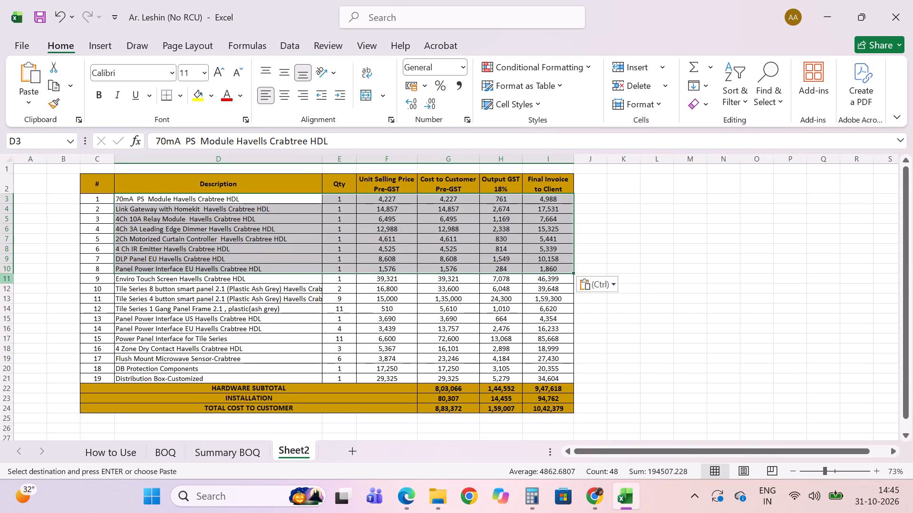
Delete the leftover old item rows 9 to 19 (sheet rows 11–21) from the Sheet2 table.
drag(5, 278, 8, 376)
right_click(8, 376)
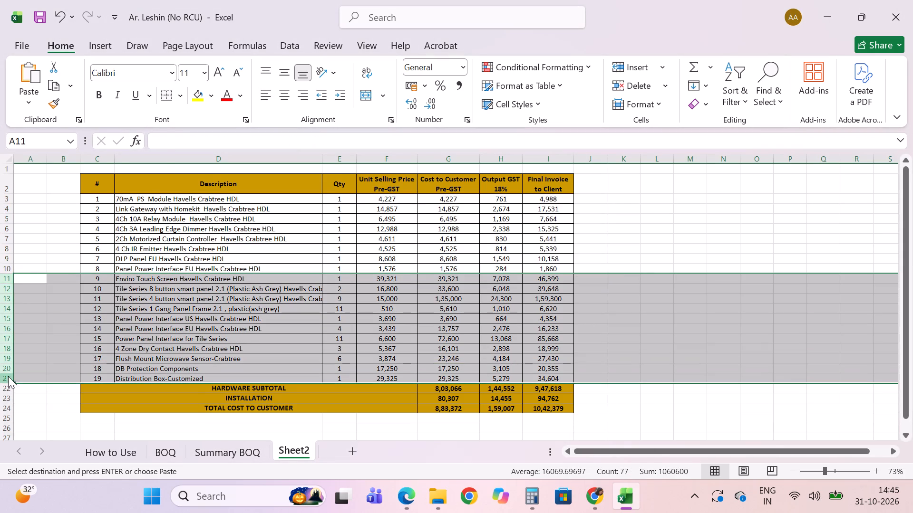
click(78, 254)
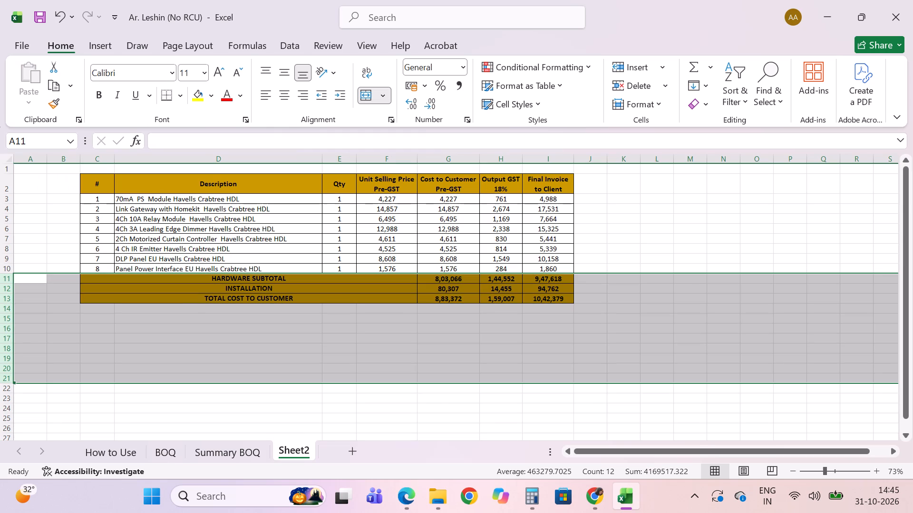
Delete the Installation row beneath the hardware subtotal in the Summary BOQ sheet.
click(235, 457)
scroll(383, 375, down, 1)
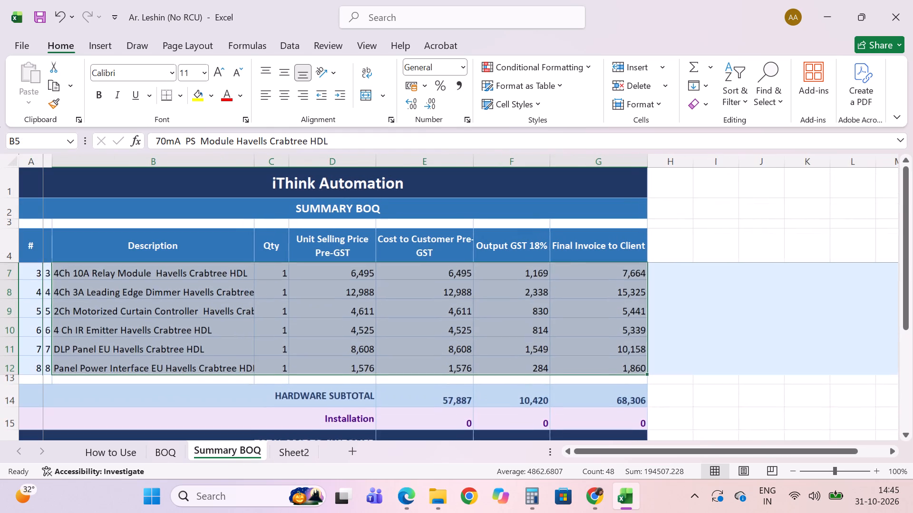
scroll(383, 375, down, 1)
drag(410, 378, 437, 387)
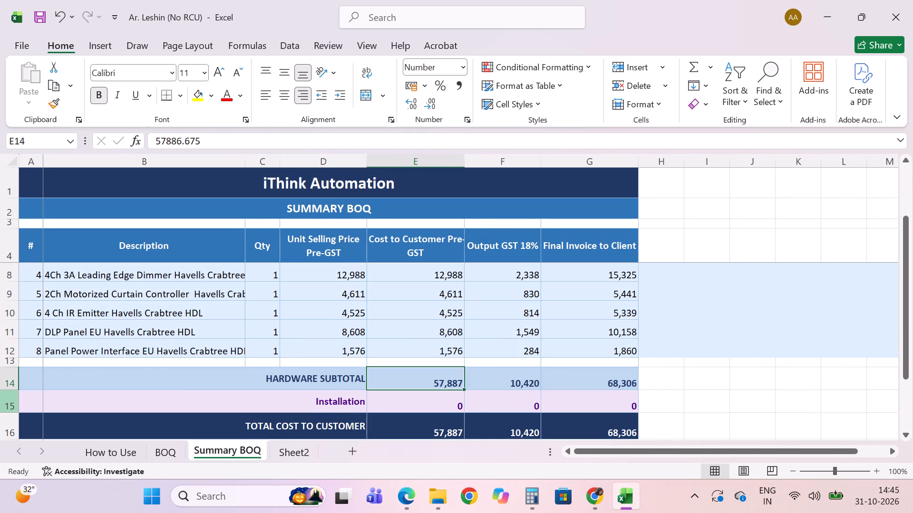
click(15, 404)
right_click(15, 404)
click(101, 281)
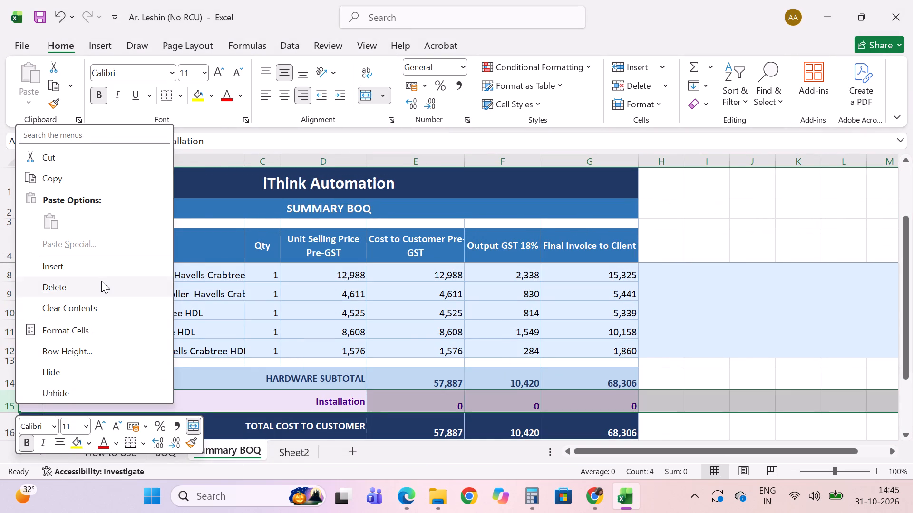
Delete the INSTALLATION row from the Sheet2 table.
click(288, 456)
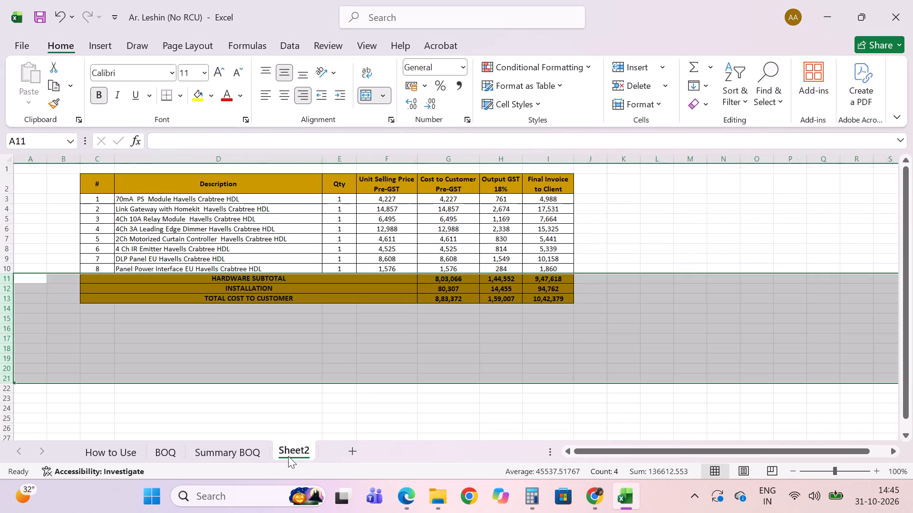
click(5, 286)
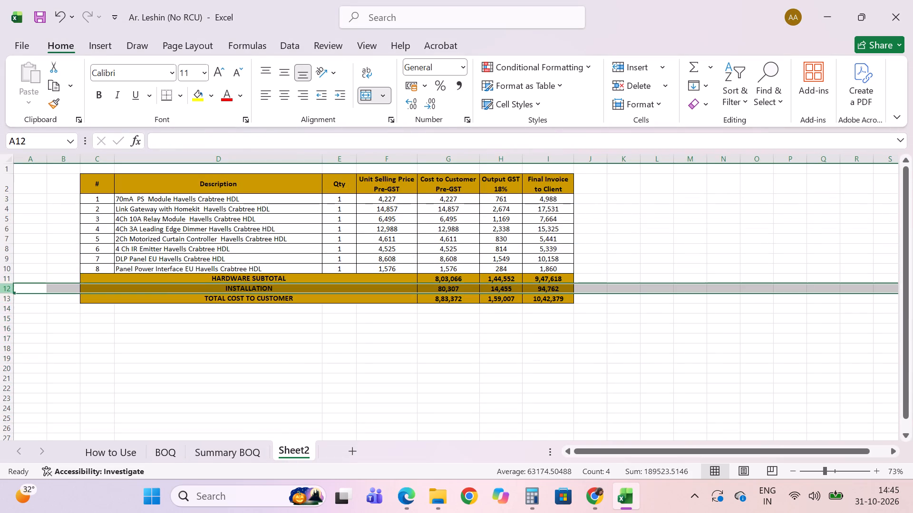
right_click(5, 286)
click(82, 166)
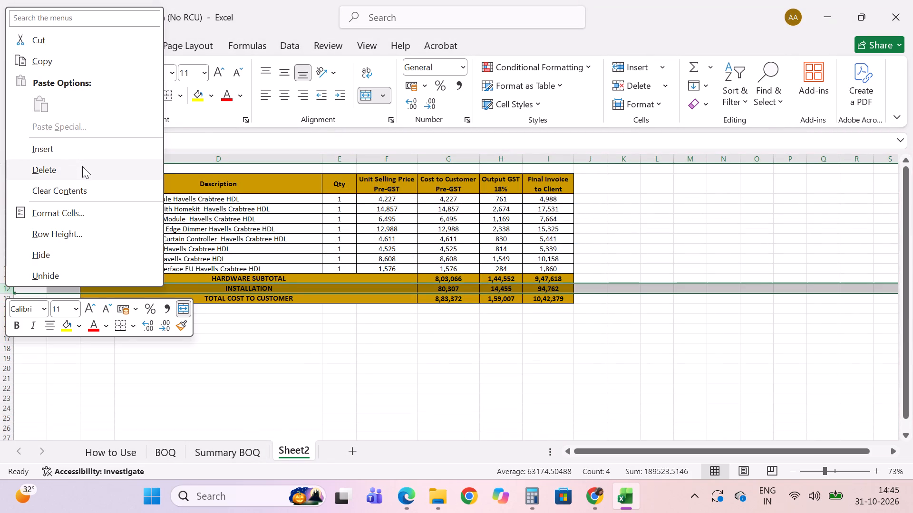
Copy the hardware subtotal and total cost figures from Summary BOQ and paste them as values into Sheet2's matching rows from G11.
click(234, 456)
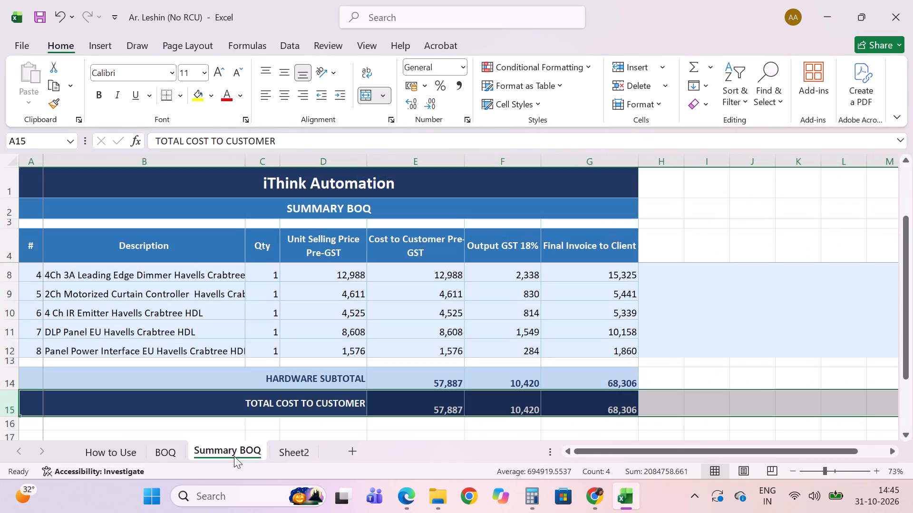
drag(435, 387, 587, 402)
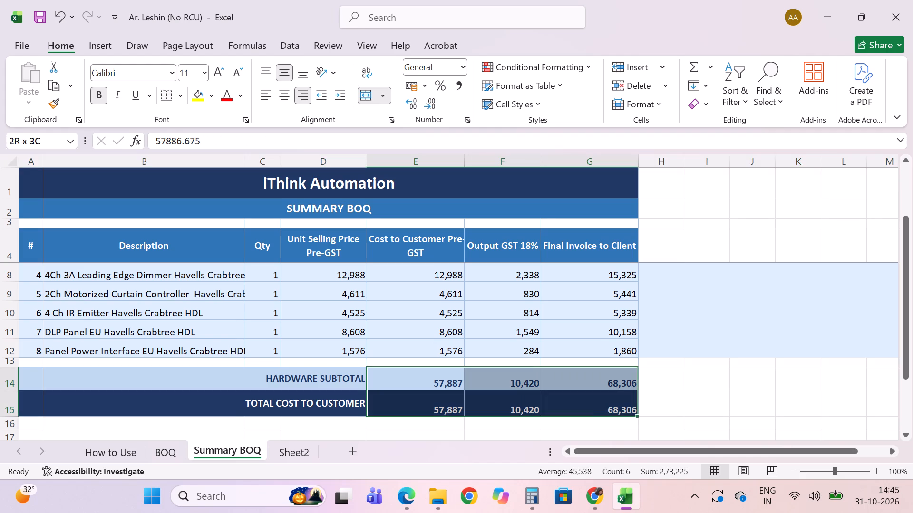
drag(587, 402, 590, 400)
key(ctrl+c)
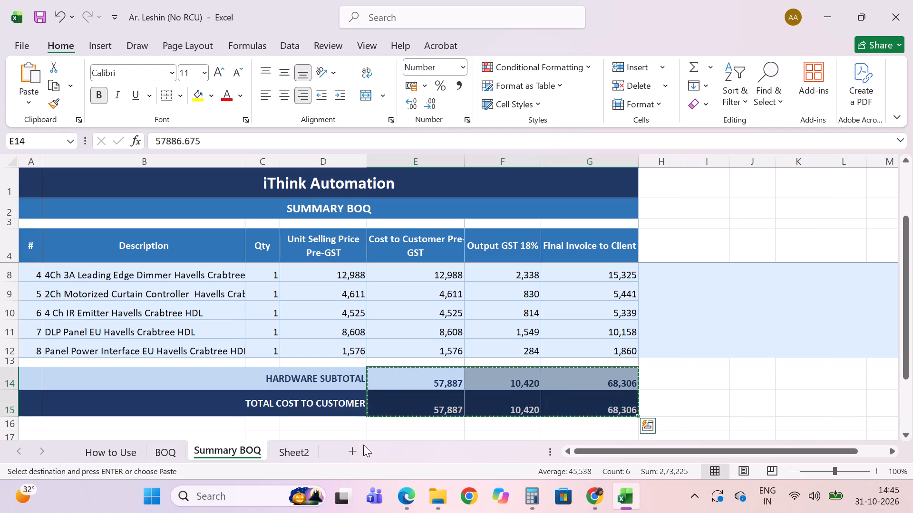
click(296, 449)
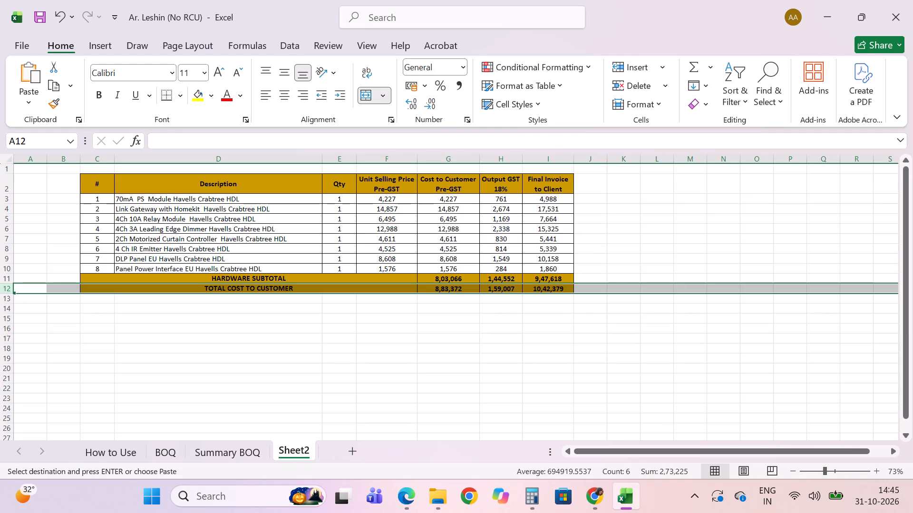
click(446, 277)
key(ctrl+v)
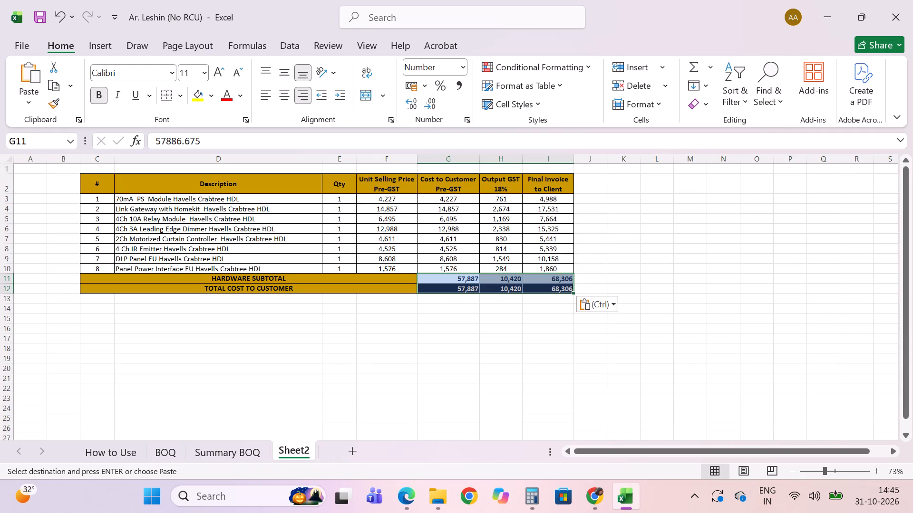
click(601, 306)
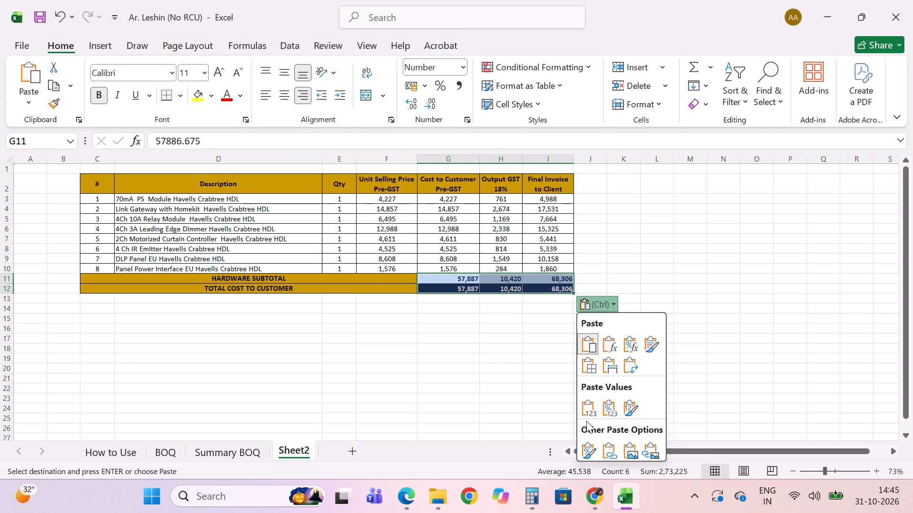
click(588, 405)
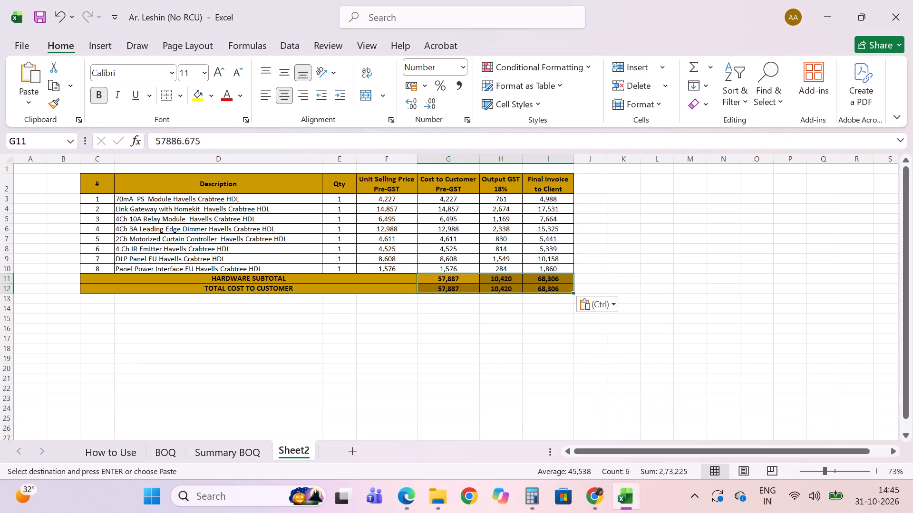
click(427, 356)
click(332, 290)
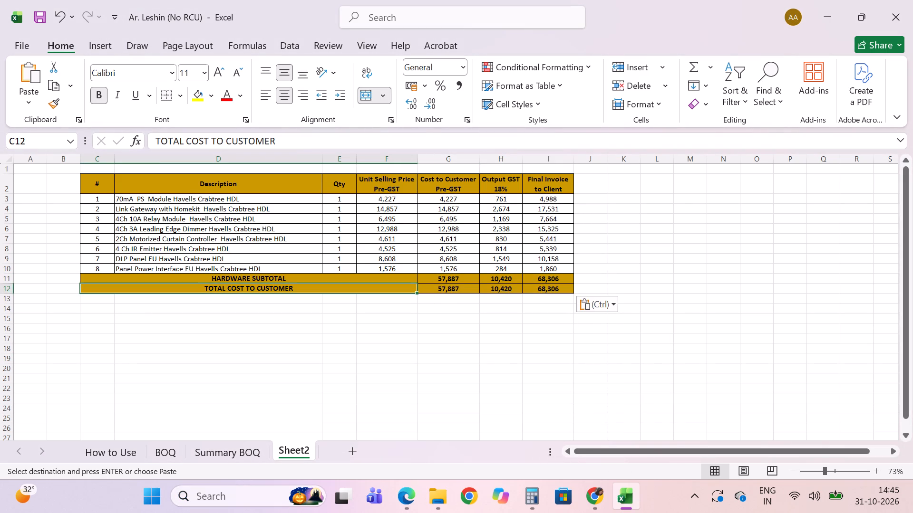
click(238, 448)
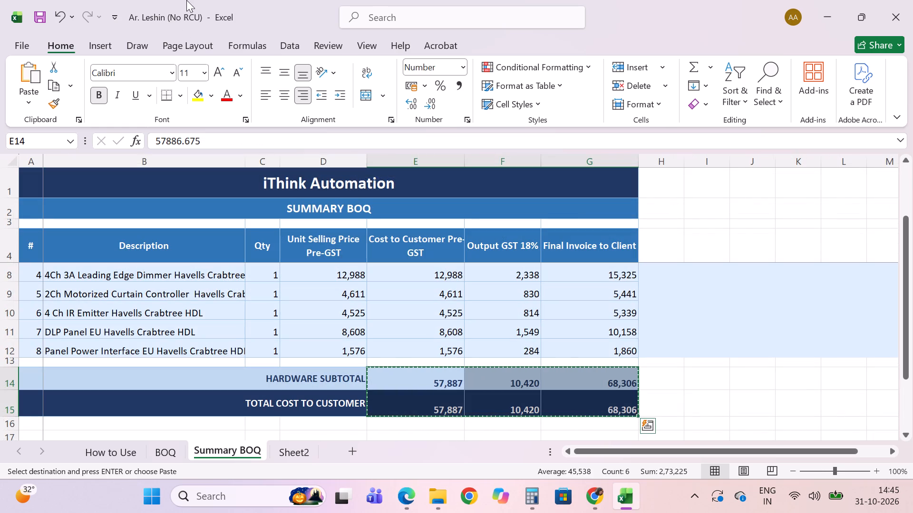
click(43, 18)
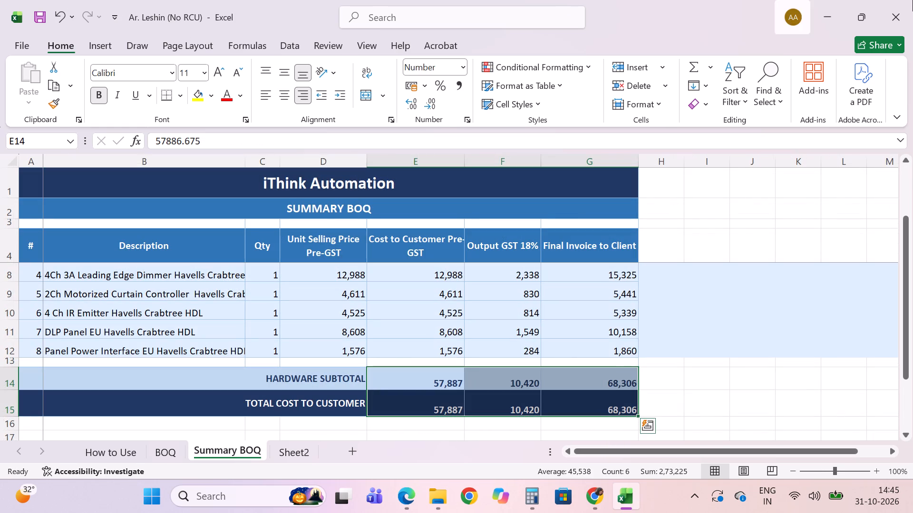
click(912, 0)
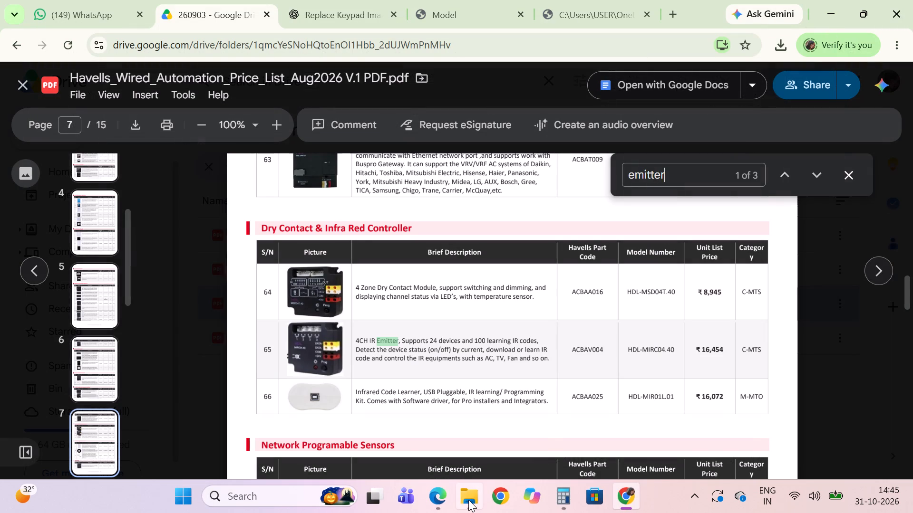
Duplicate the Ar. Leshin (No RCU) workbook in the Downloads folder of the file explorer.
click(468, 500)
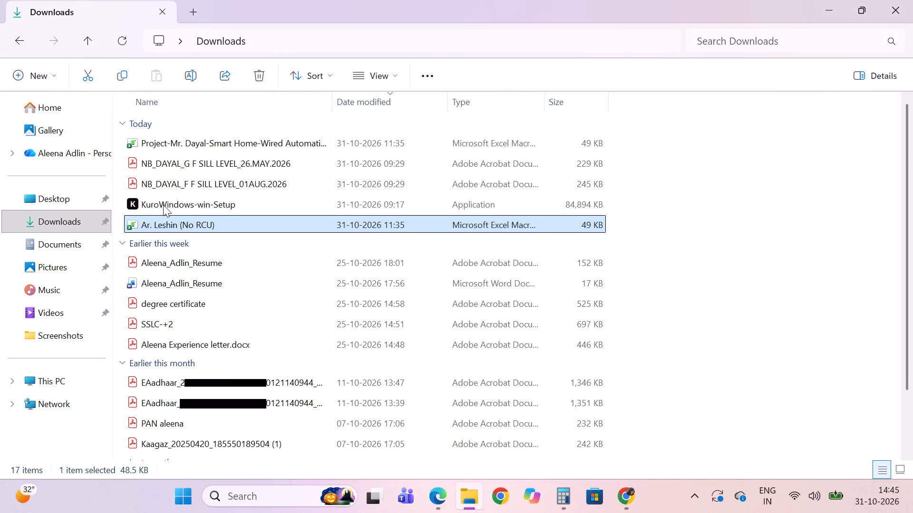
key(ctrl+c)
key(ctrl+v)
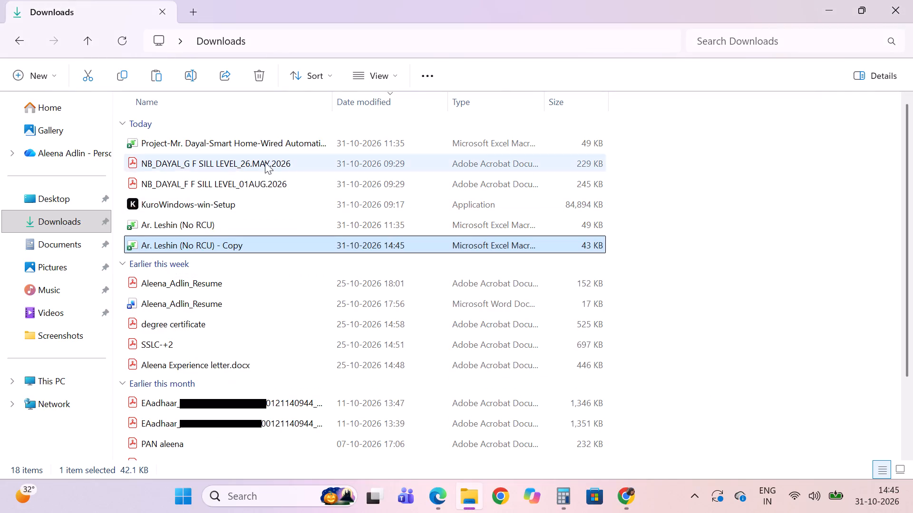
click(195, 76)
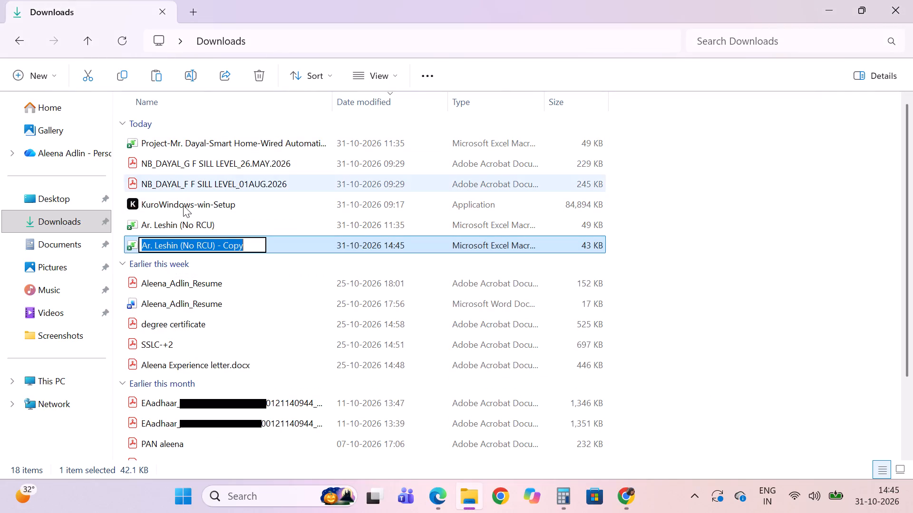
click(192, 247)
key(BackSpace)
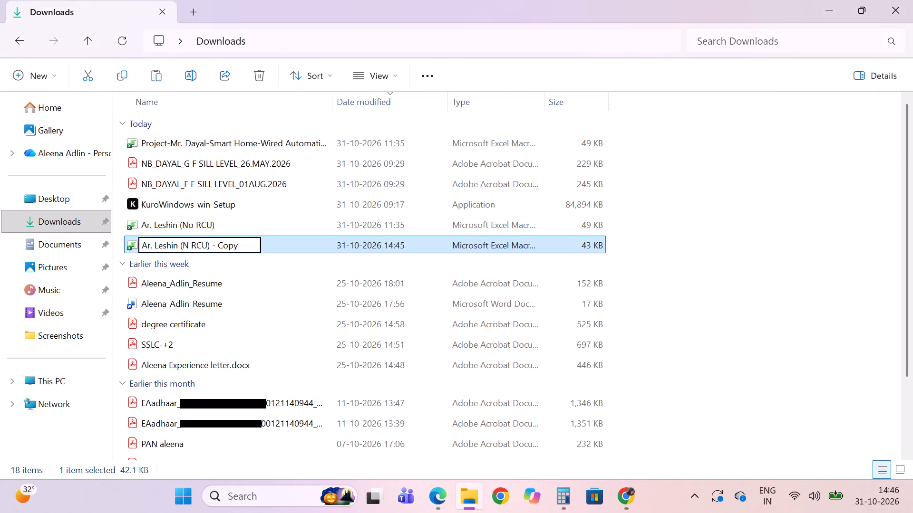
key(BackSpace)
key(w)
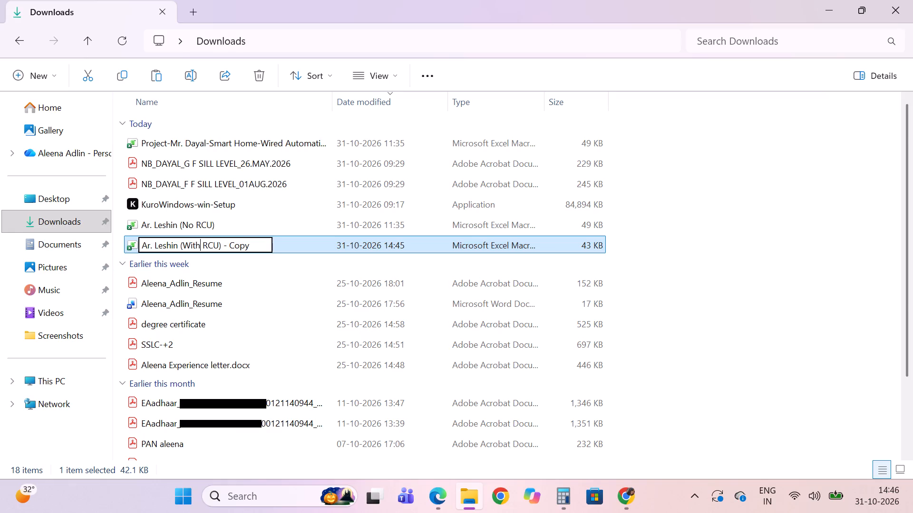
click(268, 247)
key(BackSpace)
key(BackSpace)
key(BackSpace)
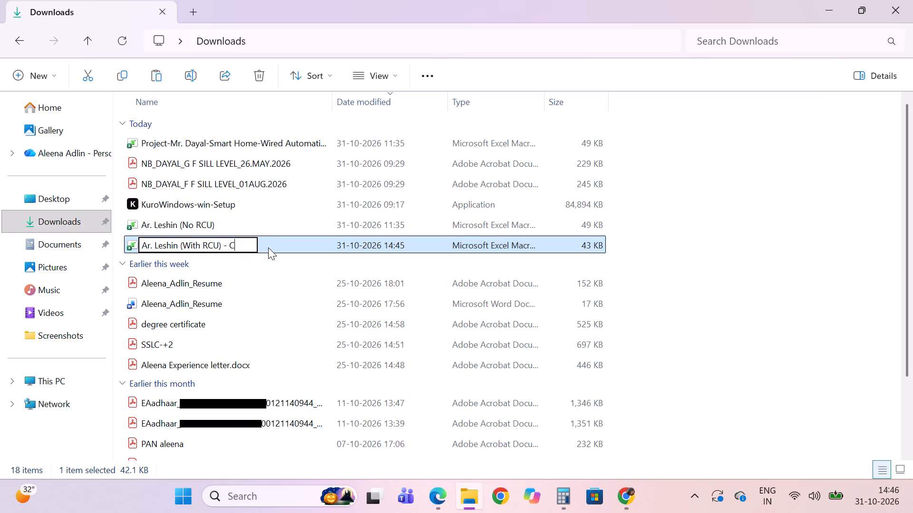
key(BackSpace)
key(BackSpace)
key(BackSpace)
key(Return)
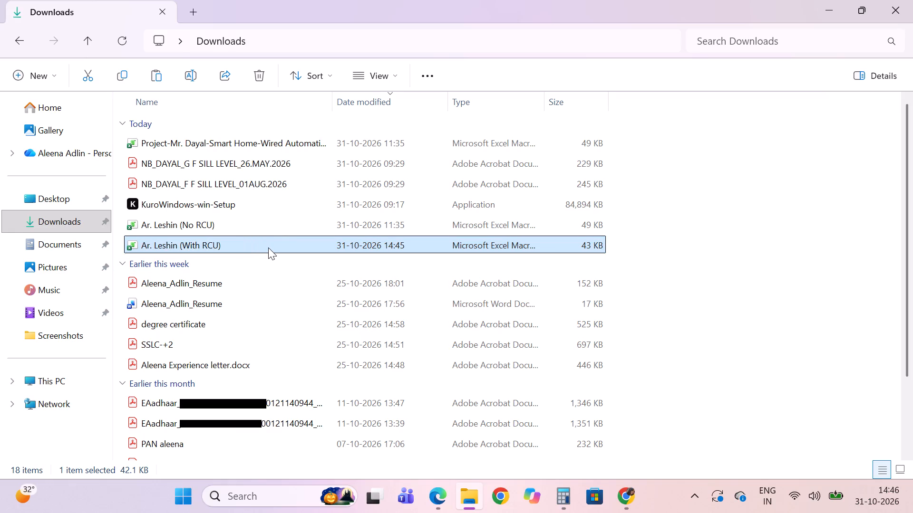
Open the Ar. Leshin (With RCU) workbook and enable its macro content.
double_click(268, 247)
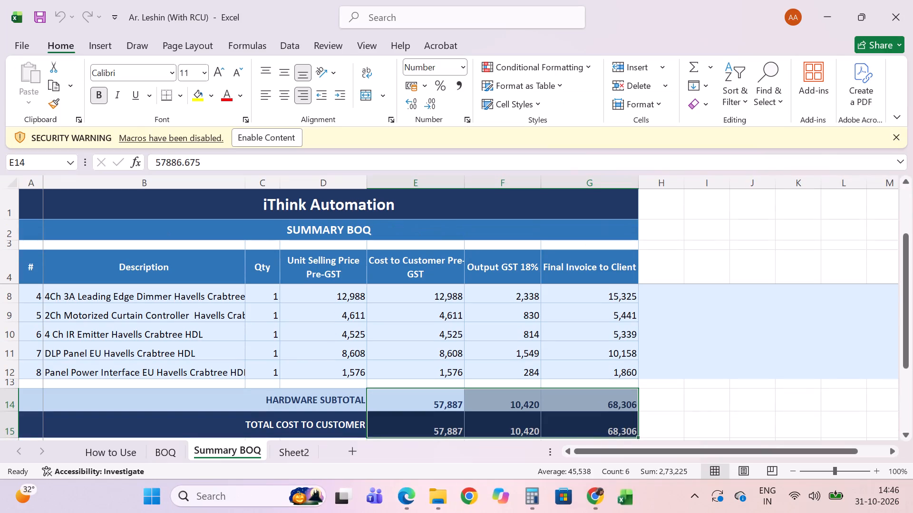
click(288, 139)
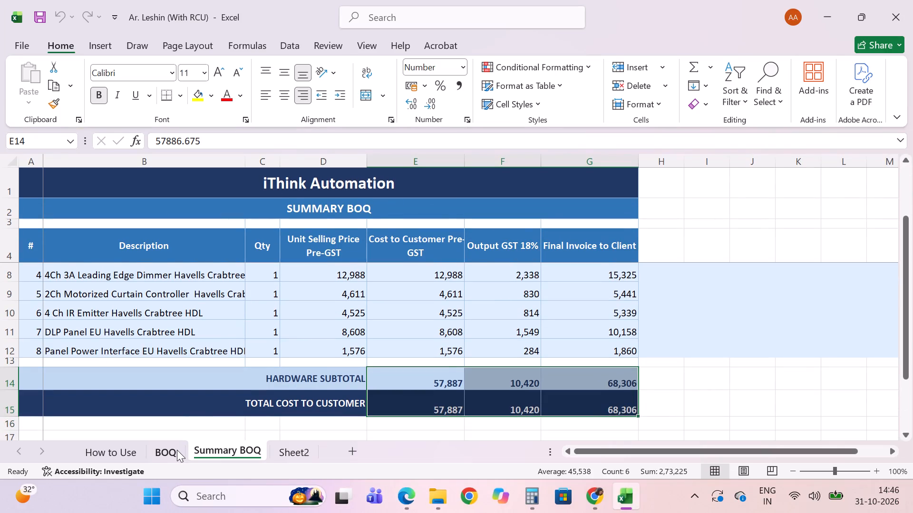
In the BOQ sheet, clear the description, quantity and list price of the relay module, leading edge dimmer and curtain controller items.
click(177, 446)
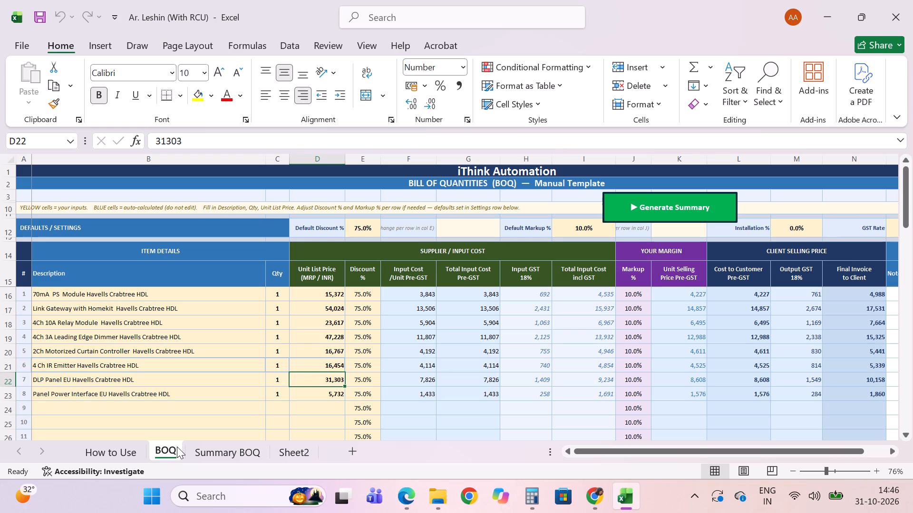
click(126, 312)
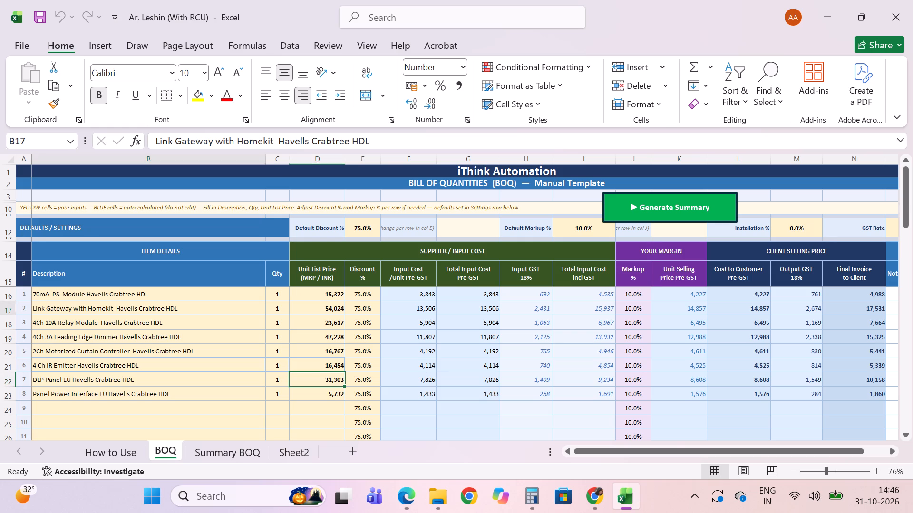
drag(180, 327, 323, 341)
key(Delete)
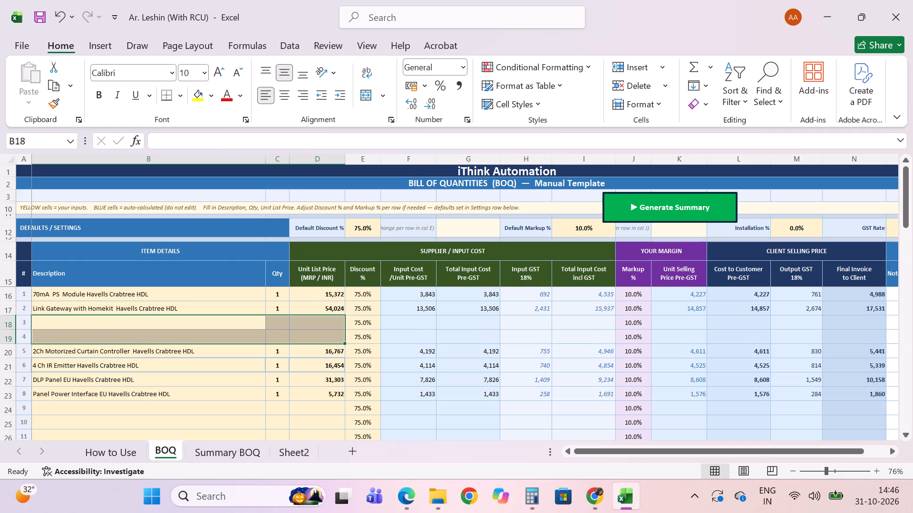
drag(244, 355, 321, 352)
key(Delete)
key(Delete)
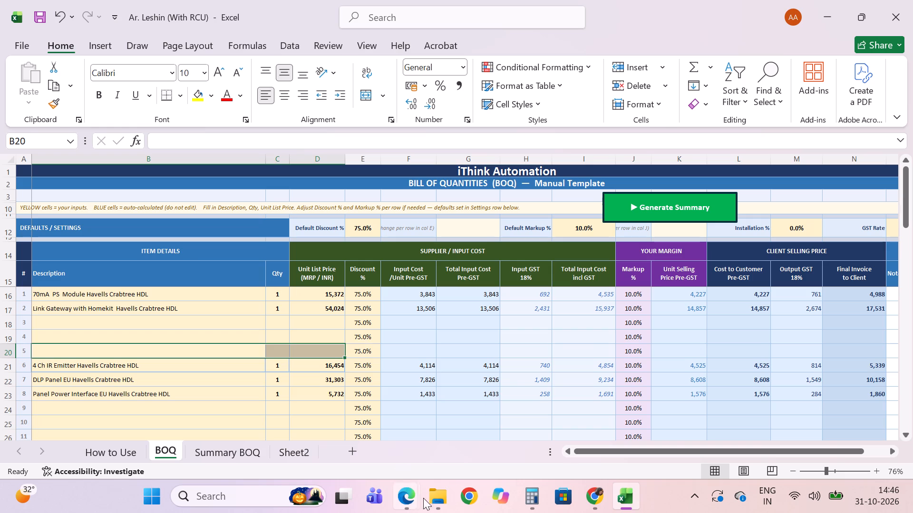
Look through the Havells wired automation price list in the browser for the room control unit.
click(598, 498)
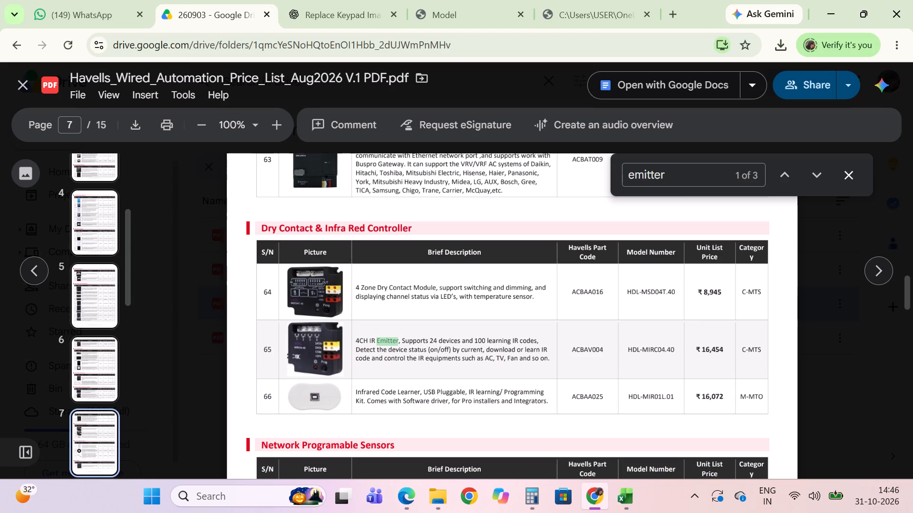
scroll(455, 392, down, 6)
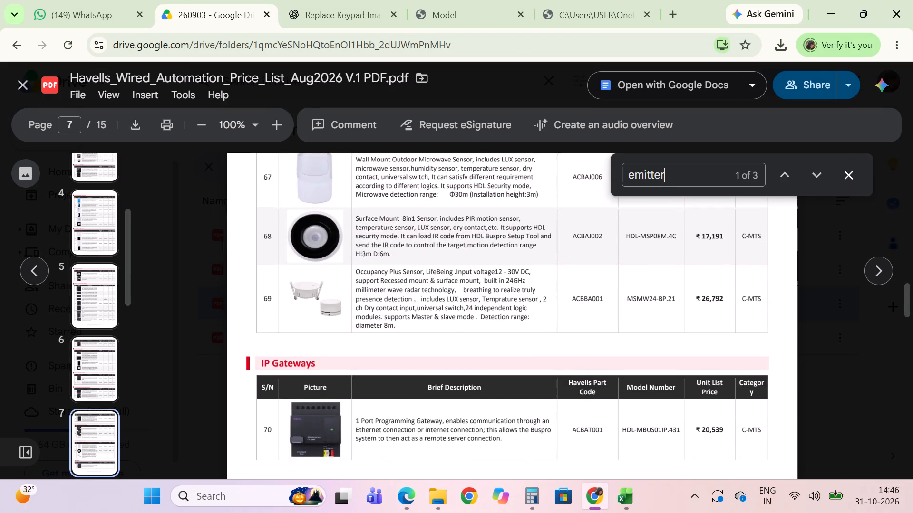
scroll(455, 392, down, 5)
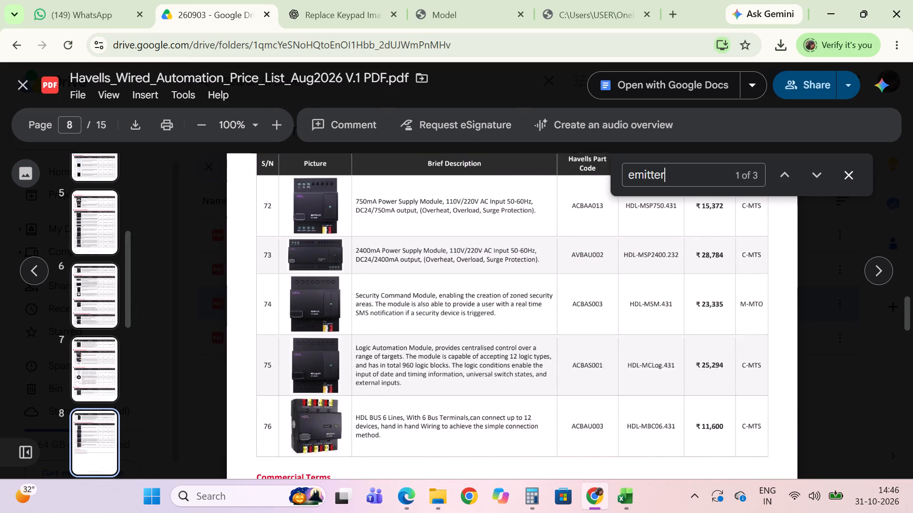
scroll(455, 392, down, 3)
scroll(455, 392, right, 1)
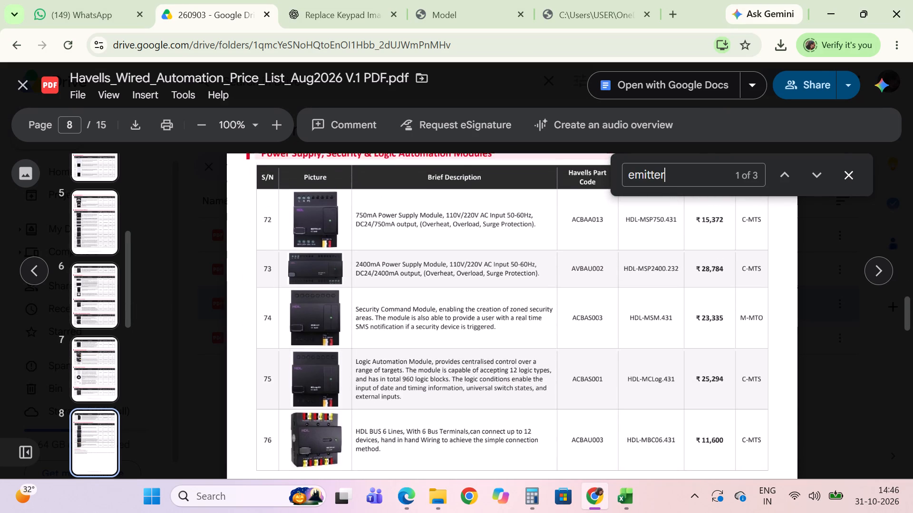
scroll(455, 392, right, 1)
scroll(455, 392, down, 6)
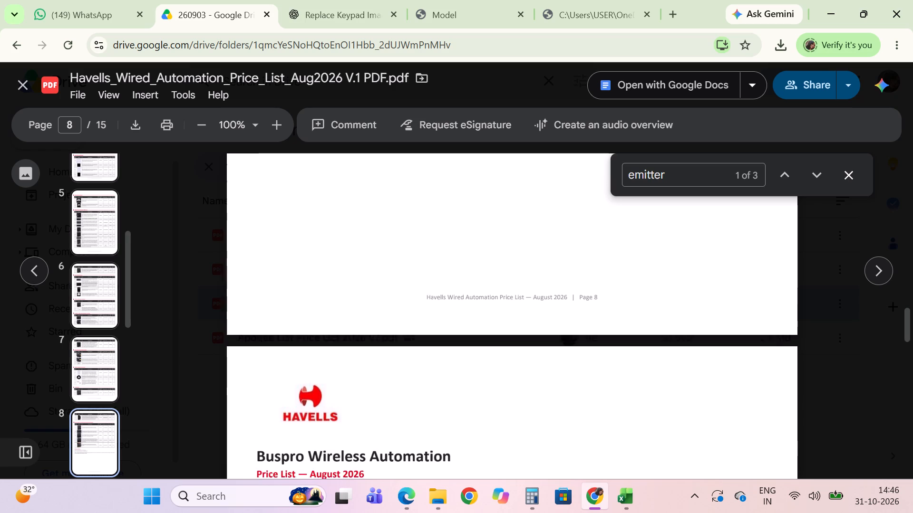
scroll(455, 392, down, 4)
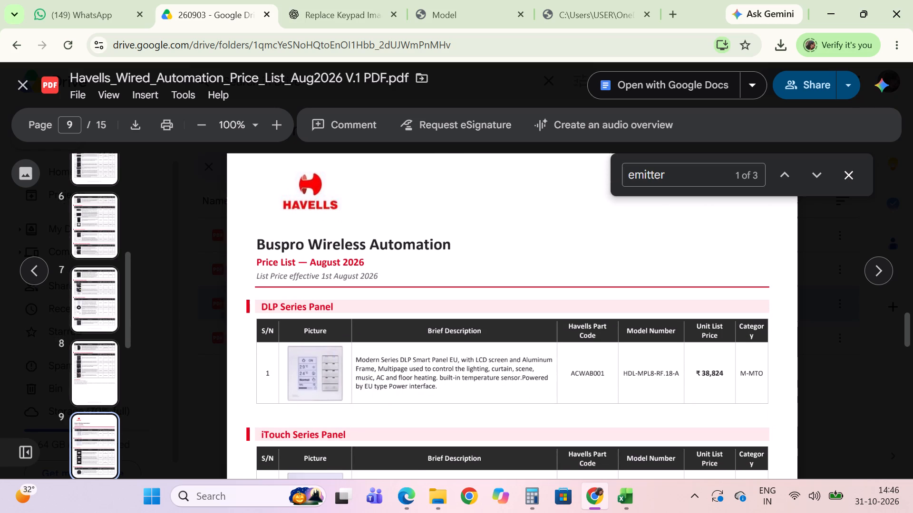
scroll(455, 392, up, 4)
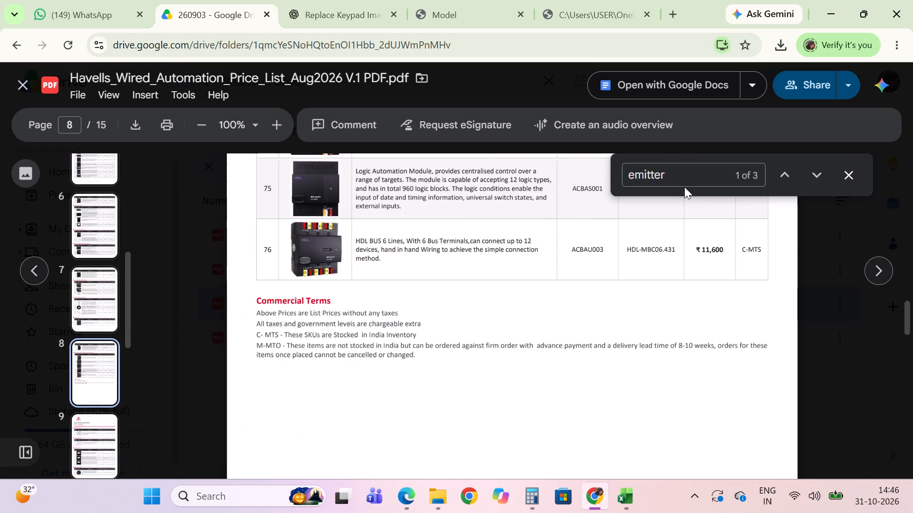
scroll(382, 263, up, 12)
scroll(382, 263, up, 11)
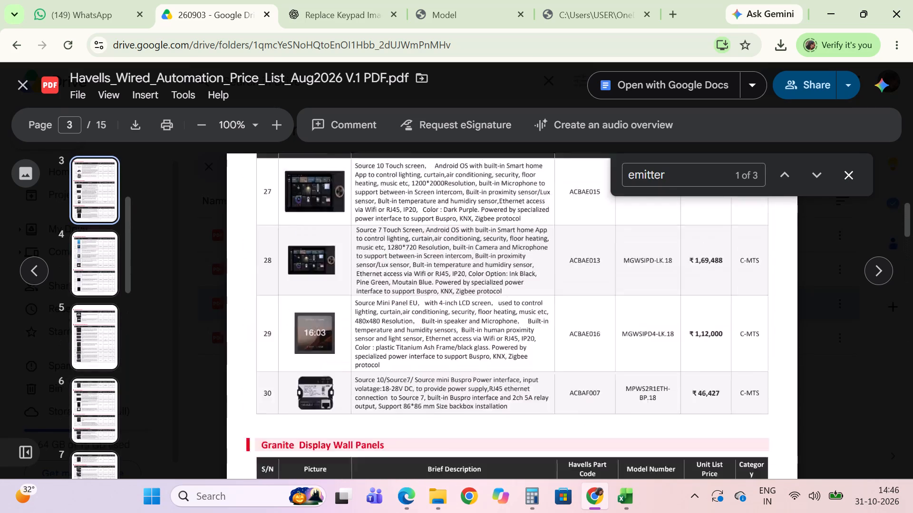
Search the price list for "rcu" and copy the item 55 name "Hotel Room Control Unit," into BOQ cell B18.
drag(686, 168, 494, 210)
text(rcu)
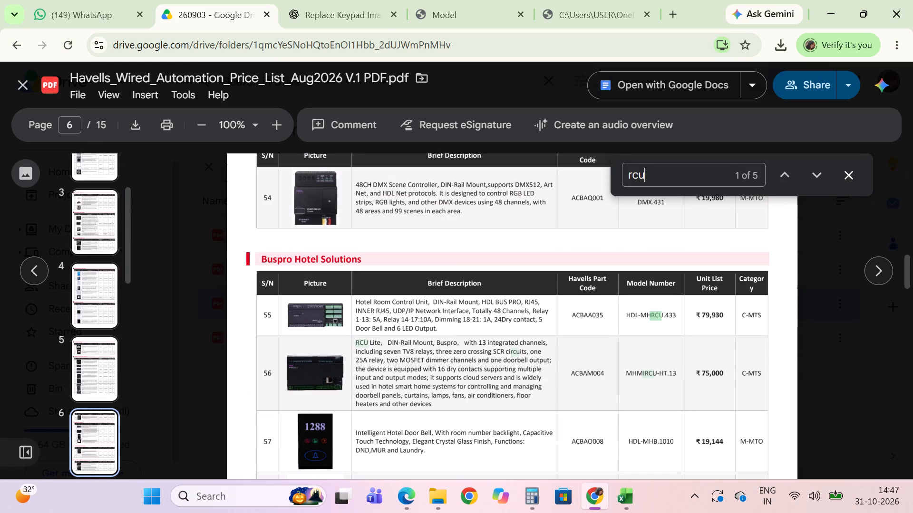
scroll(629, 366, down, 1)
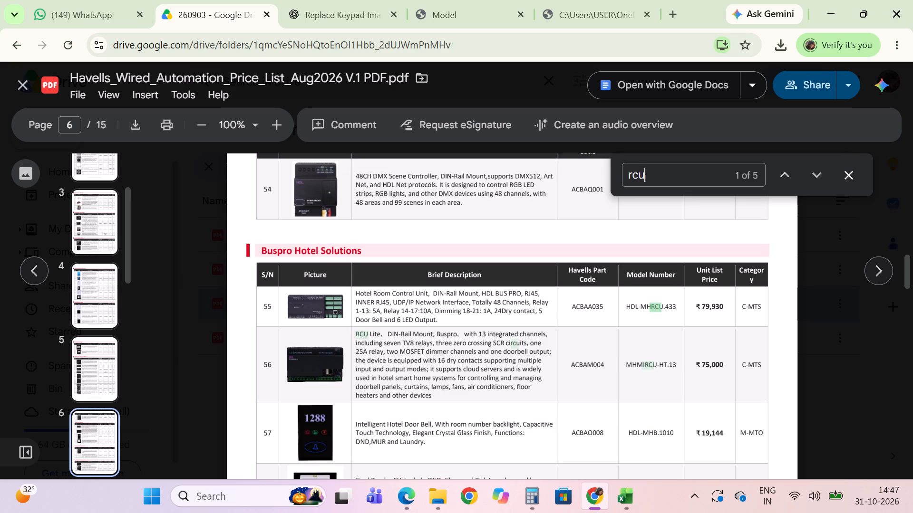
drag(372, 294, 421, 291)
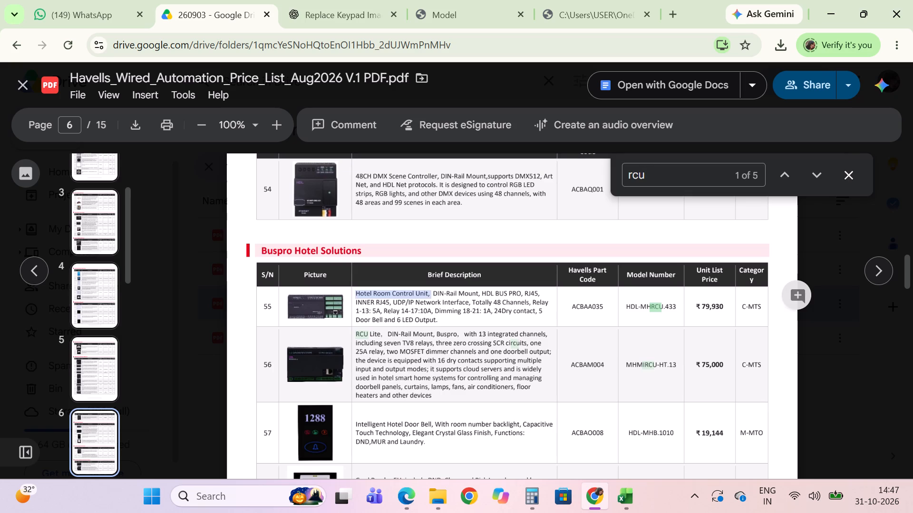
key(ctrl+c)
click(631, 508)
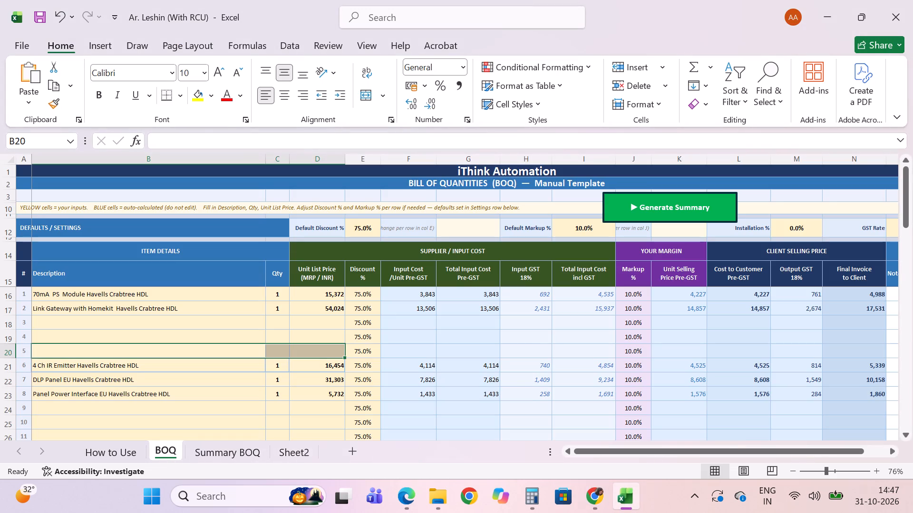
double_click(146, 320)
key(ctrl+v)
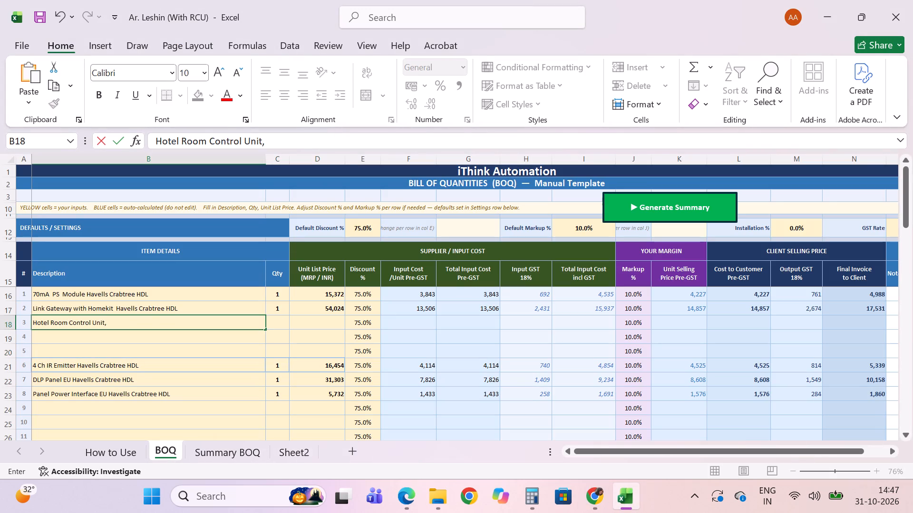
Enter a unit list price of 79930 and a quantity of 1 for the Hotel Room Control Unit row.
click(316, 320)
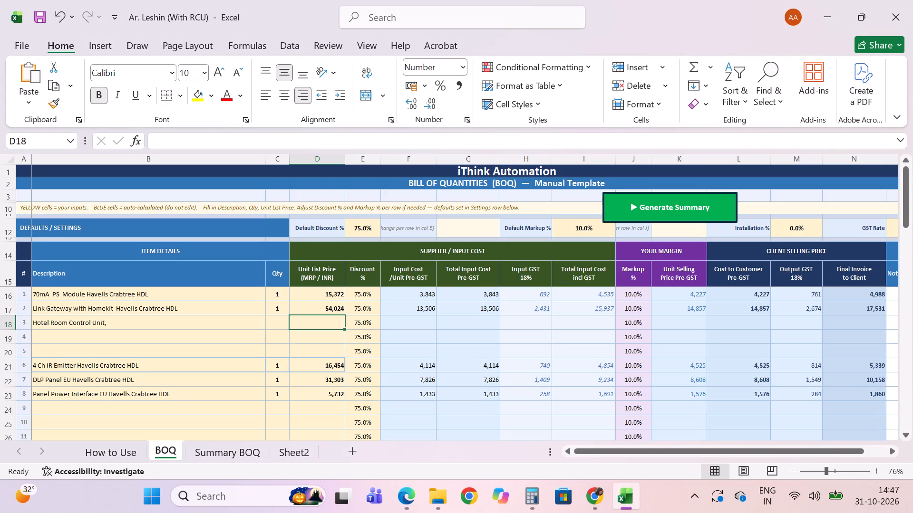
text(799)
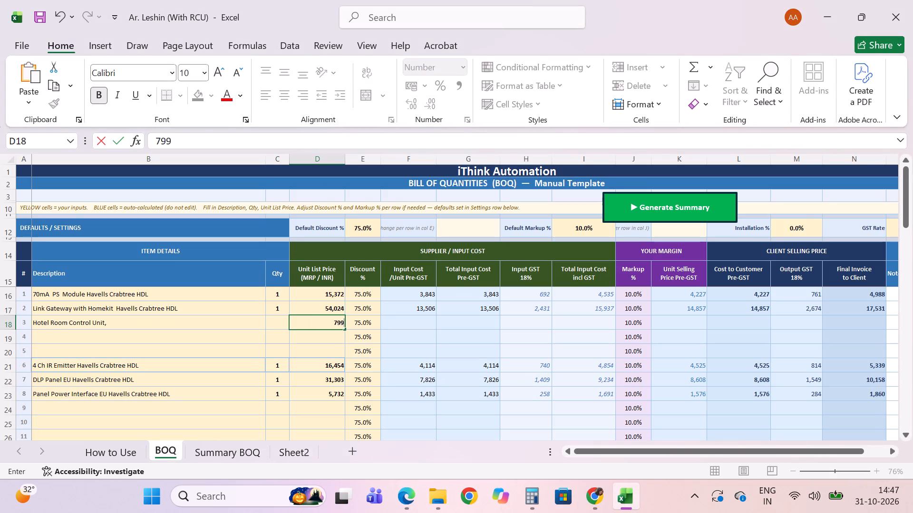
text(30)
key(Left)
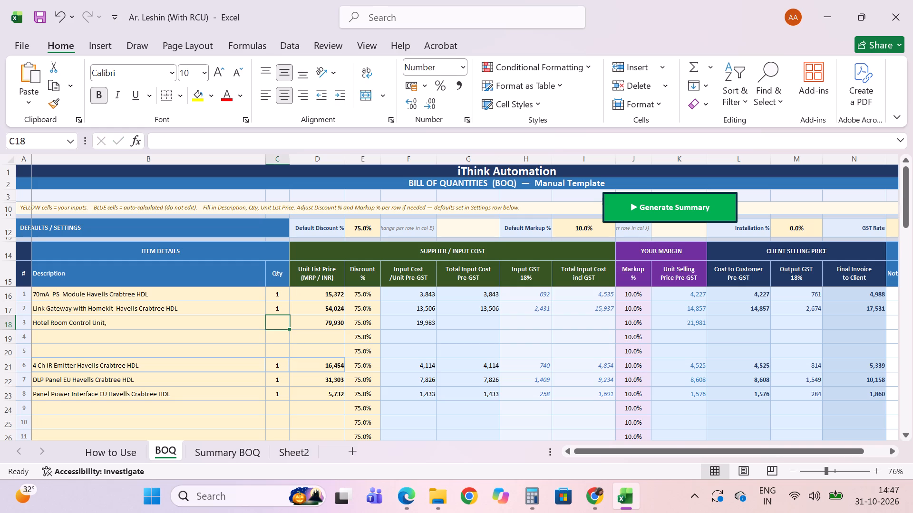
key(1)
key(Left)
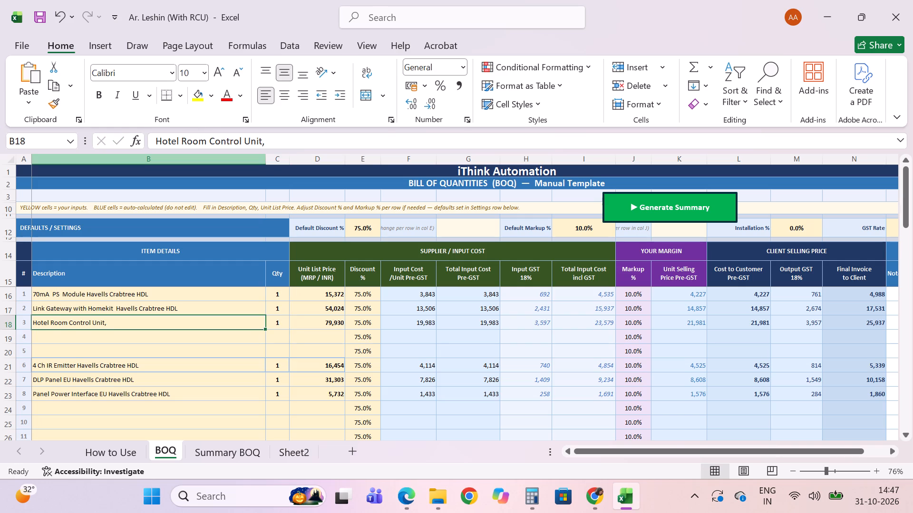
Change the description in B18 to "Room Control Unit Havells Crabtree HDL".
drag(183, 136, 119, 147)
key(BackSpace)
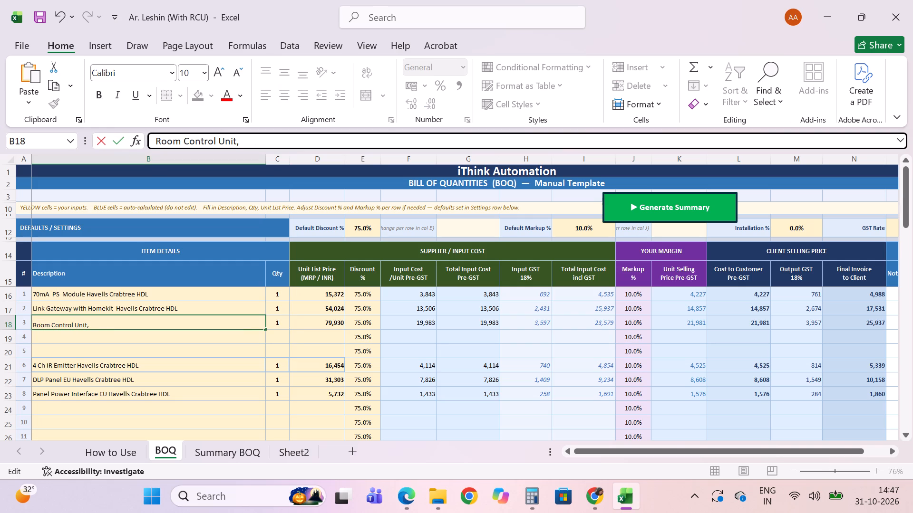
click(265, 143)
key(BackSpace)
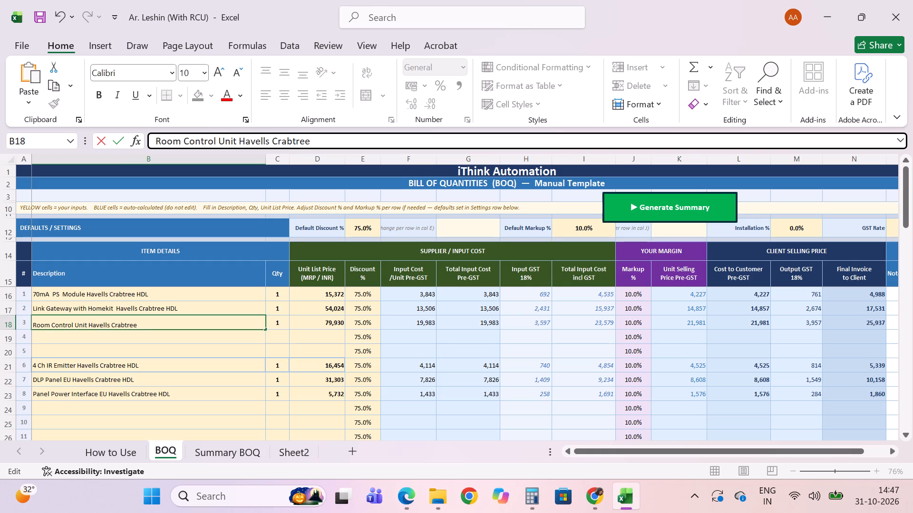
key(Return)
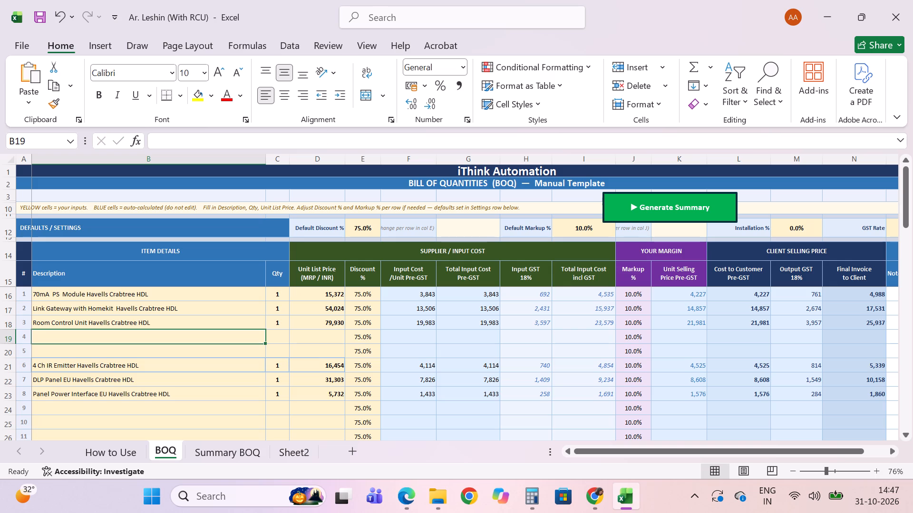
Copy the IR Emitter, DLP Panel and Panel Power Interface entries up to start at BOQ cell B19, and clear the leftover duplicates below.
drag(248, 367, 294, 379)
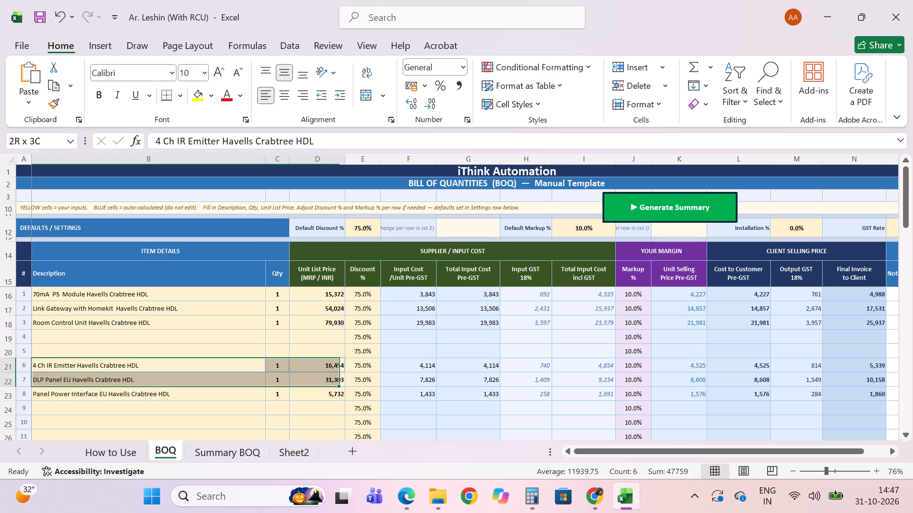
drag(294, 379, 315, 391)
key(ctrl+c)
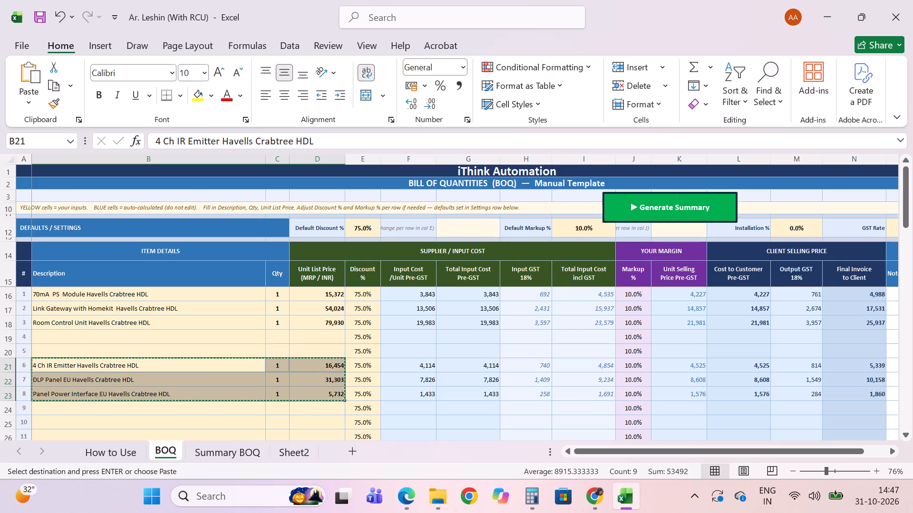
click(208, 337)
key(ctrl+v)
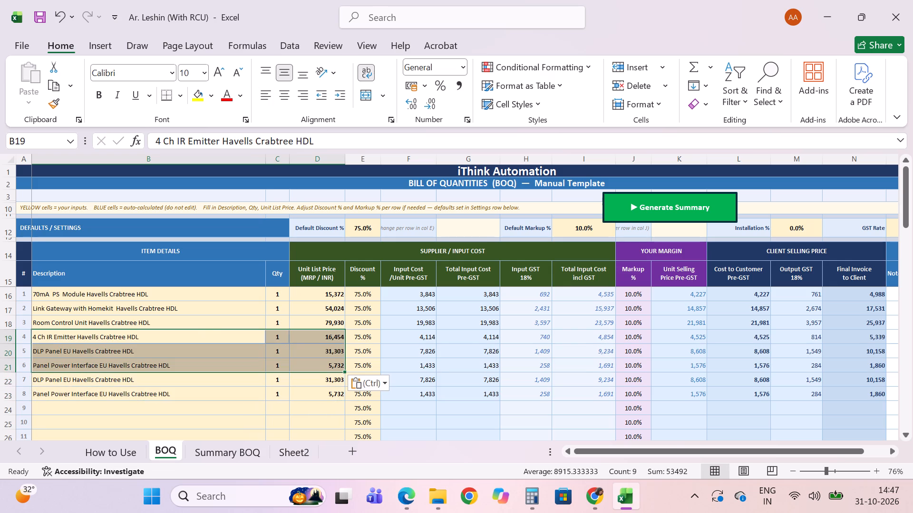
drag(243, 380, 248, 380)
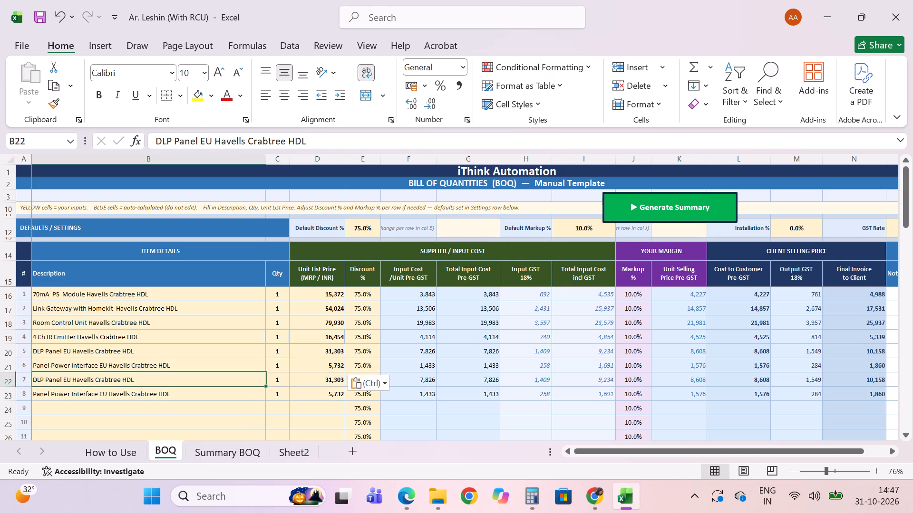
drag(248, 380, 313, 415)
key(Delete)
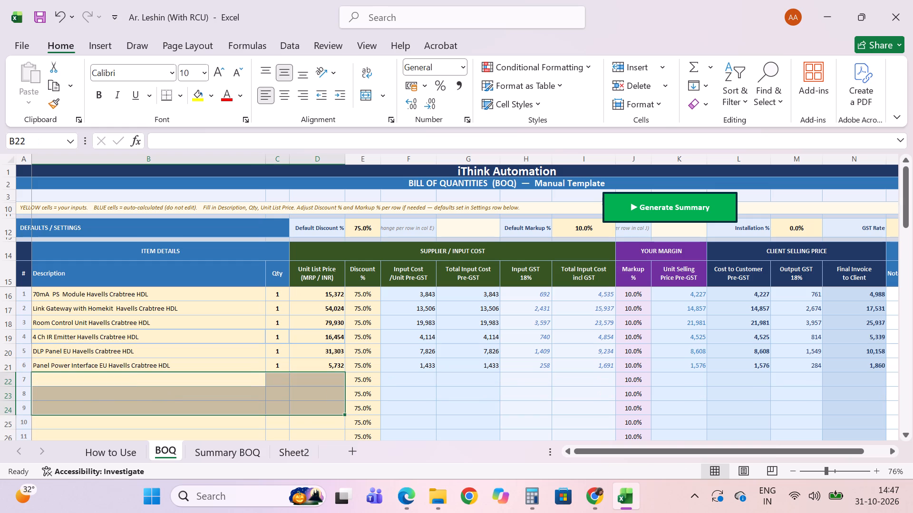
click(506, 391)
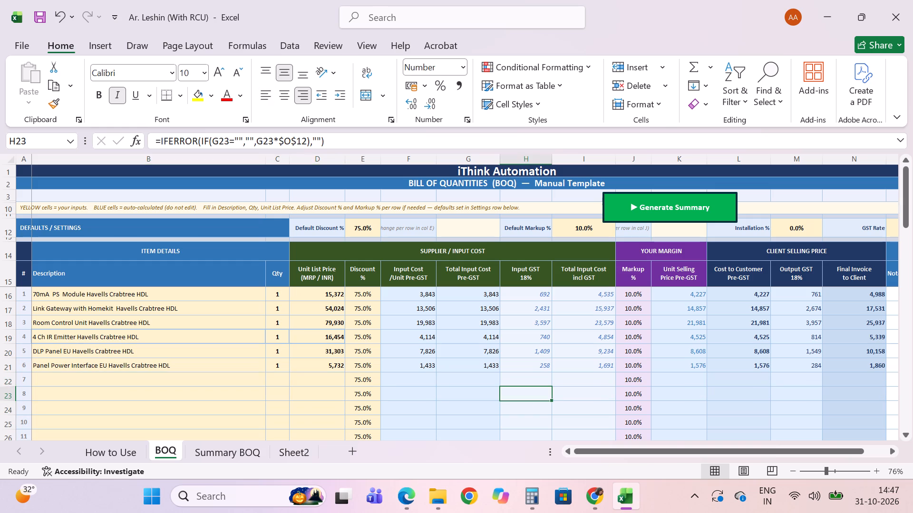
Generate the Summary BOQ from the updated BOQ sheet.
scroll(467, 353, down, 1)
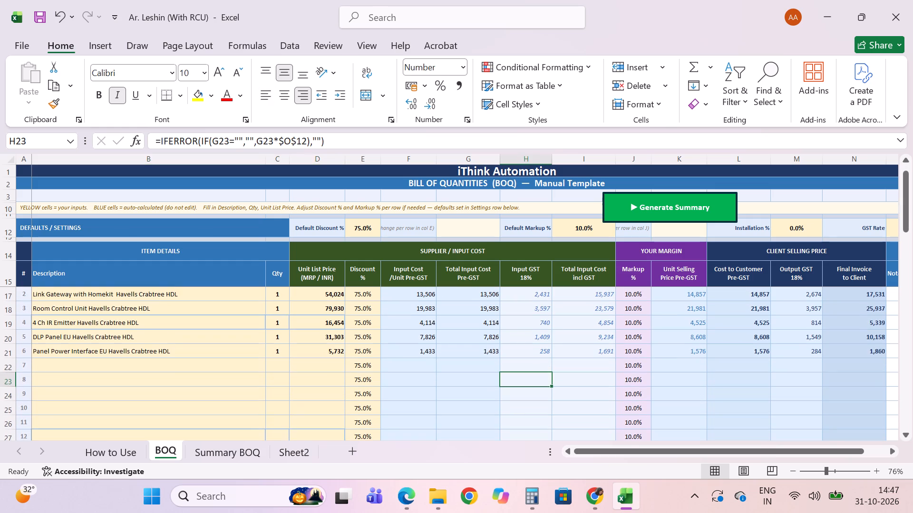
click(635, 205)
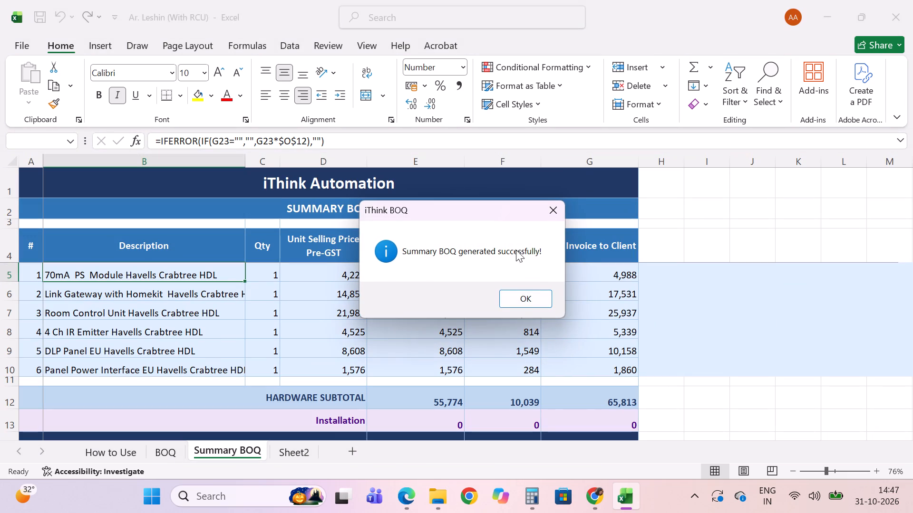
click(532, 301)
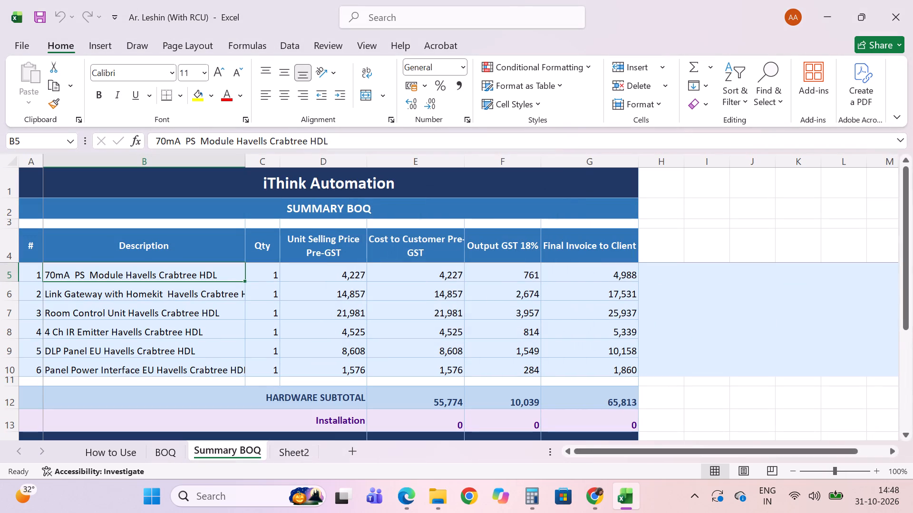
Copy the six item rows from the Summary BOQ into Sheet2 starting at D3, keeping the Sheet2 table's formatting.
drag(233, 272, 597, 369)
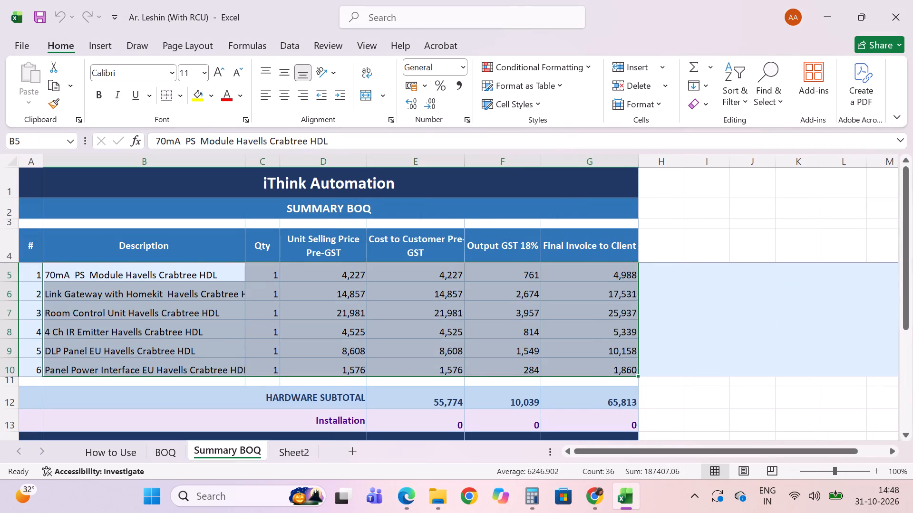
key(ctrl+c)
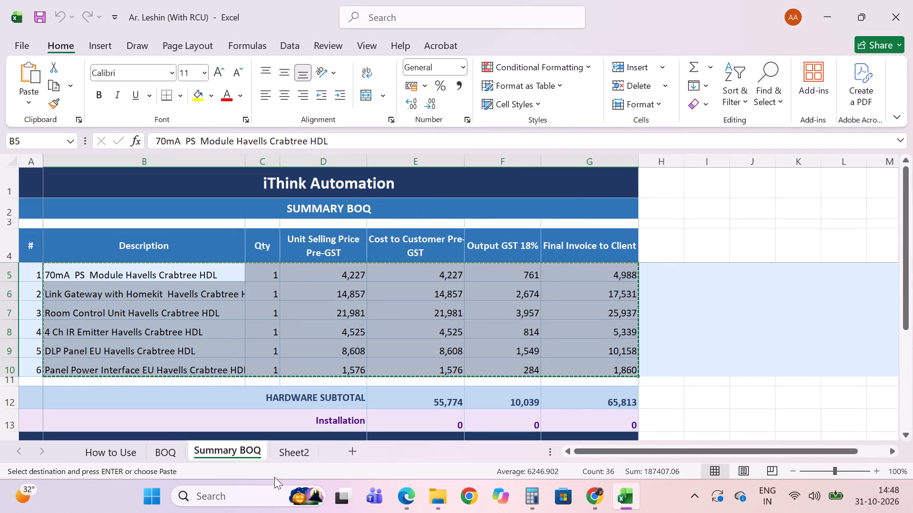
click(291, 454)
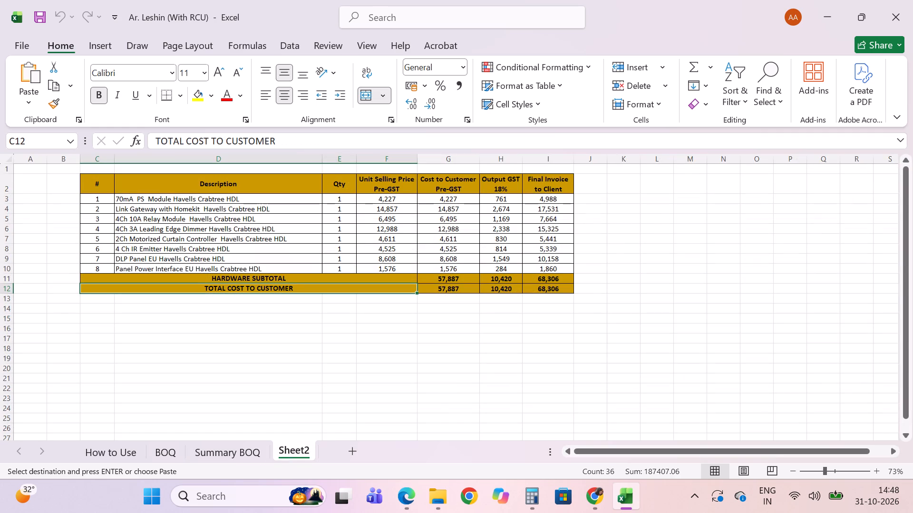
click(283, 197)
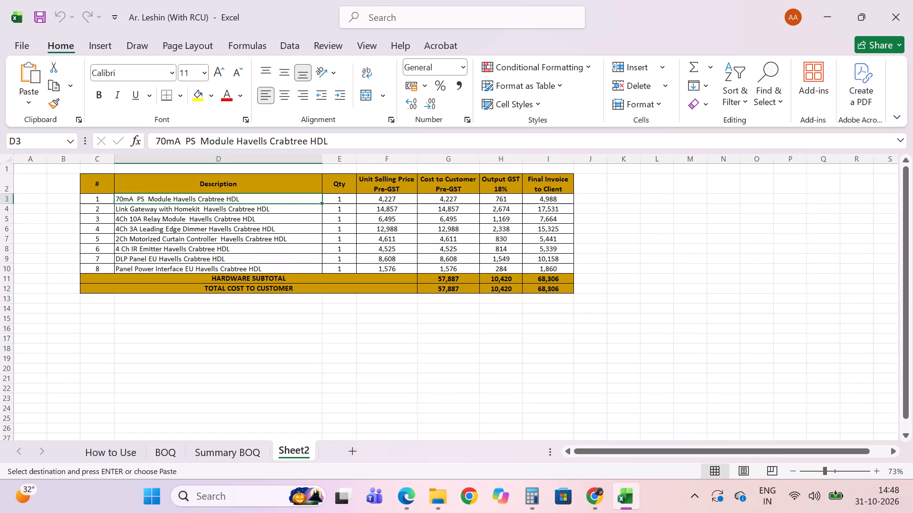
key(ctrl+v)
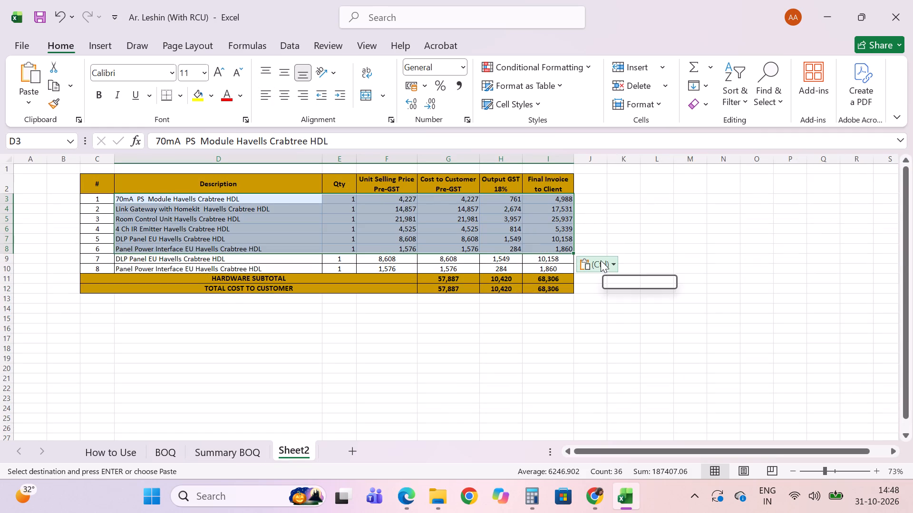
click(601, 260)
click(589, 366)
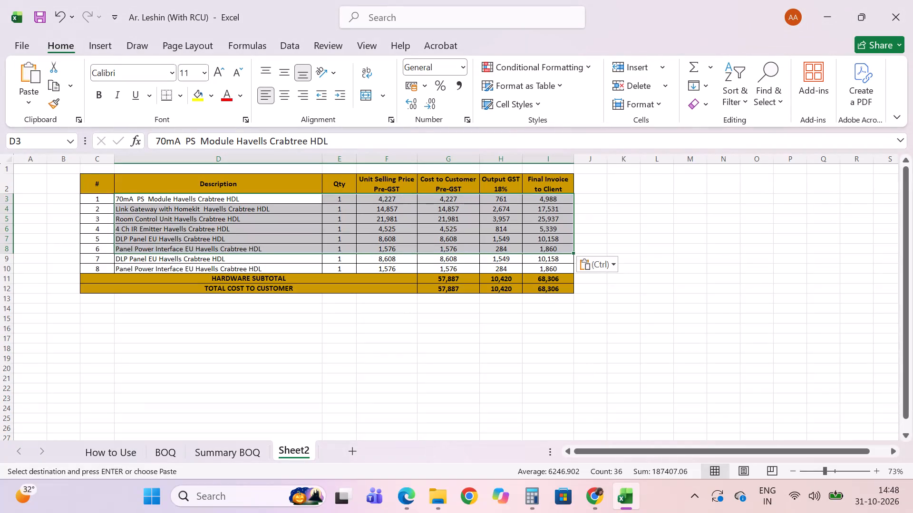
Delete rows 9 and 10, the leftover DLP Panel and Panel Power Interface items, from Sheet2.
drag(9, 257, 7, 271)
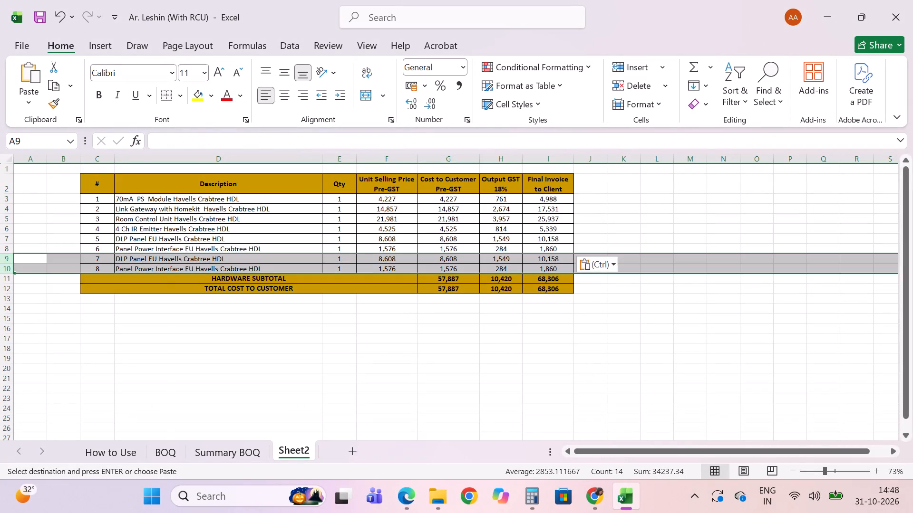
right_click(7, 271)
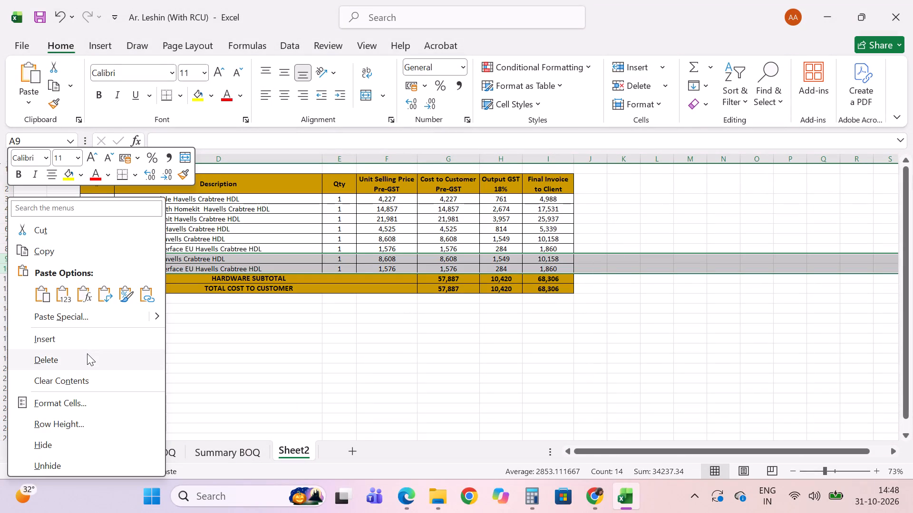
click(87, 353)
Copy the three hardware subtotal amounts from the Summary BOQ into Sheet2's HARDWARE SUBTOTAL row as values only.
click(195, 450)
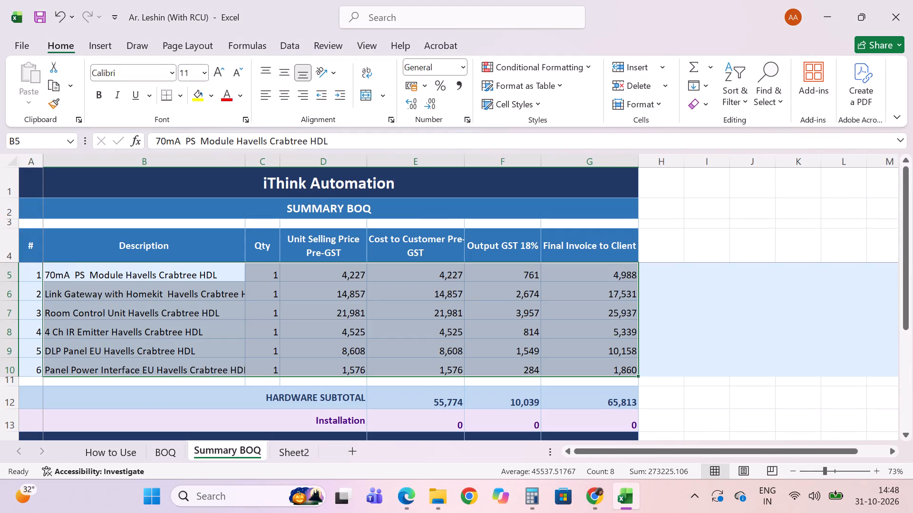
drag(418, 400, 598, 410)
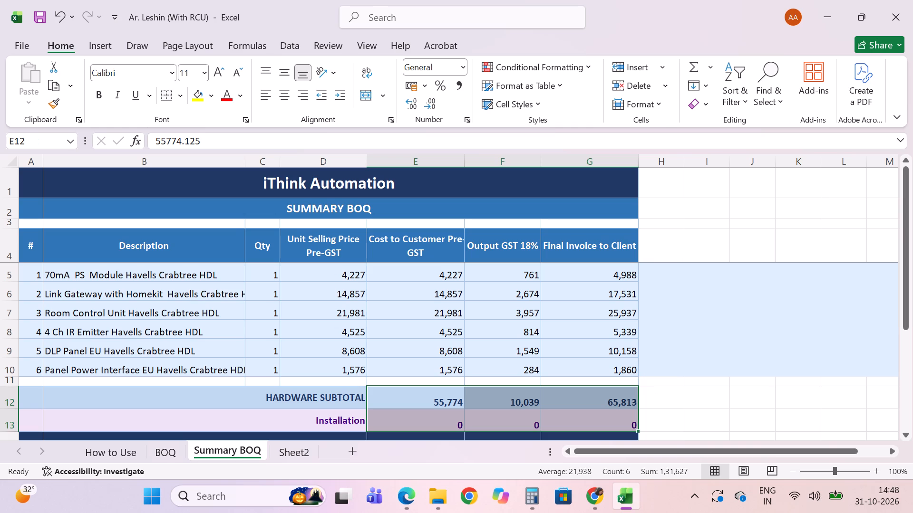
drag(598, 401, 428, 401)
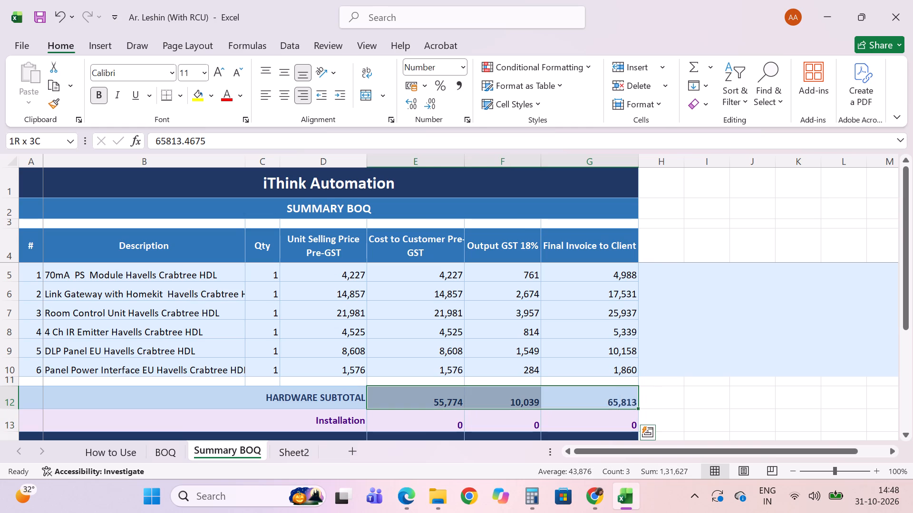
drag(428, 401, 429, 401)
key(ctrl+c)
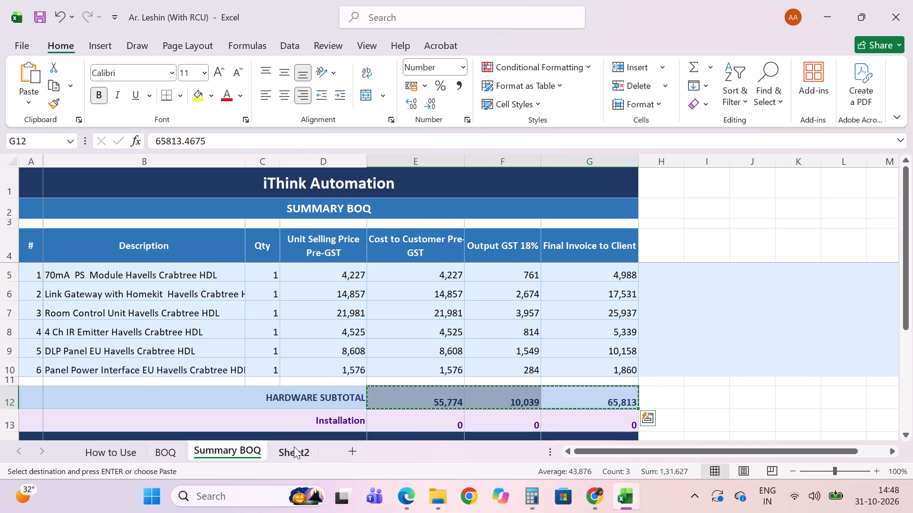
click(294, 446)
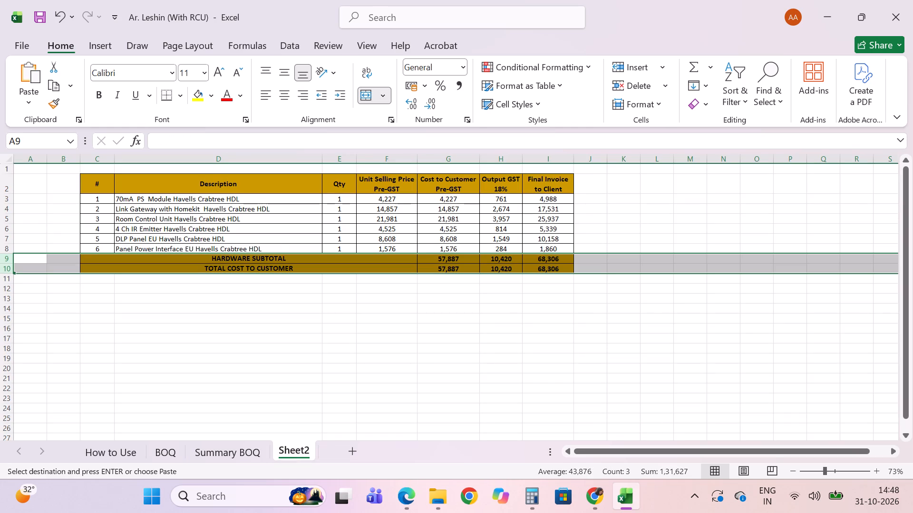
click(447, 258)
key(ctrl+v)
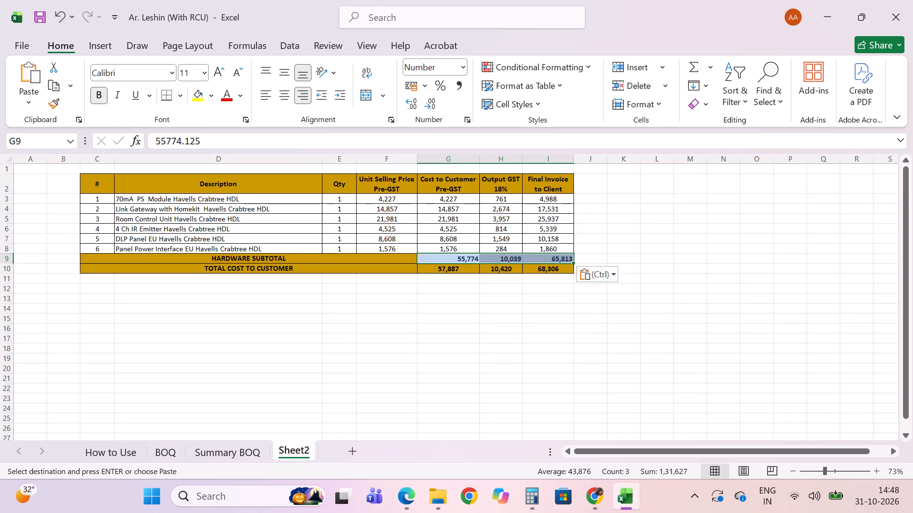
click(608, 276)
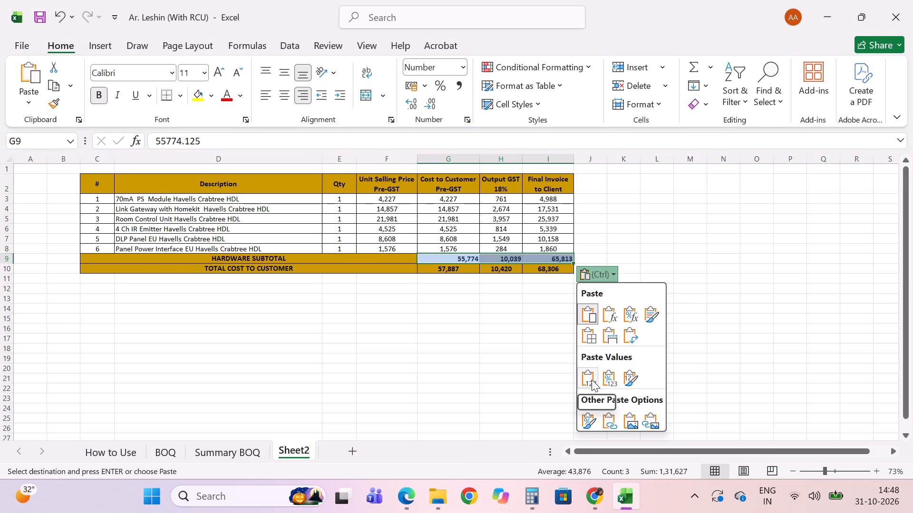
click(592, 380)
Copy the three hardware subtotal amounts into Sheet2's TOTAL COST TO CUSTOMER row.
key(ctrl+c)
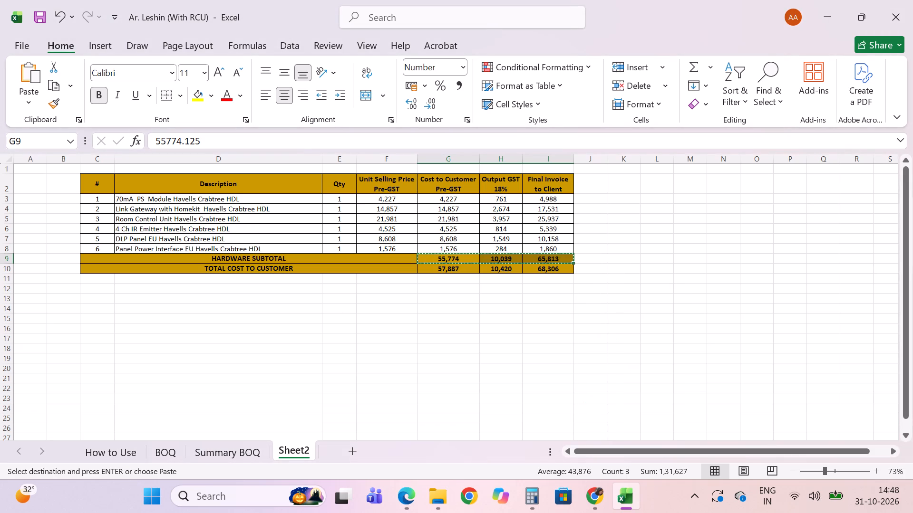
key(Down)
key(ctrl+v)
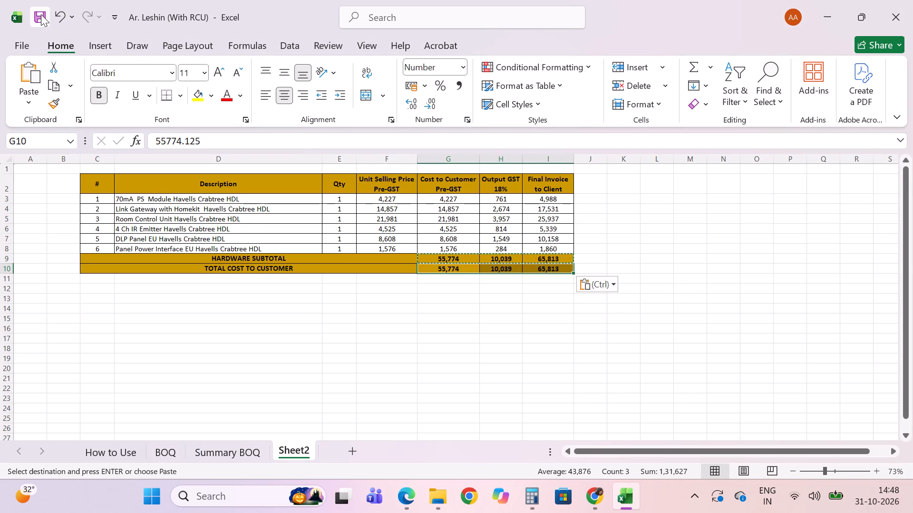
Save the With RCU workbook and close it.
click(41, 14)
click(912, 0)
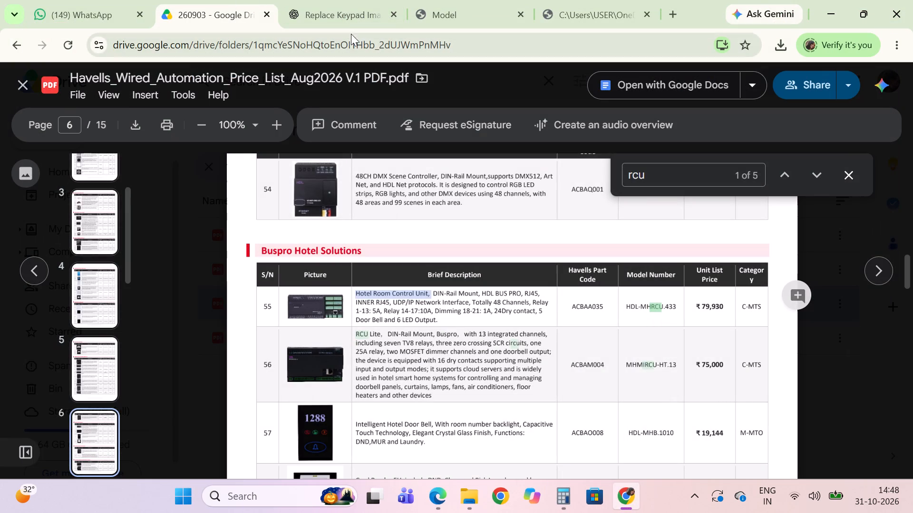
In the browser, close the wired price list preview, the Model tab and the local file tab beside it.
click(20, 82)
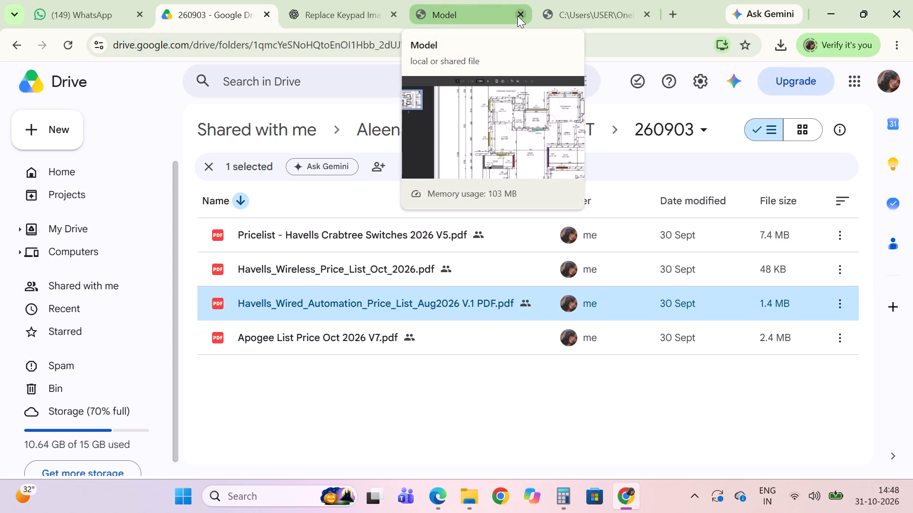
click(517, 16)
click(517, 16)
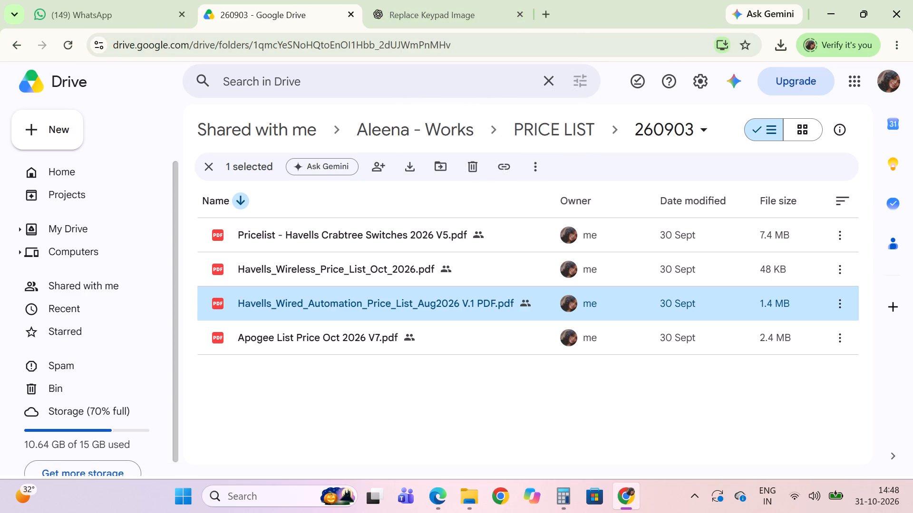
Search Google Drive for "CURTA".
click(375, 82)
text(CURTA)
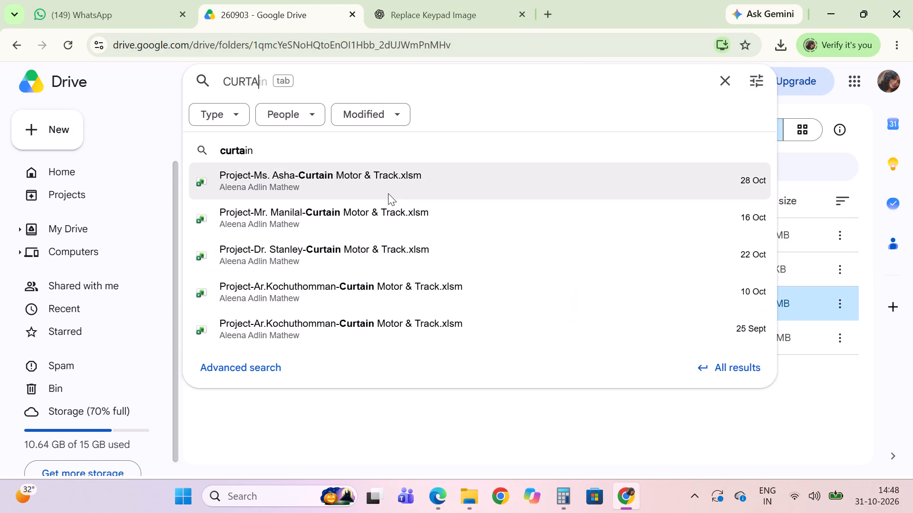
Open the Project-Ms. Asha-Curtain Motor & Track.xlsm workbook from the Drive search suggestions.
right_click(388, 193)
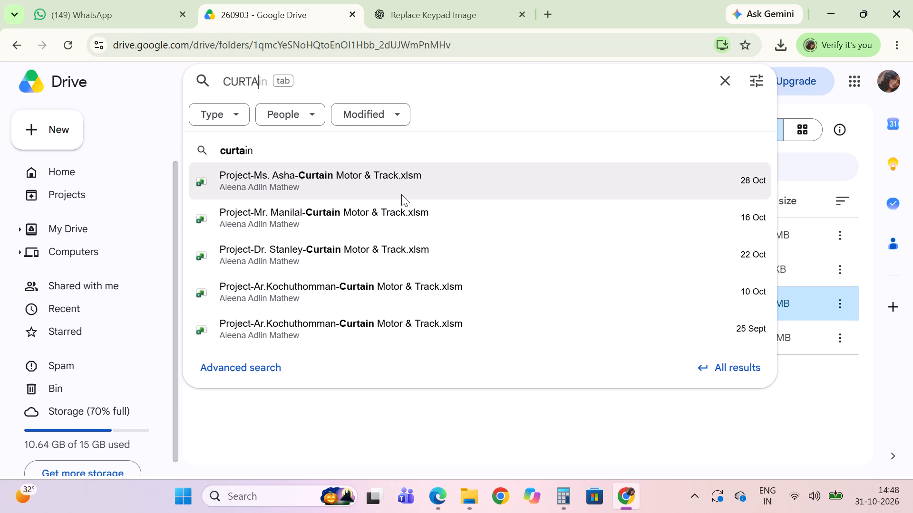
right_click(401, 194)
click(401, 194)
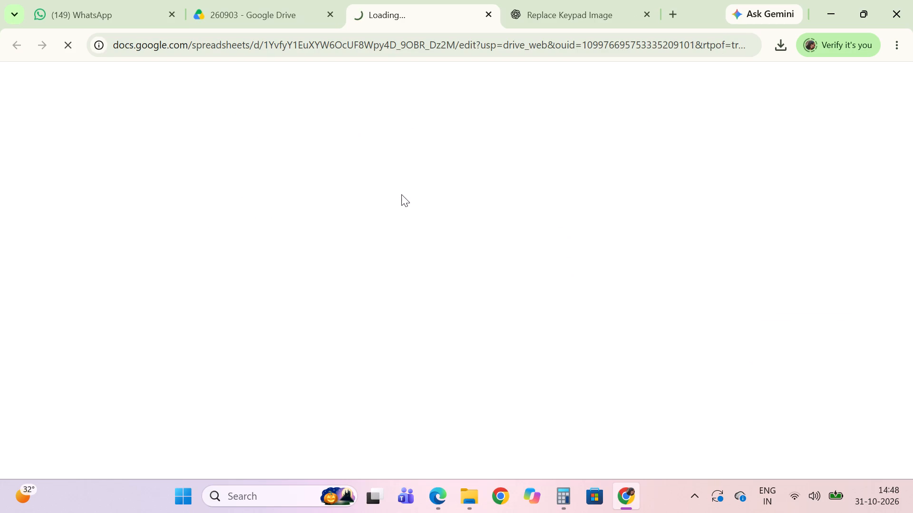
Back in the 260903 Drive folder, open the Havells_Wireless_Price_List_Oct_2026 PDF and examine its Curtain Motors prices.
click(285, 10)
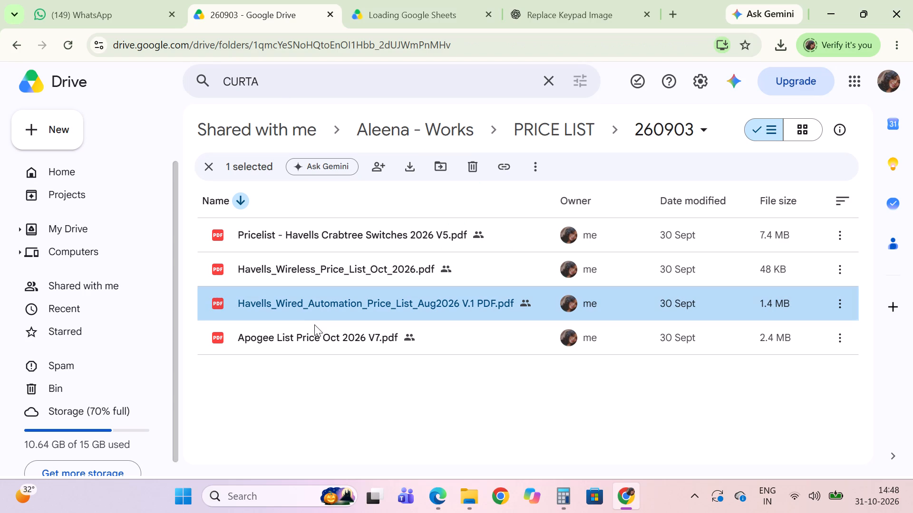
double_click(360, 277)
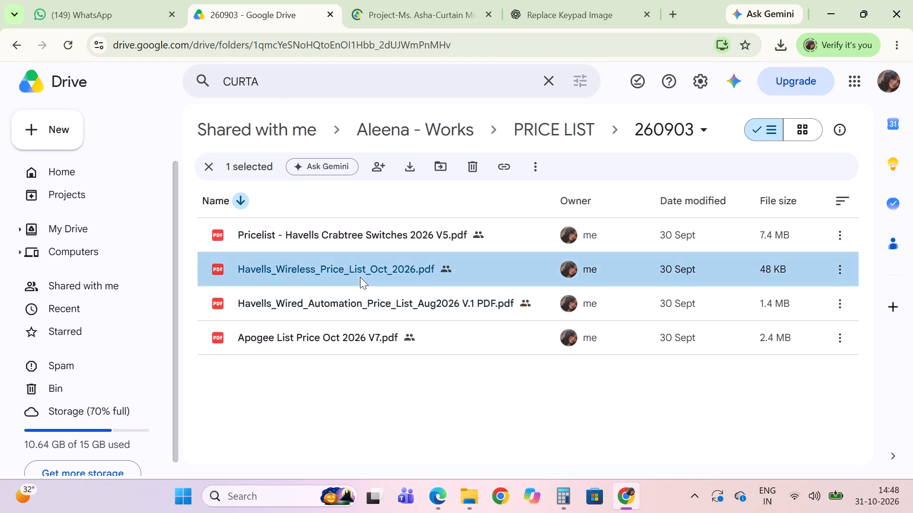
scroll(360, 277, down, 1)
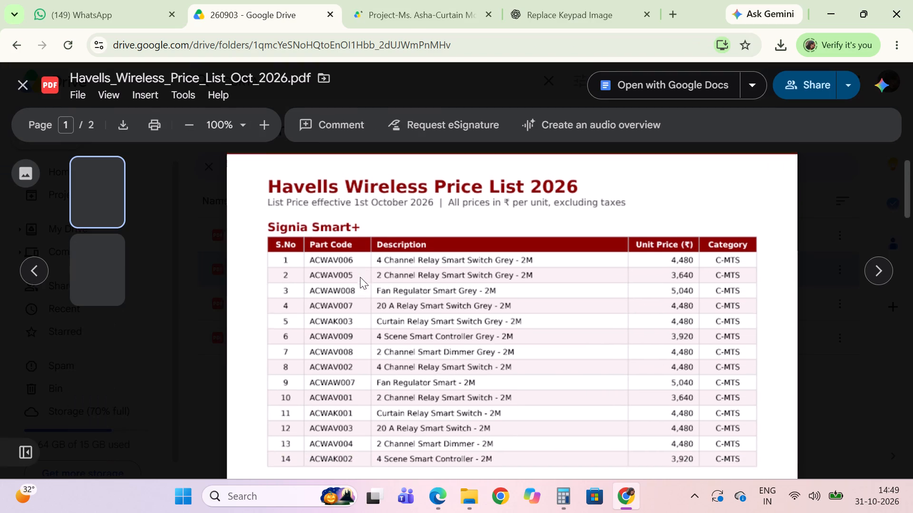
scroll(360, 277, down, 4)
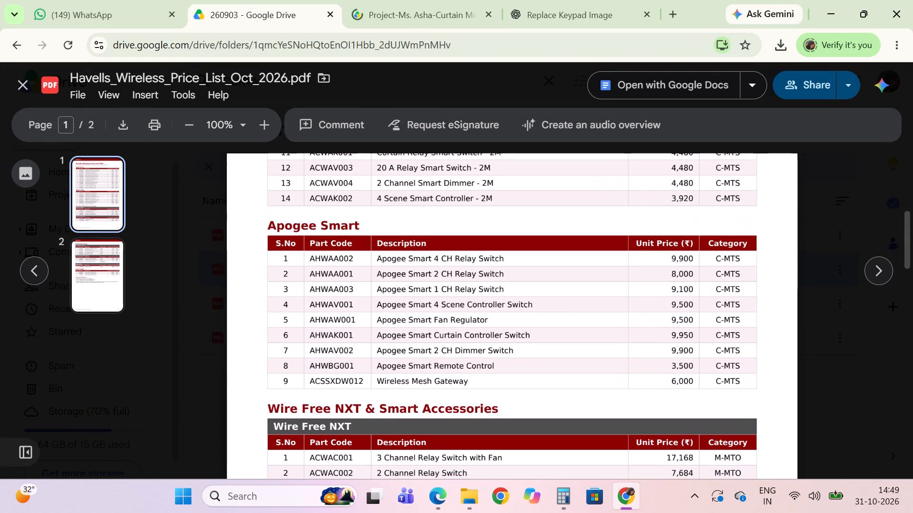
scroll(360, 277, down, 7)
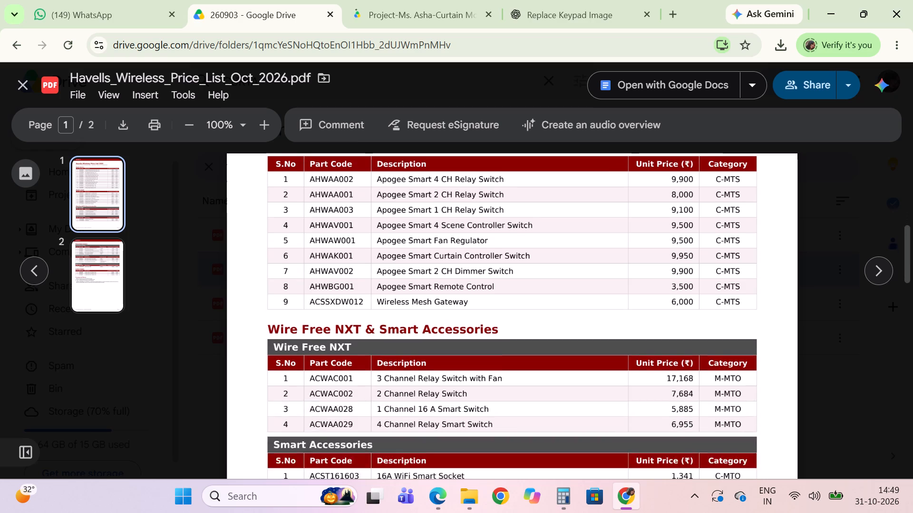
scroll(365, 250, down, 11)
scroll(365, 250, up, 4)
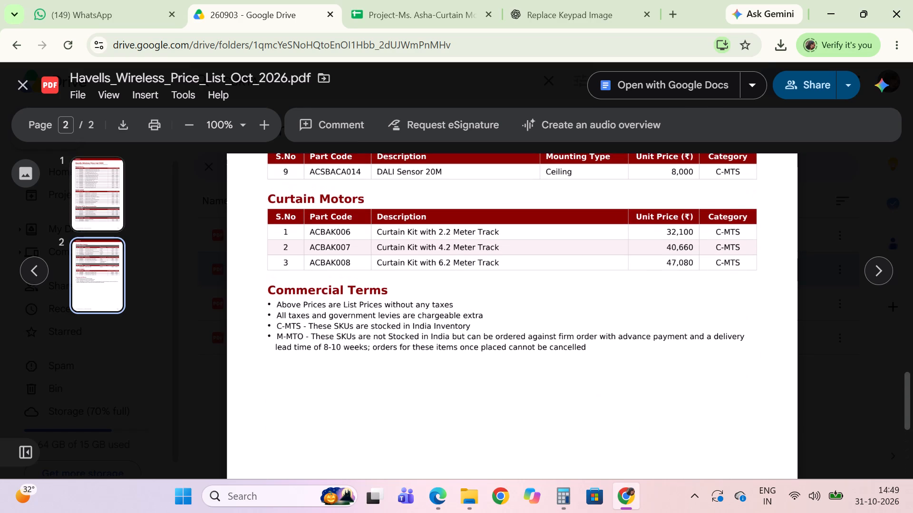
scroll(365, 250, up, 1)
Download the Ms. Asha Curtain Motor & Track workbook in Microsoft Excel (.xlsm) format and close its browser tab.
click(428, 0)
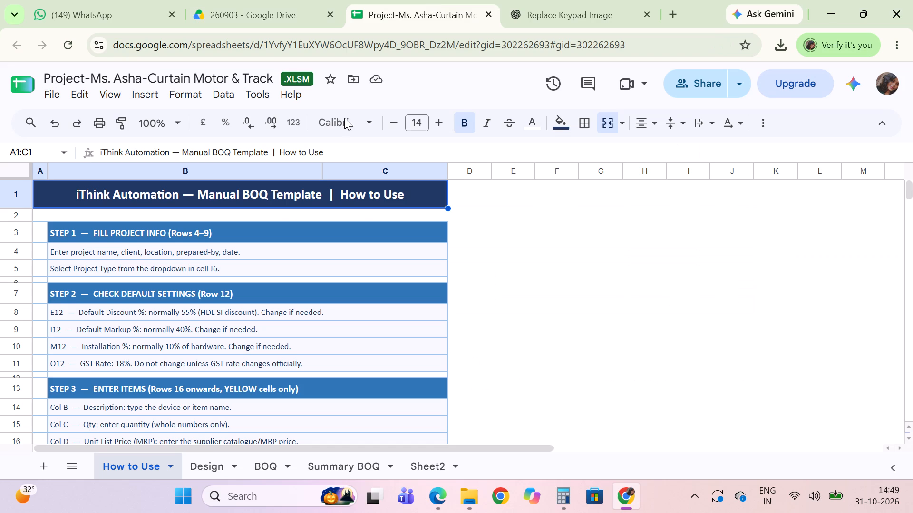
click(52, 97)
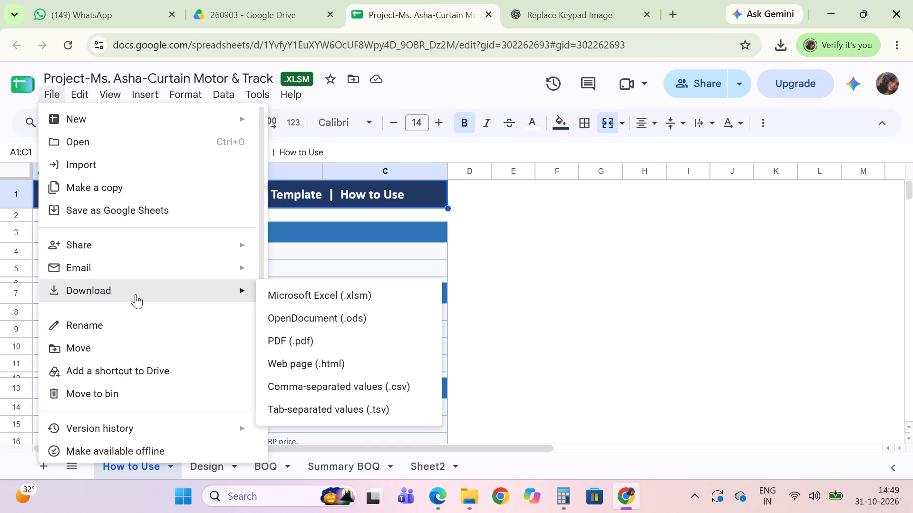
click(291, 295)
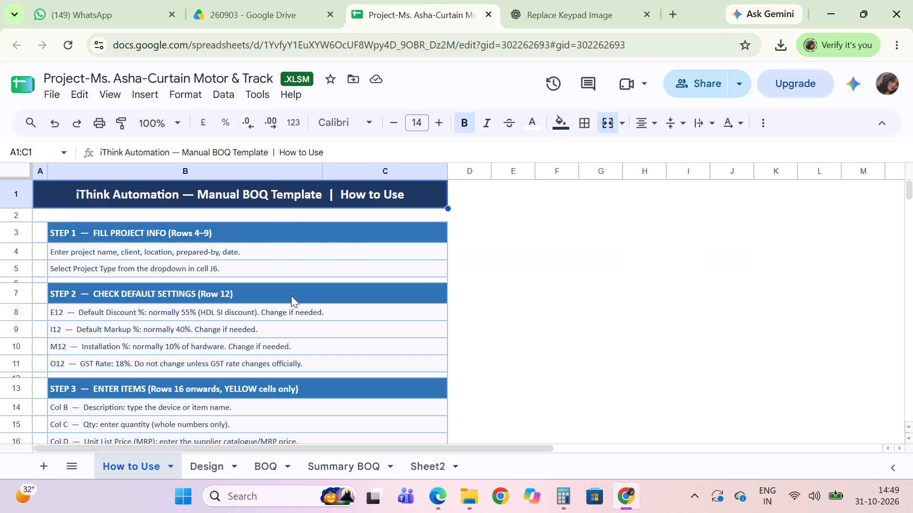
click(489, 9)
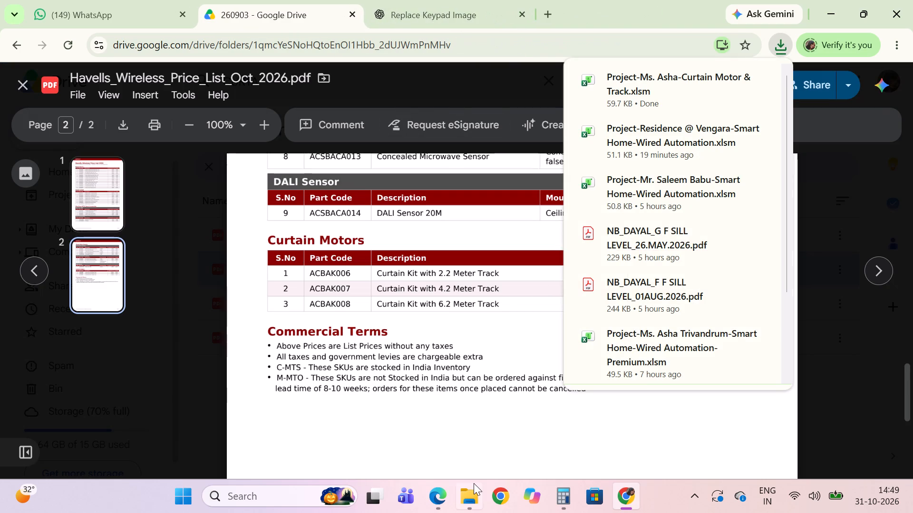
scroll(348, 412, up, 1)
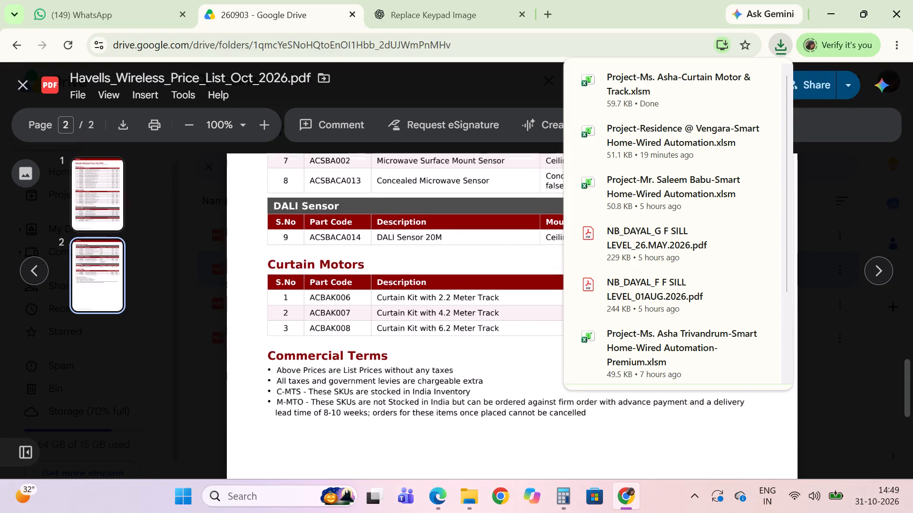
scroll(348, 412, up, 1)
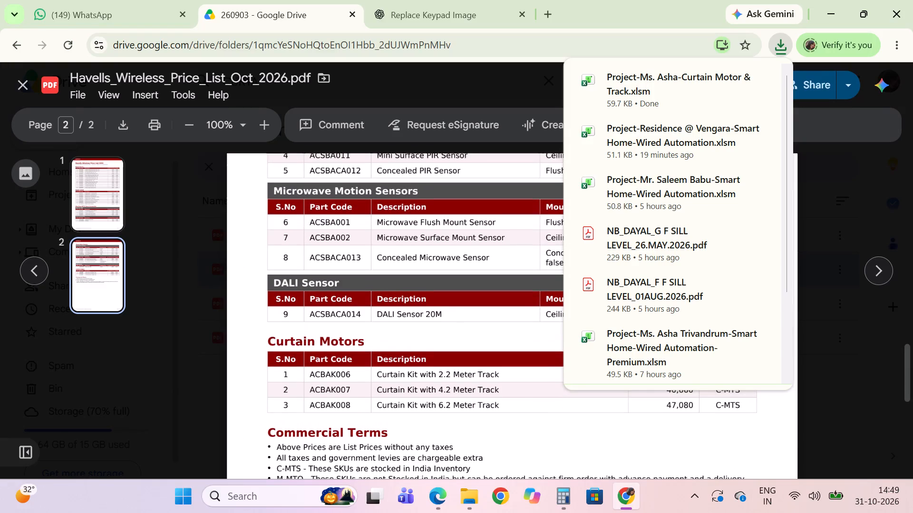
In File Explorer's Downloads folder, unblock the downloaded Ms. Asha Curtain Motor & Track workbook through its file properties.
click(474, 502)
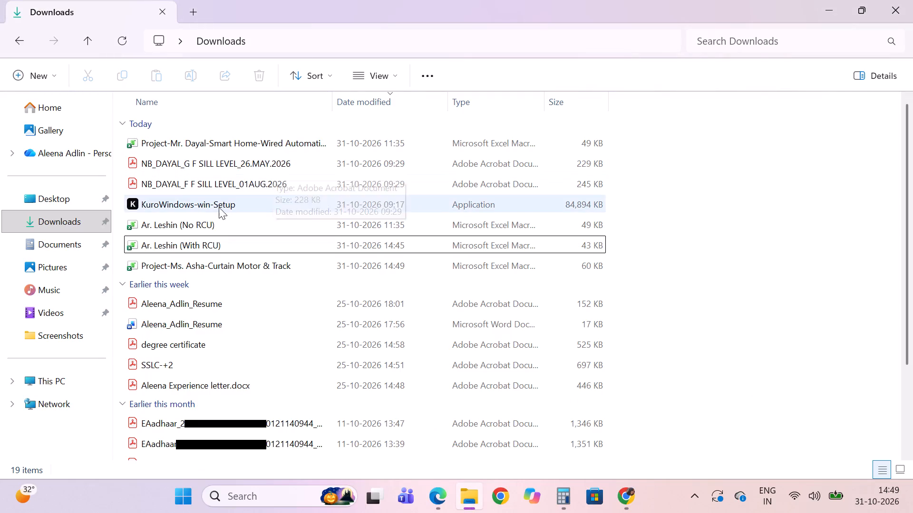
click(253, 268)
key(ctrl+alt+Return)
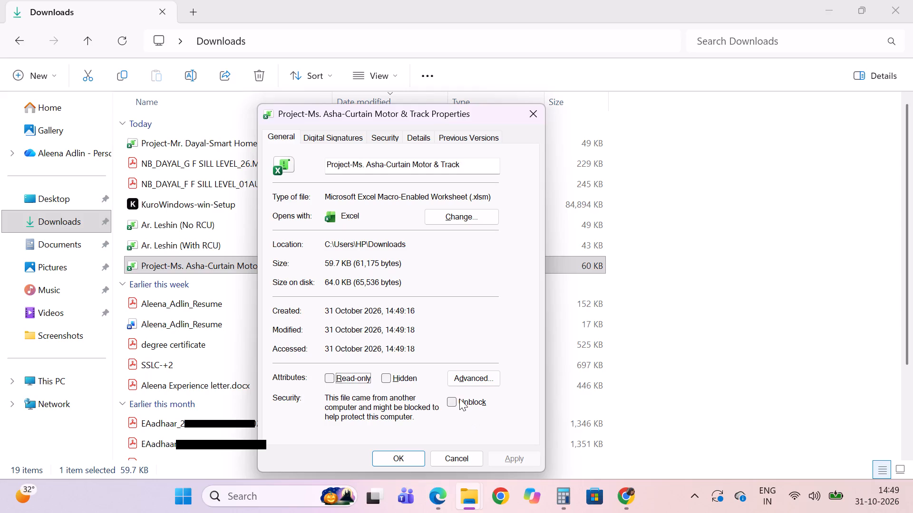
click(458, 399)
click(415, 453)
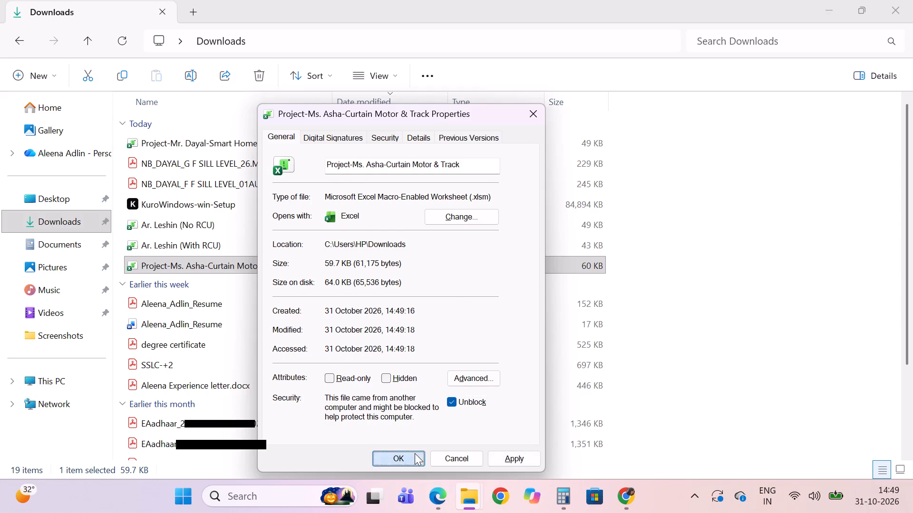
Open the unblocked Ms. Asha Curtain Motor & Track workbook from Downloads in Excel.
double_click(243, 259)
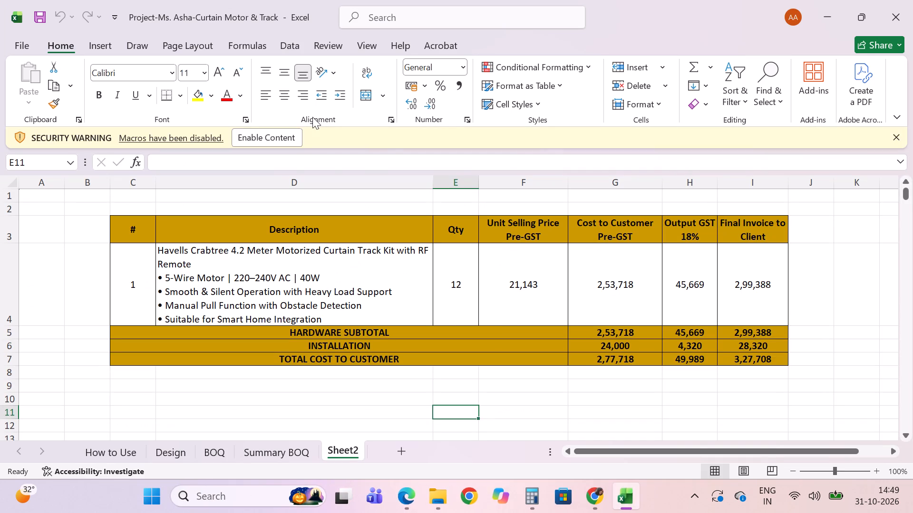
In the Curtain Motor & Track workbook in Excel, enable the macros and permanently delete the Design sheet.
click(289, 133)
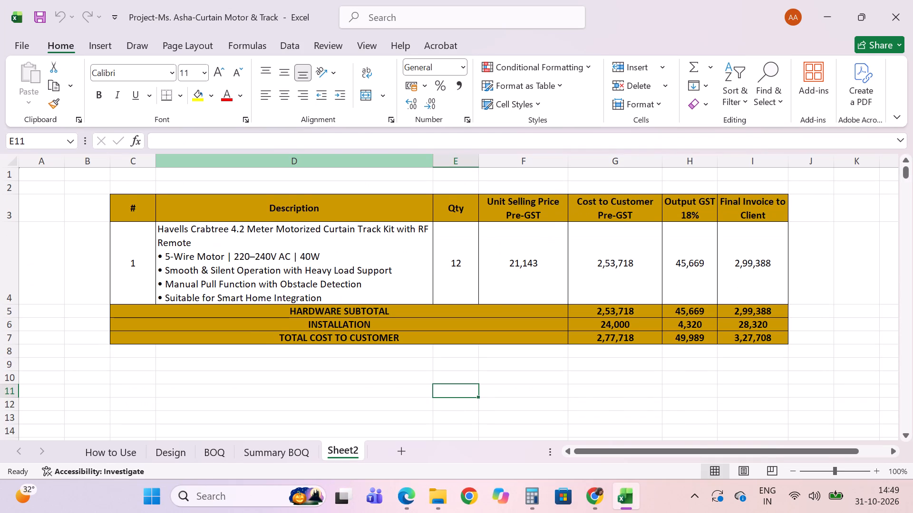
click(212, 454)
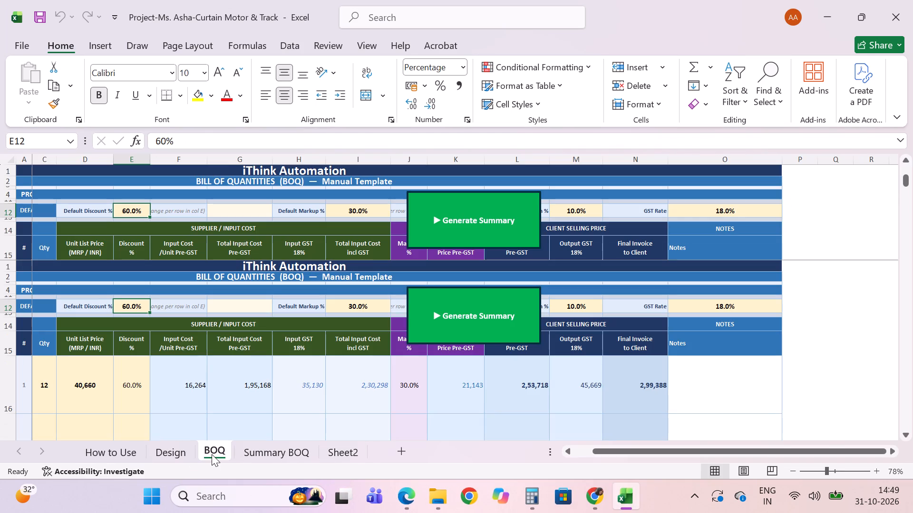
right_click(173, 456)
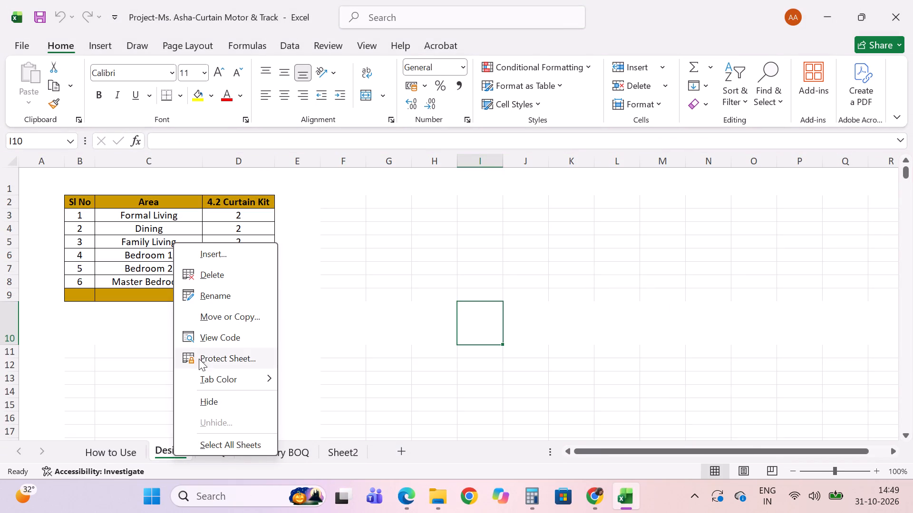
click(234, 271)
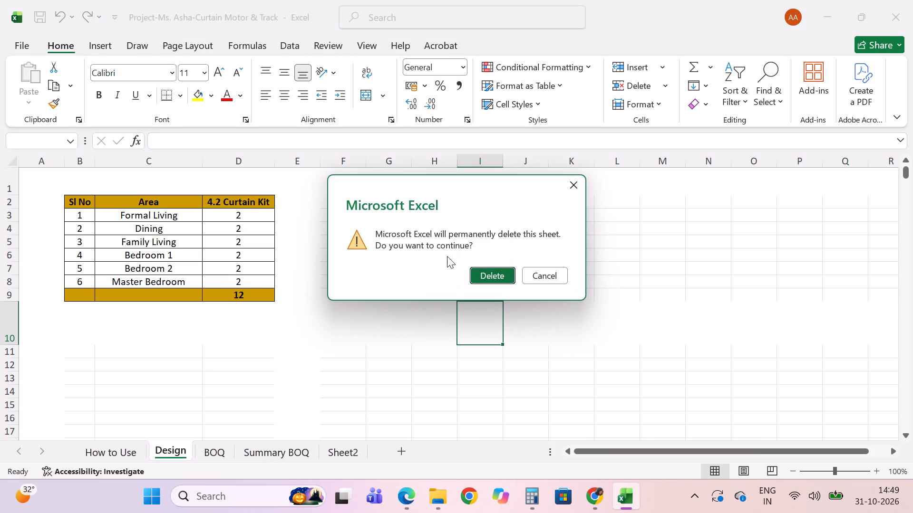
click(488, 275)
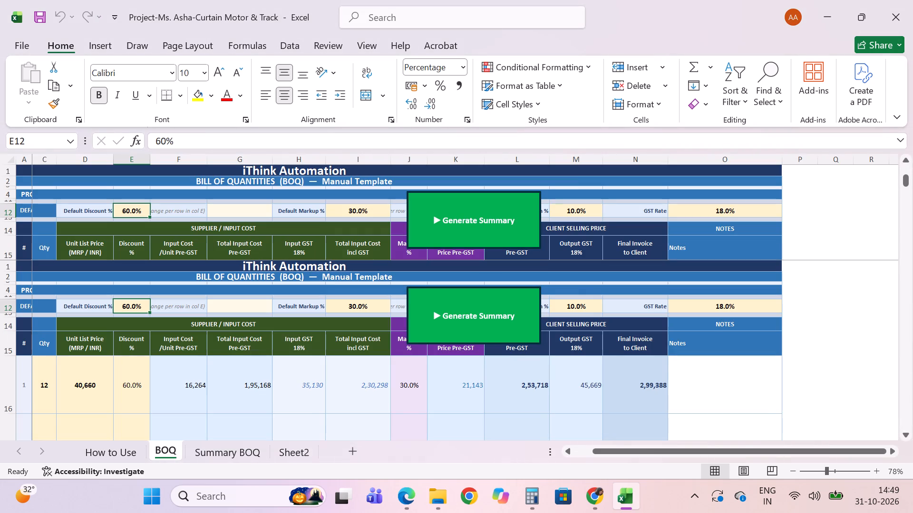
Clear the description, quantity and unit list price of the Havells Crabtree 4.2 Meter track kit in BOQ row 16.
scroll(162, 408, down, 1)
scroll(162, 408, up, 2)
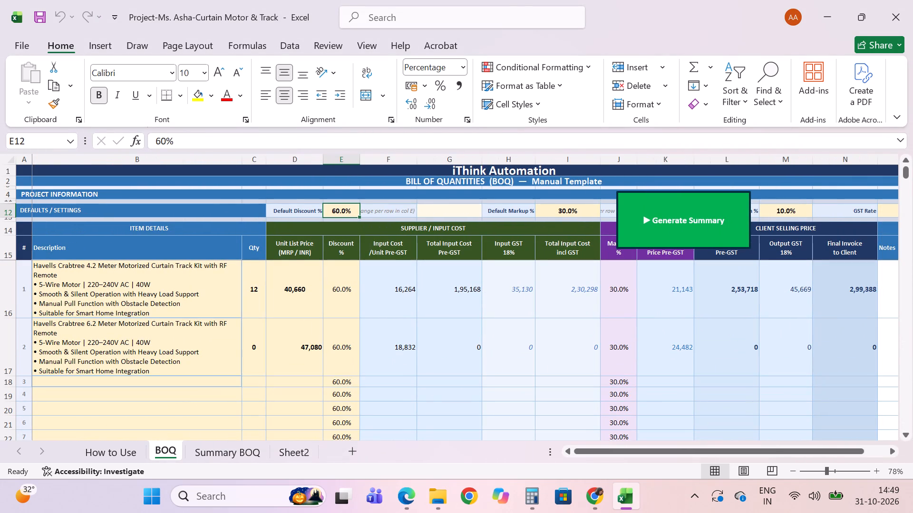
drag(197, 305, 311, 310)
key(Delete)
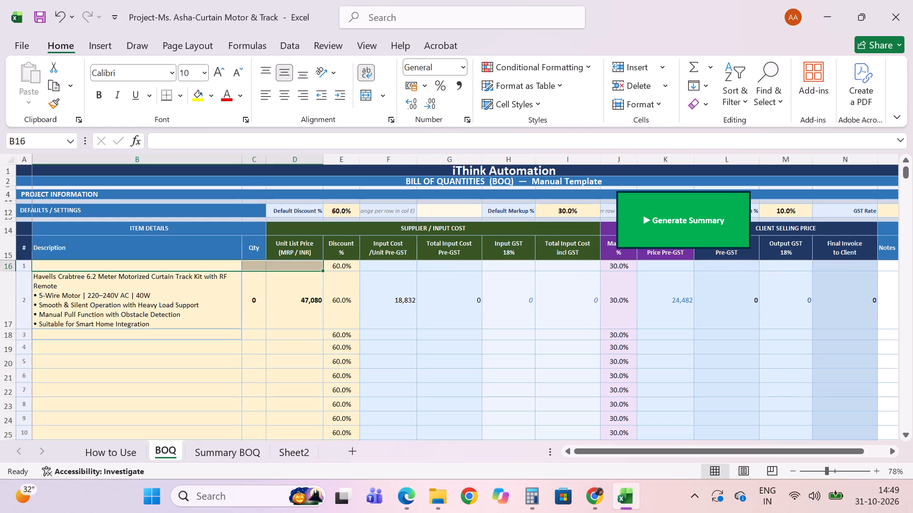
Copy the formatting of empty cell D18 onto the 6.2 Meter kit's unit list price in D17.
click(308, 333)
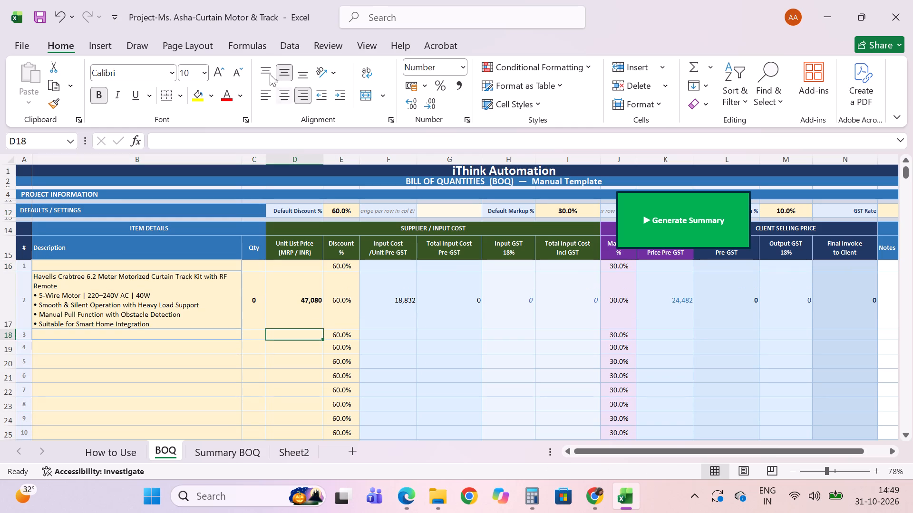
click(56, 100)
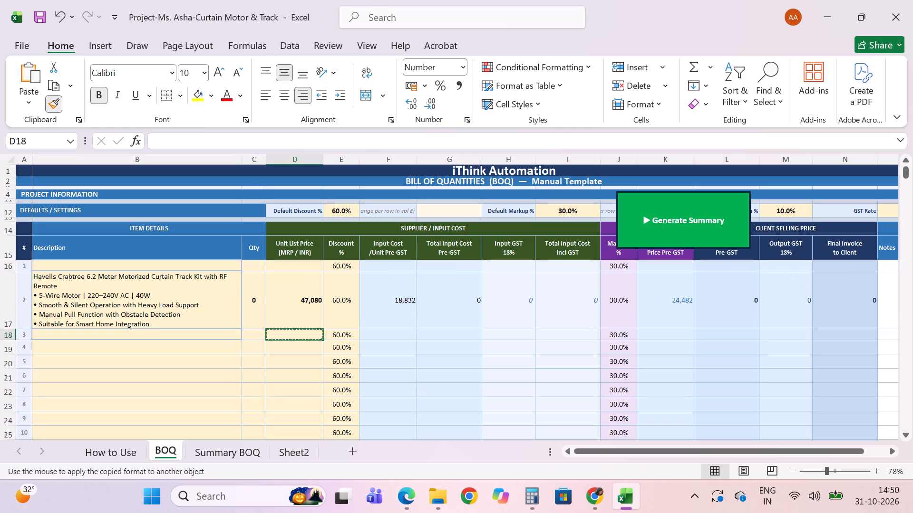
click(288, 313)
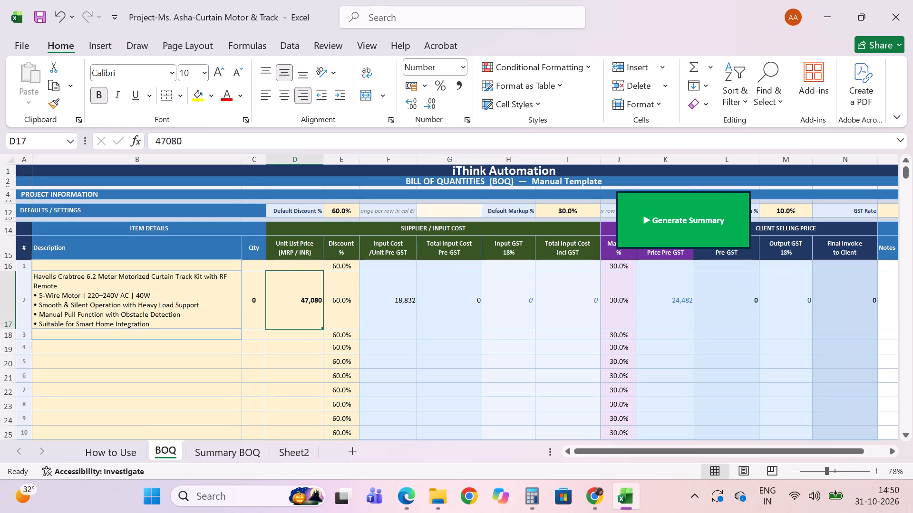
Copy the 6.2 Meter track kit's description, quantity and price into BOQ row 16 as values, and clear the originals in row 17.
drag(155, 323, 303, 307)
key(ctrl+c)
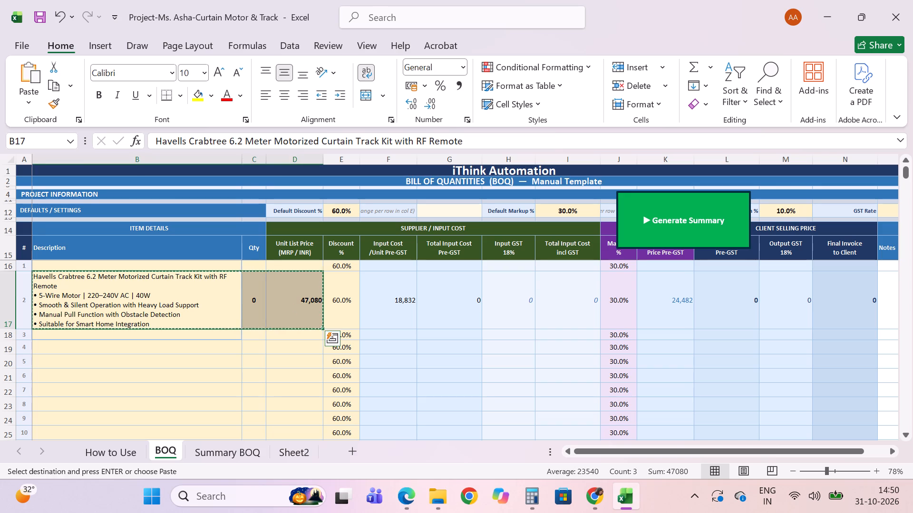
click(201, 266)
key(ctrl+v)
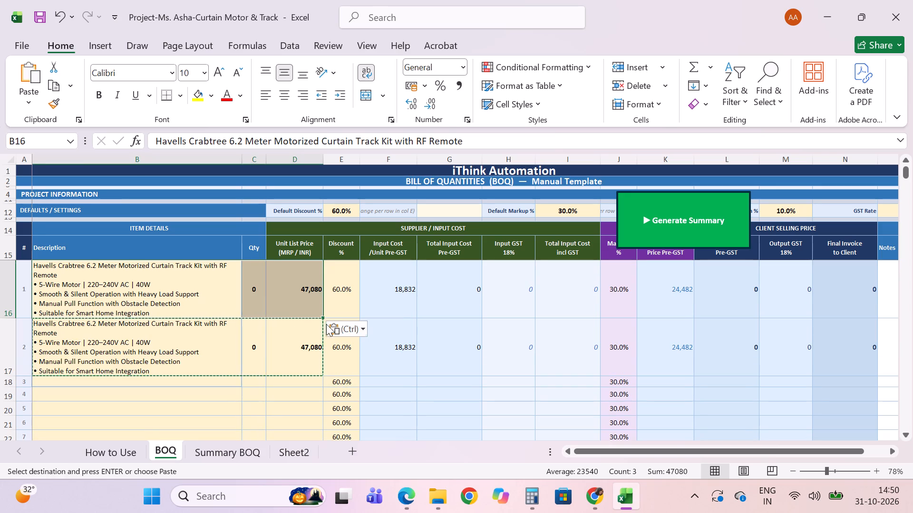
click(359, 326)
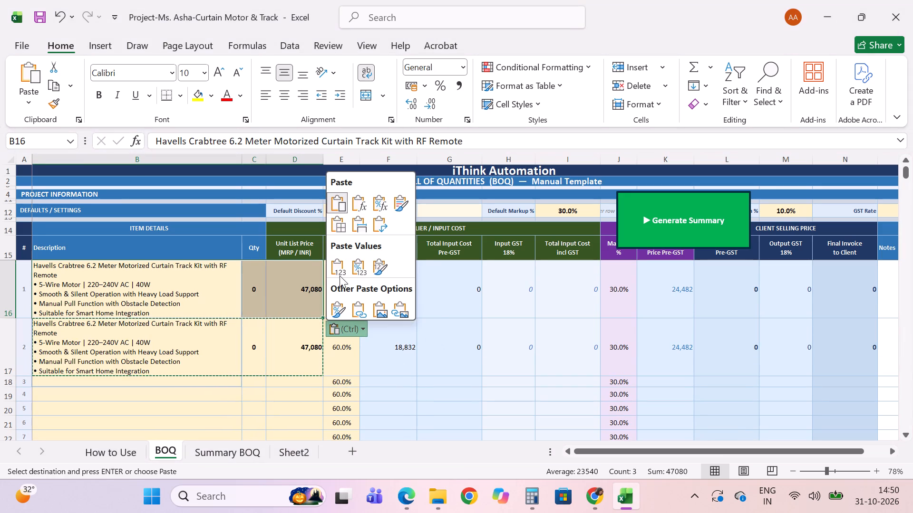
click(339, 266)
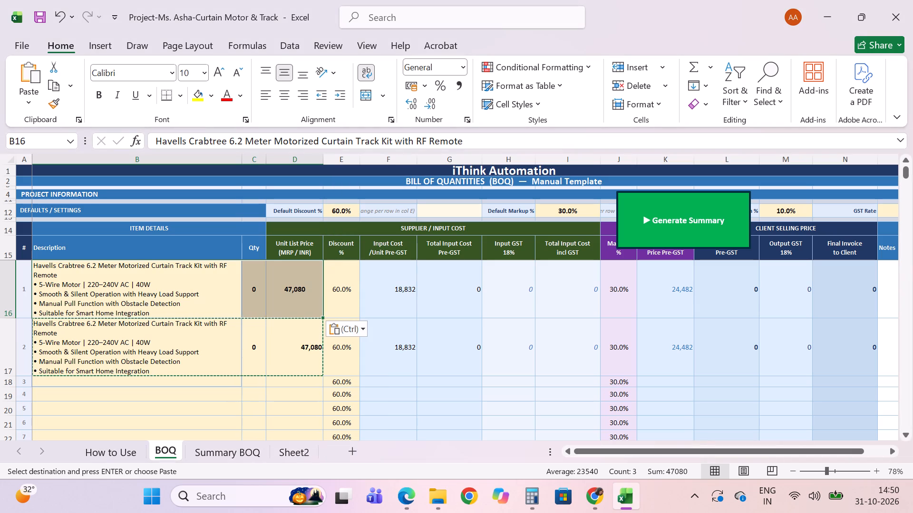
drag(203, 360, 289, 362)
key(Delete)
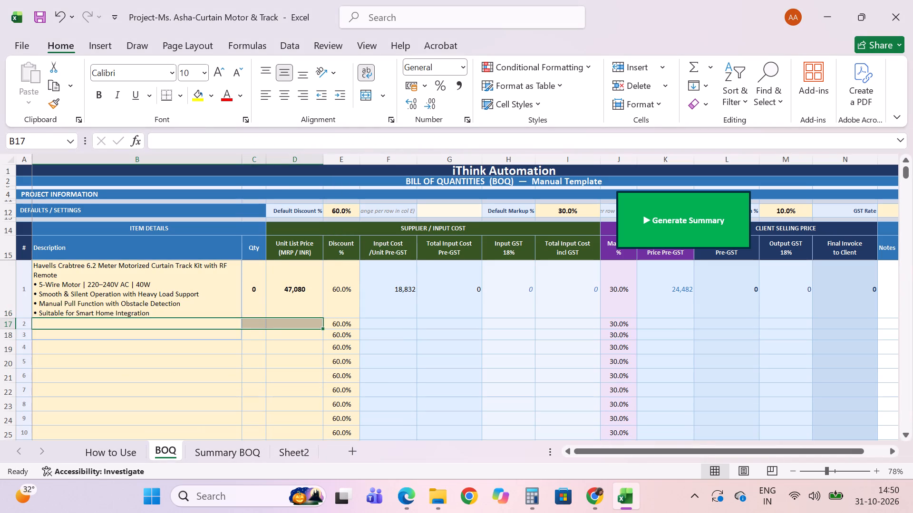
Set the 6.2 Meter track kit's quantity in BOQ row 16 to 2.
click(258, 310)
key(2)
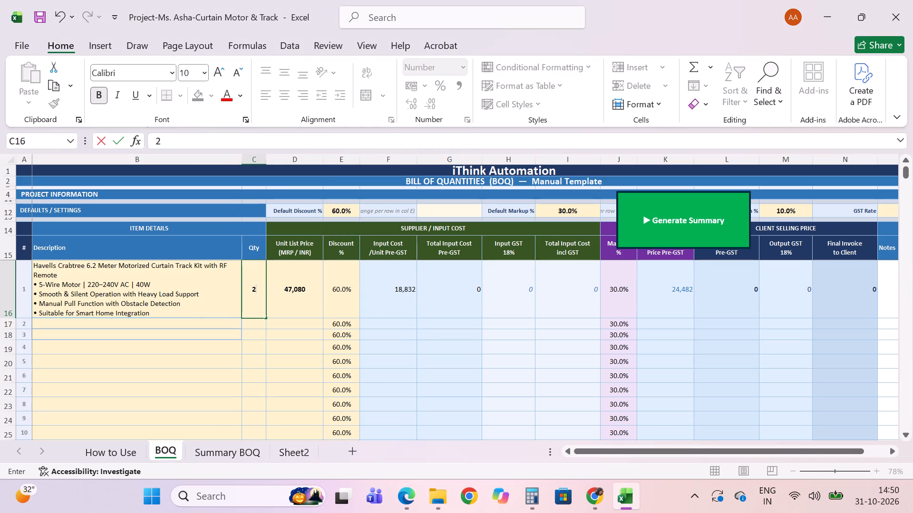
key(Right)
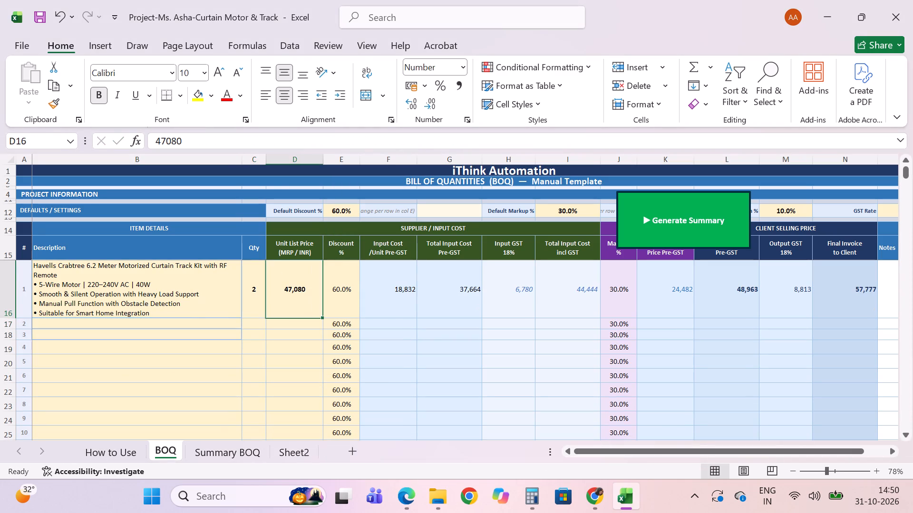
Set the BOQ's default discount to 75% and default markup to 10%.
click(331, 212)
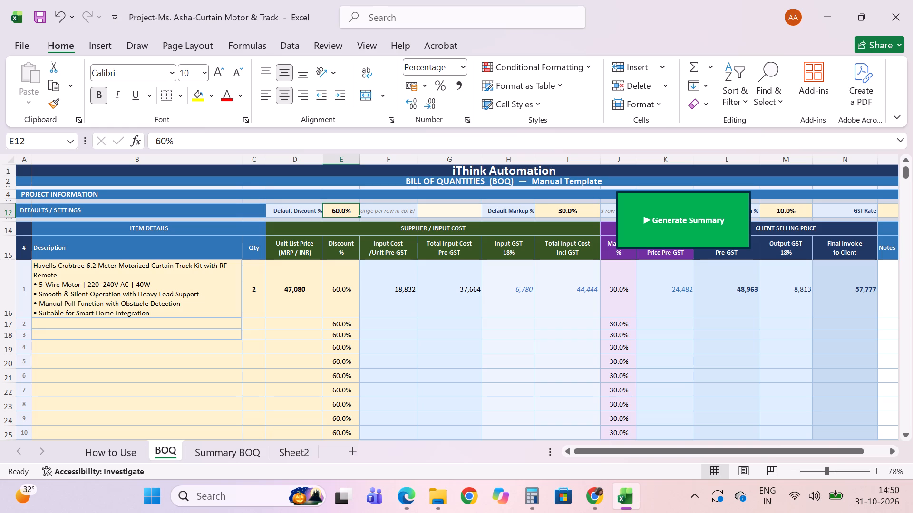
text(75)
click(423, 323)
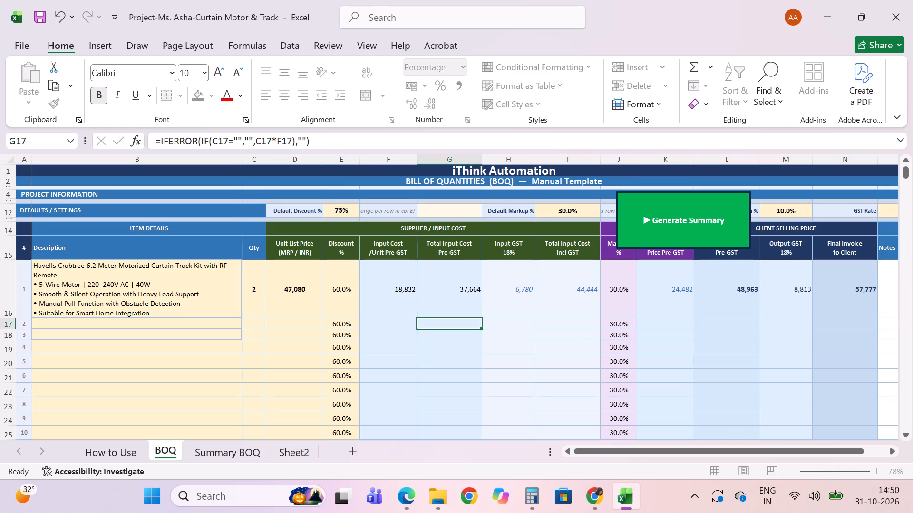
click(570, 208)
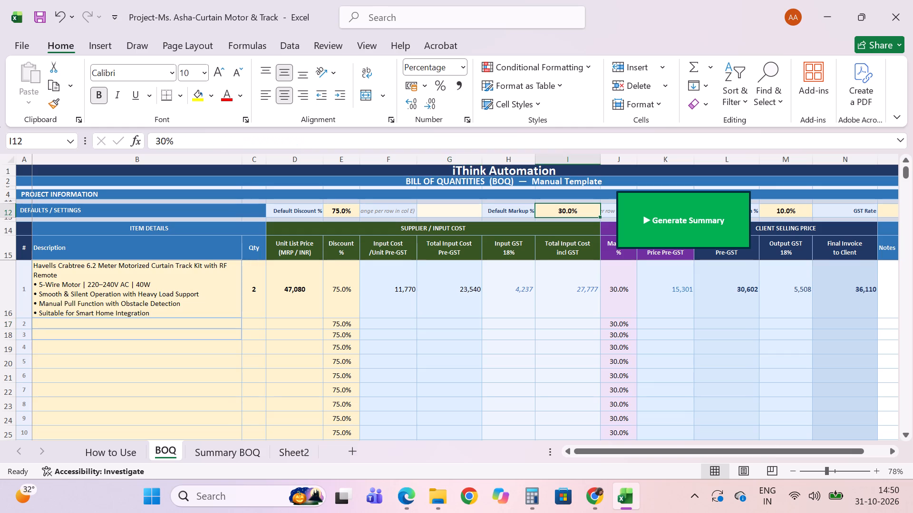
key(1)
key(0)
key(Return)
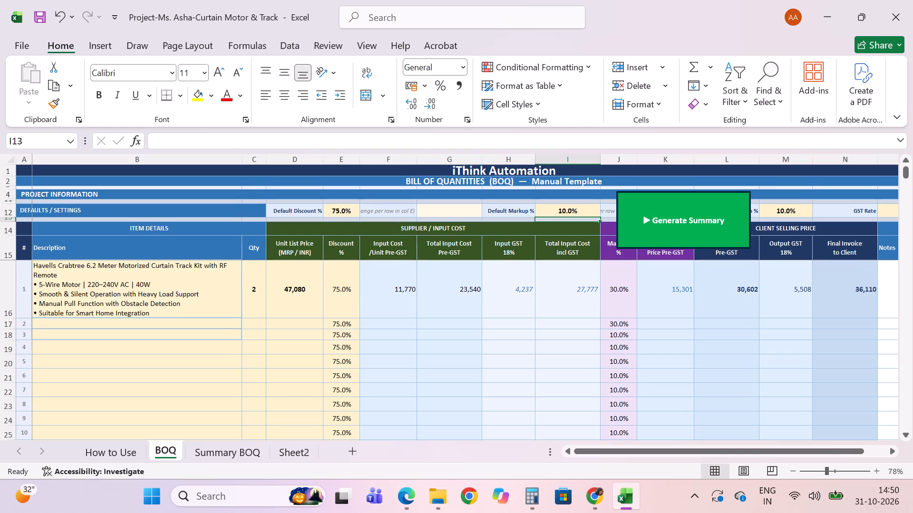
Set the pre-GST installation charge in the BOQ's Installation row to 4000.
scroll(626, 389, left, 2)
scroll(626, 389, down, 5)
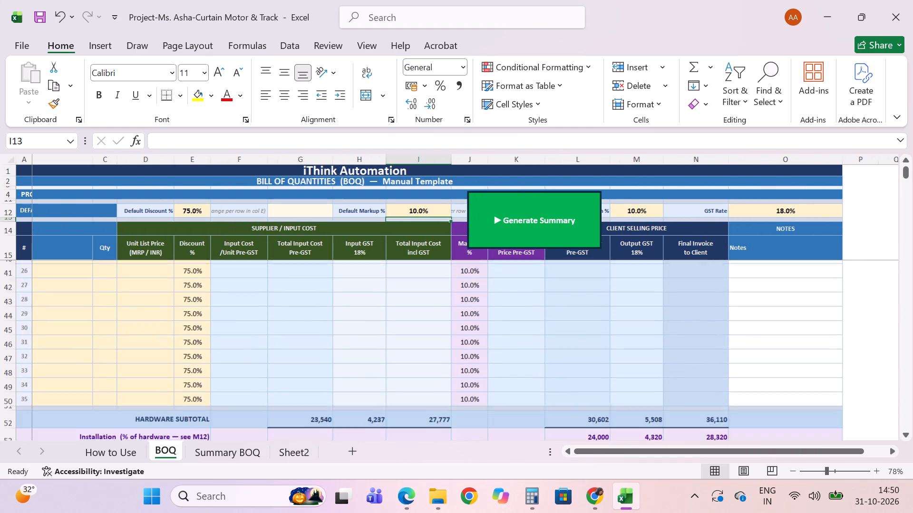
scroll(626, 389, down, 1)
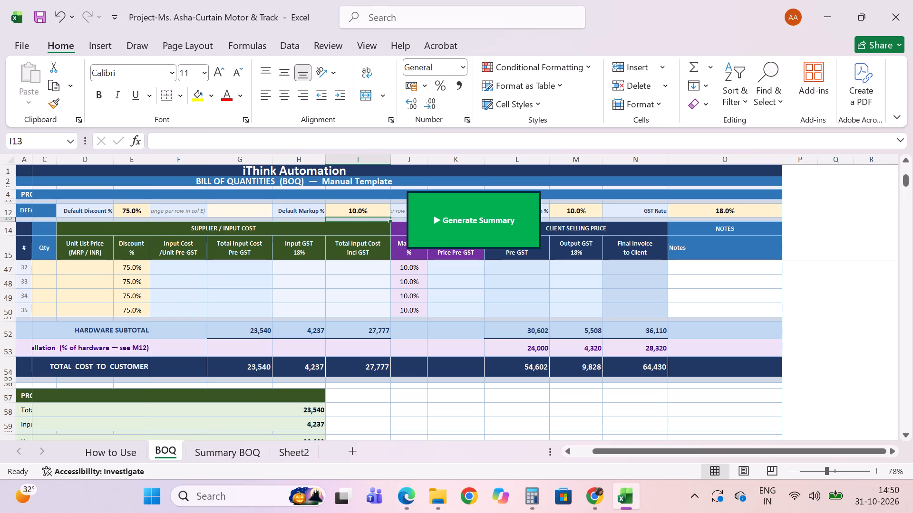
click(518, 349)
text(4000)
key(Return)
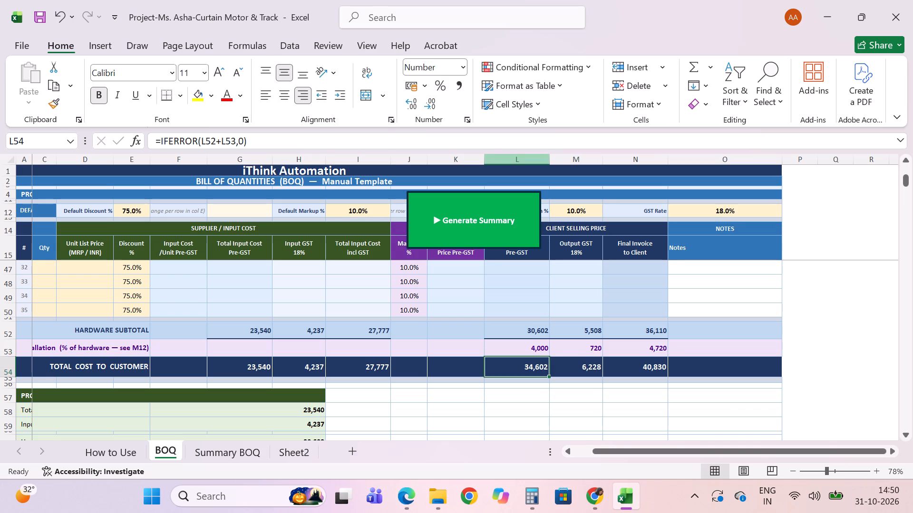
Copy the 6.2 Meter track kit's description from the BOQ sheet into item 1 of the Summary BOQ sheet as values only.
scroll(436, 328, right, 1)
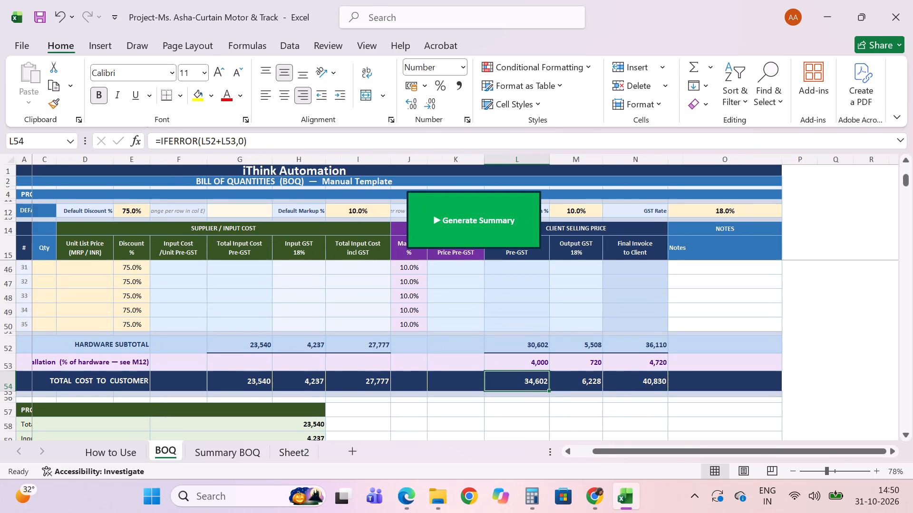
scroll(348, 345, up, 4)
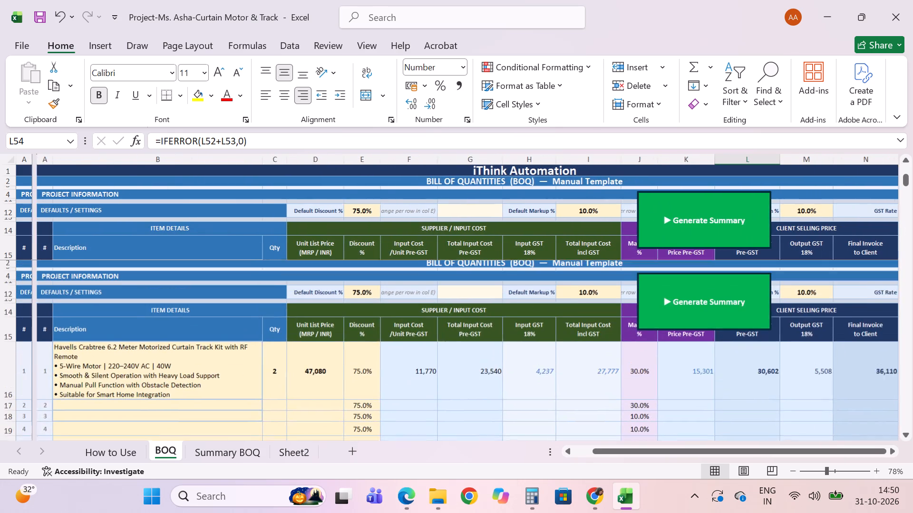
scroll(348, 345, up, 1)
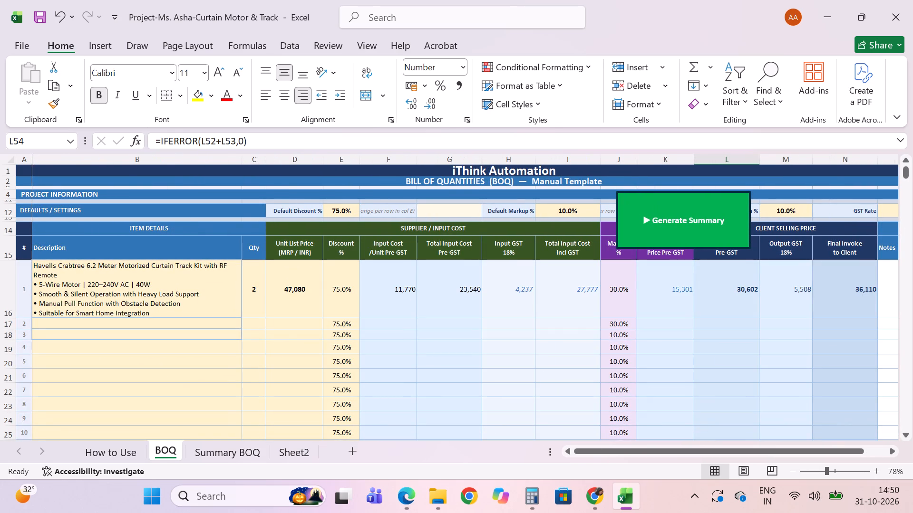
click(180, 290)
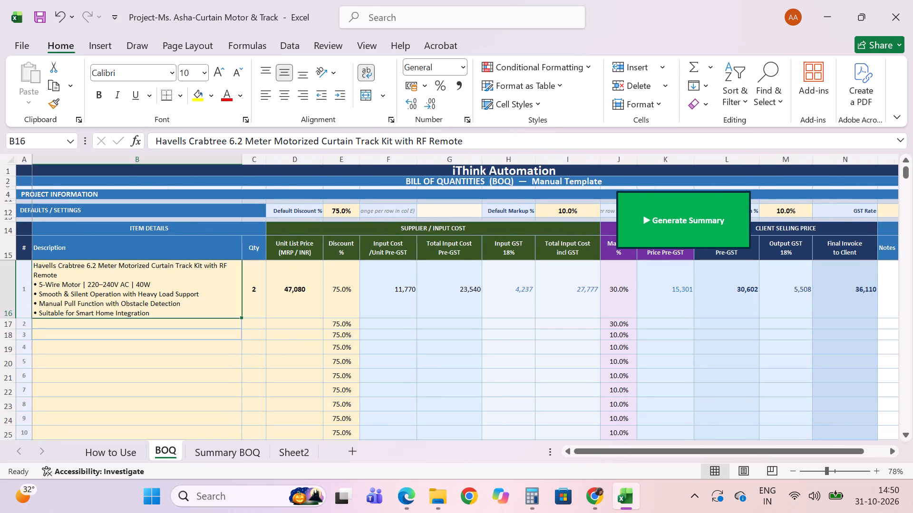
key(ctrl+c)
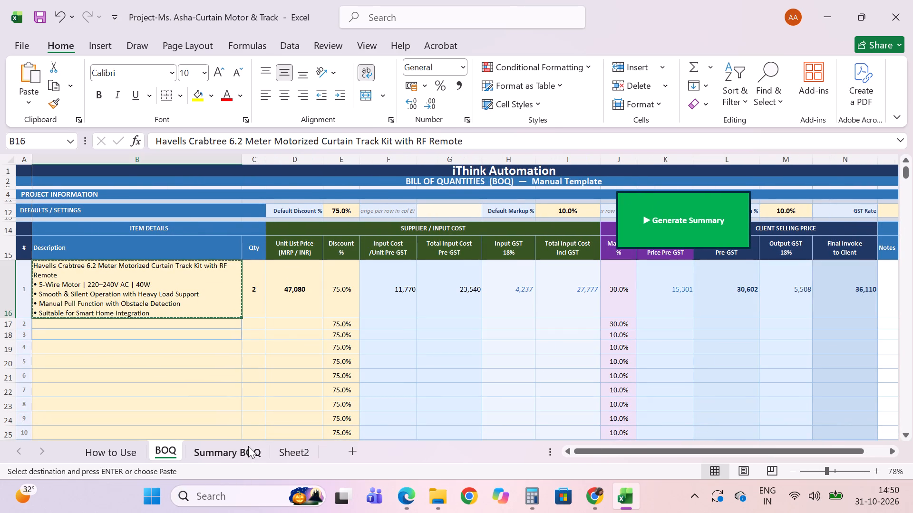
click(248, 446)
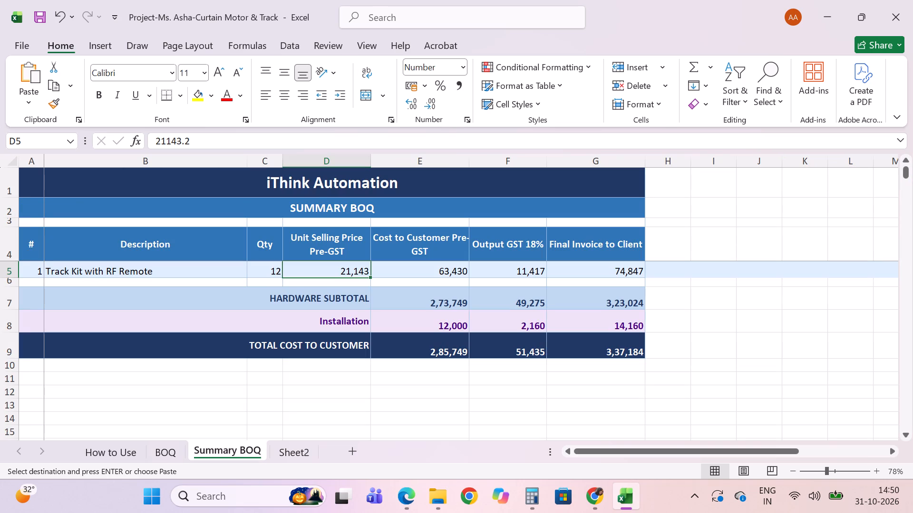
click(172, 267)
key(ctrl+v)
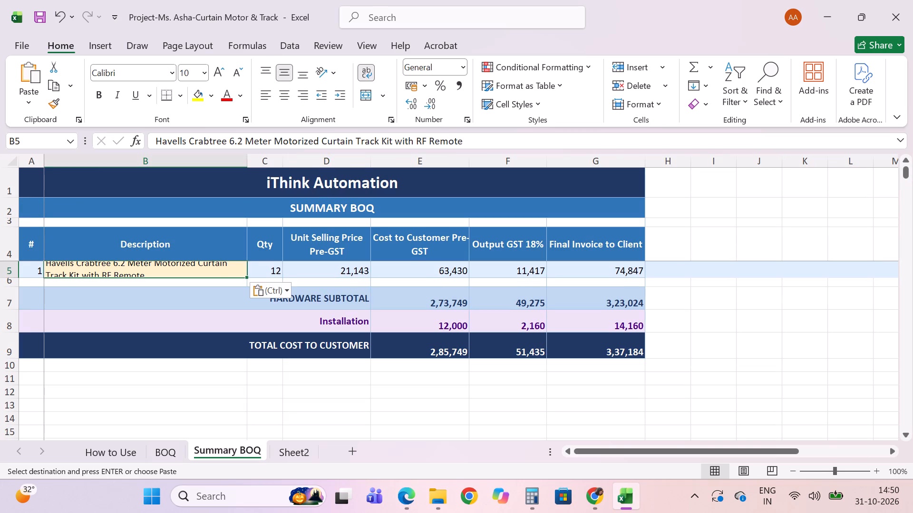
click(267, 289)
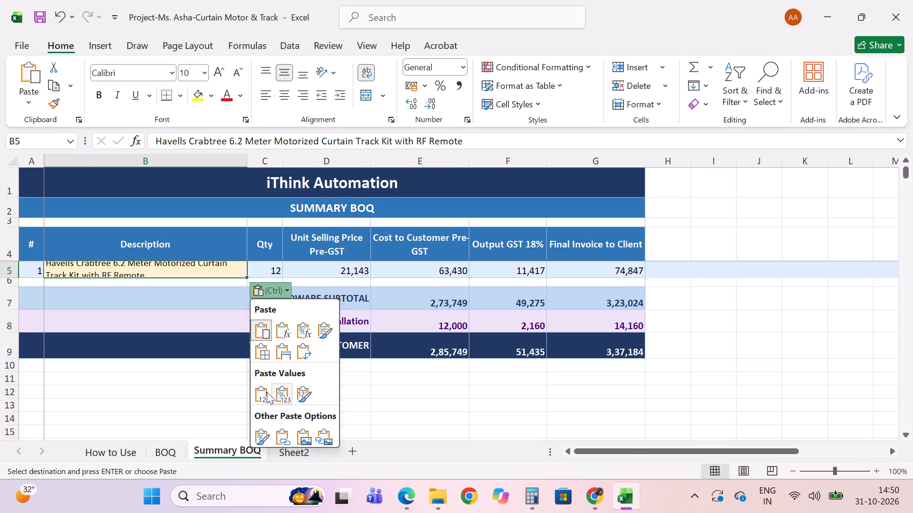
click(264, 390)
Set item 1's quantity in the Summary BOQ sheet to 2.
click(259, 269)
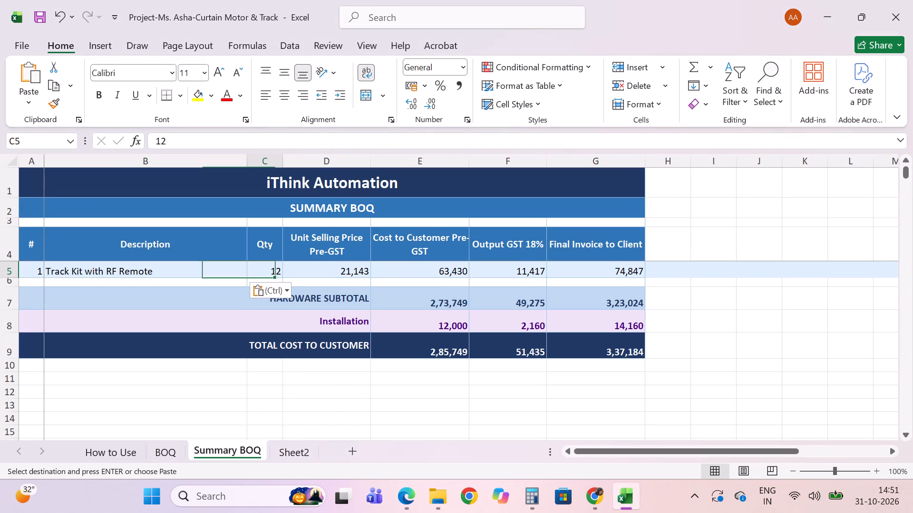
key(2)
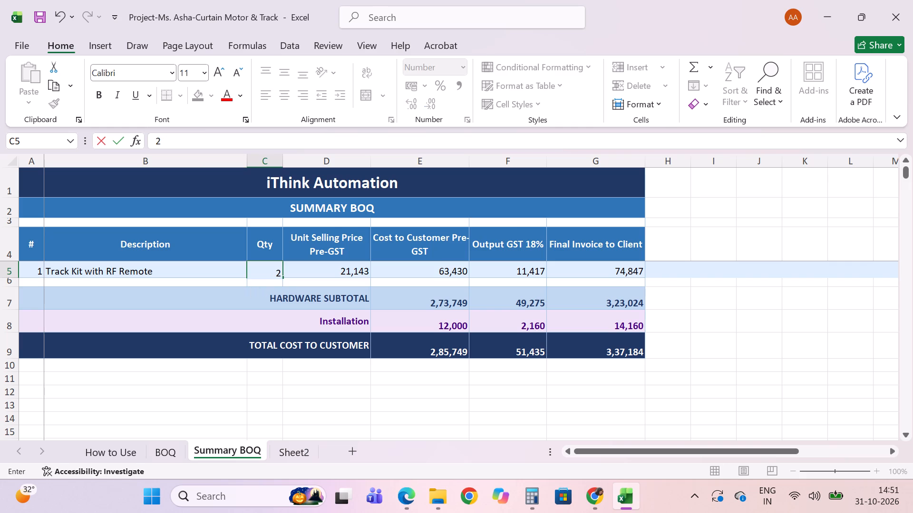
click(323, 266)
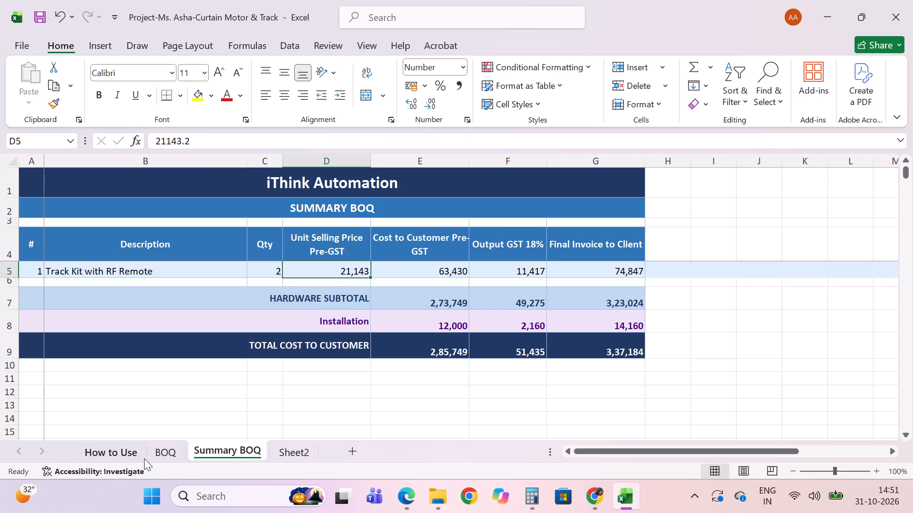
Capture the kit's client selling price figures from BOQ row 16 as a screenshot and place it below the Summary BOQ totals for reference.
click(169, 455)
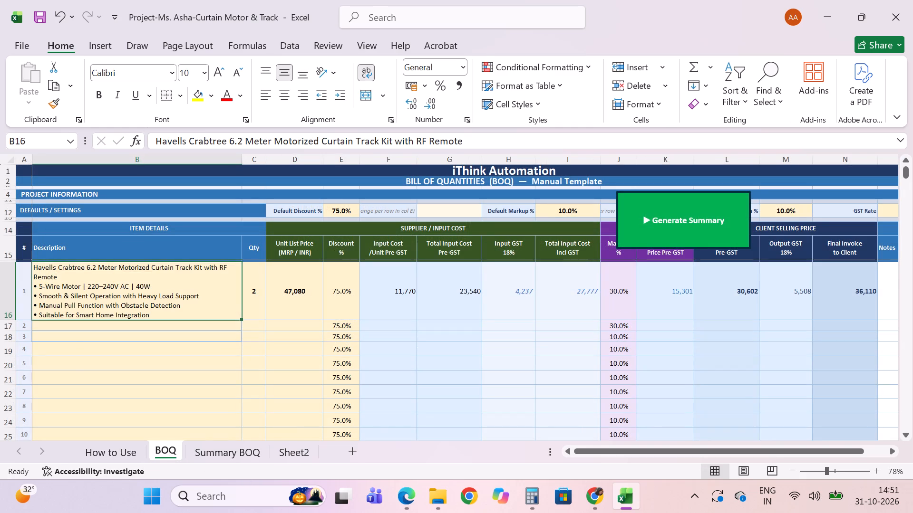
scroll(486, 318, left, 3)
key(Print)
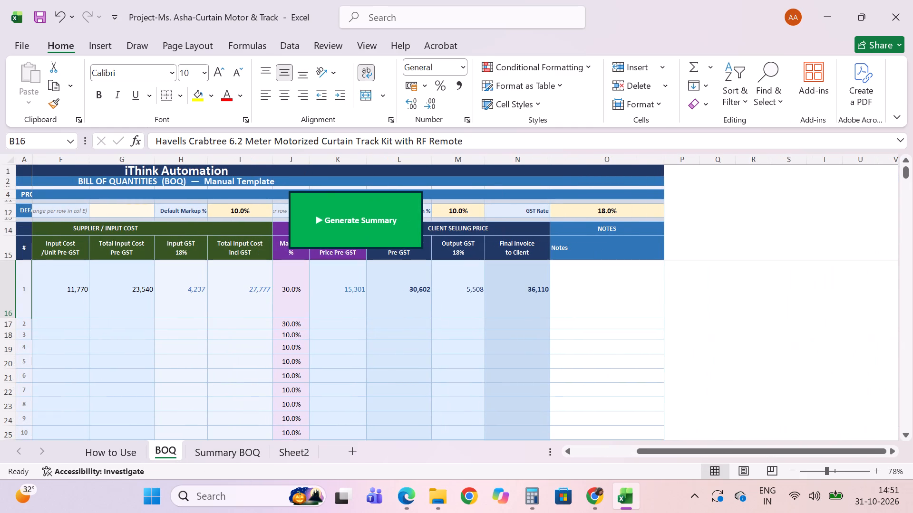
drag(309, 269, 574, 325)
click(259, 453)
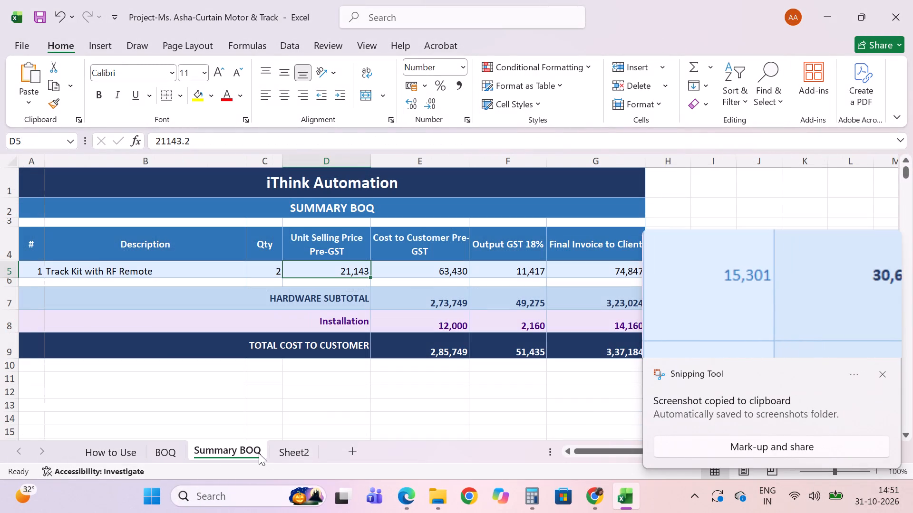
key(ctrl+v)
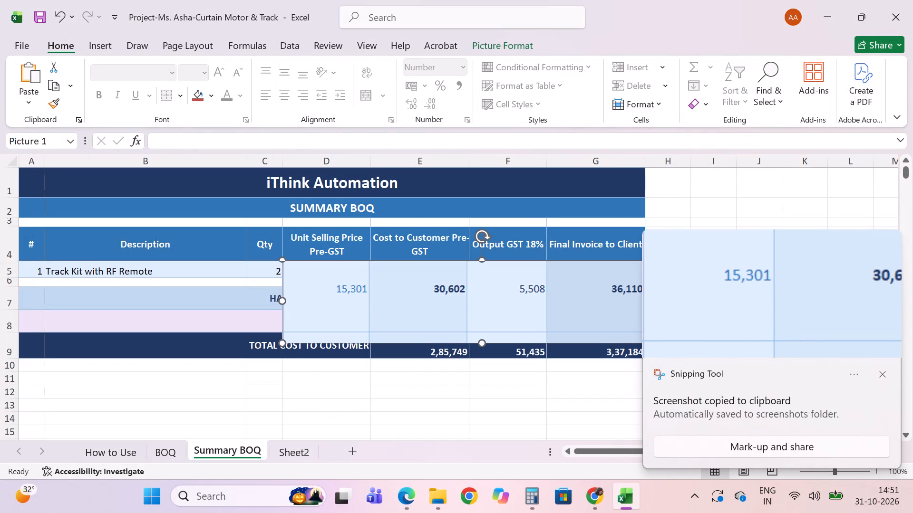
drag(490, 330, 437, 408)
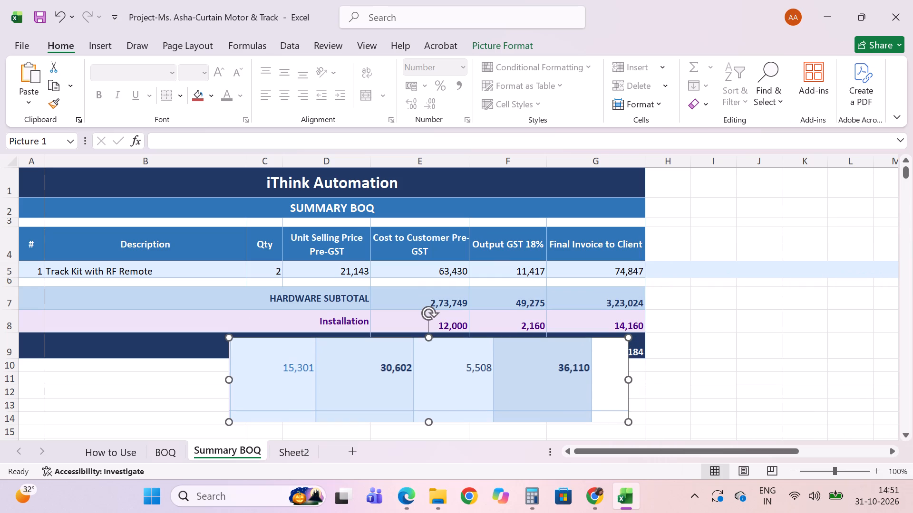
Set item 1's Summary BOQ amounts: unit selling price 15301, pre-GST cost 30602, output GST 5508 and final invoice 36110.
click(355, 272)
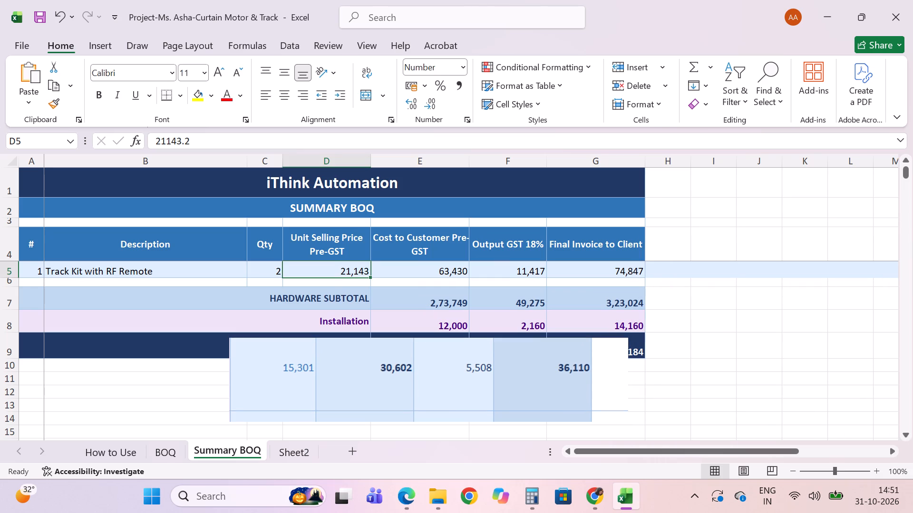
key(1)
key(5)
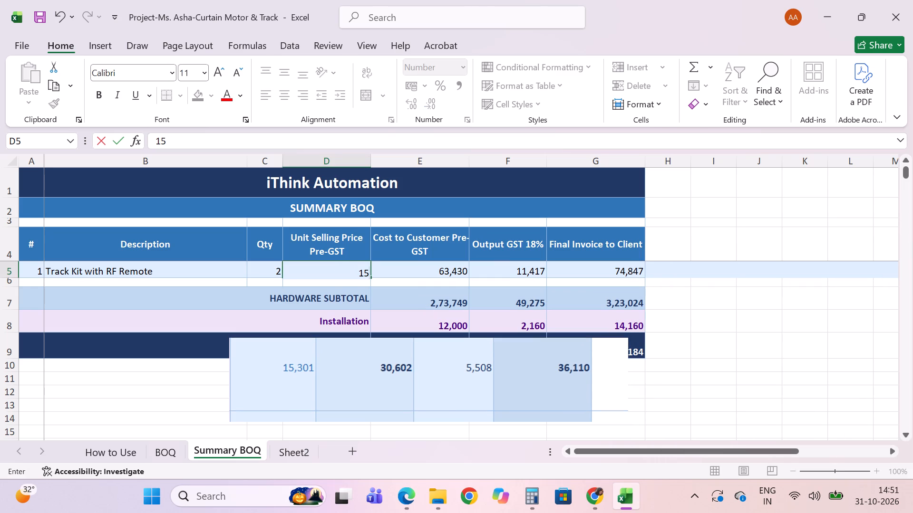
text(301)
key(Right)
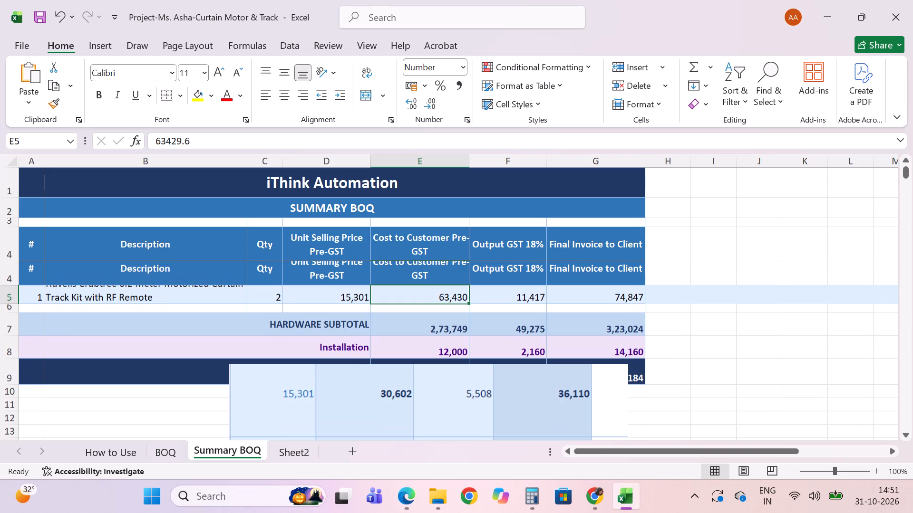
text(30)
text(602)
key(Right)
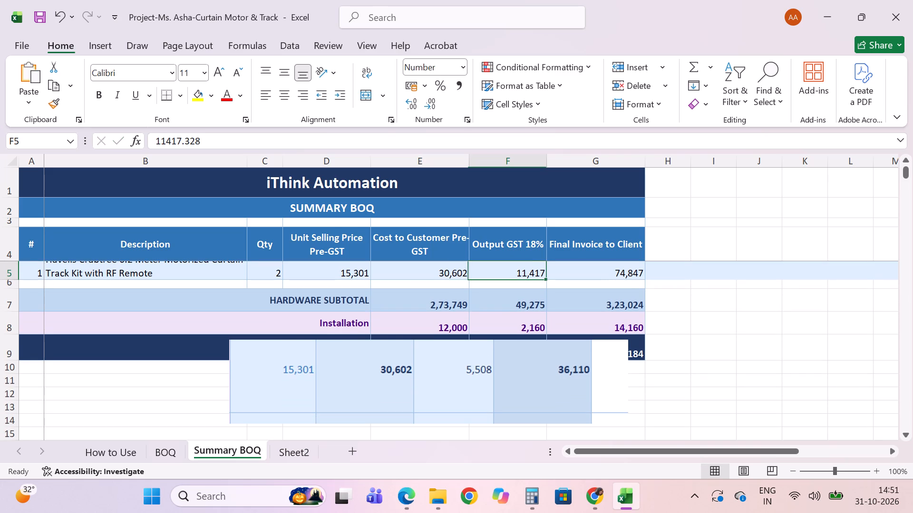
text(55)
text(08)
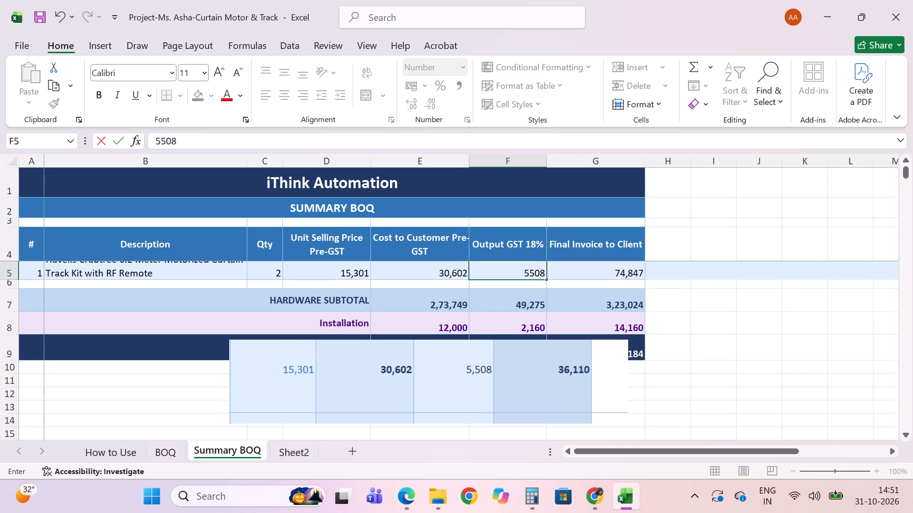
key(Right)
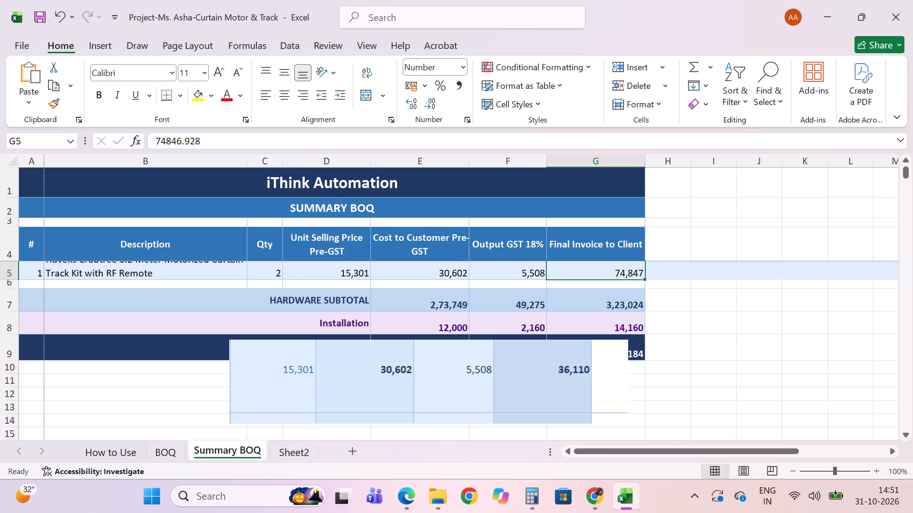
text(36110)
key(Return)
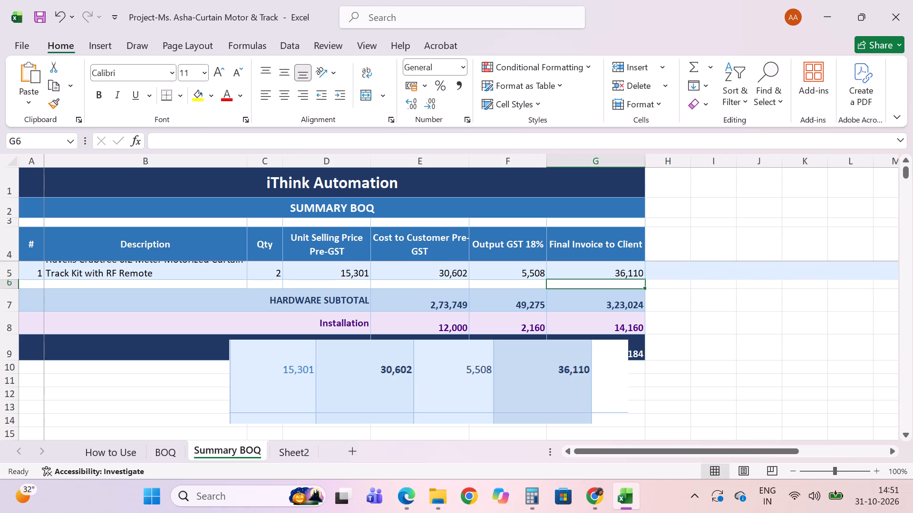
Copy item 1's pre-GST cost, output GST and final invoice amounts into the Hardware Subtotal row.
drag(452, 271, 633, 269)
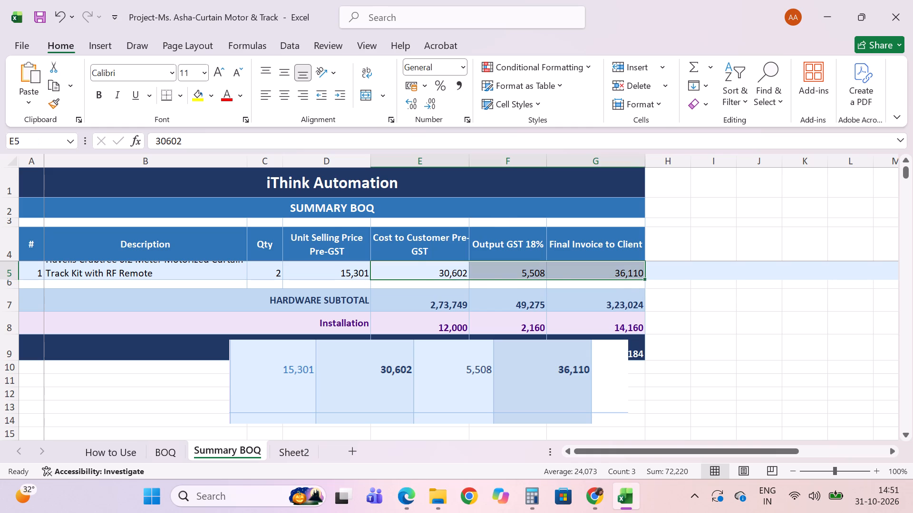
key(ctrl+c)
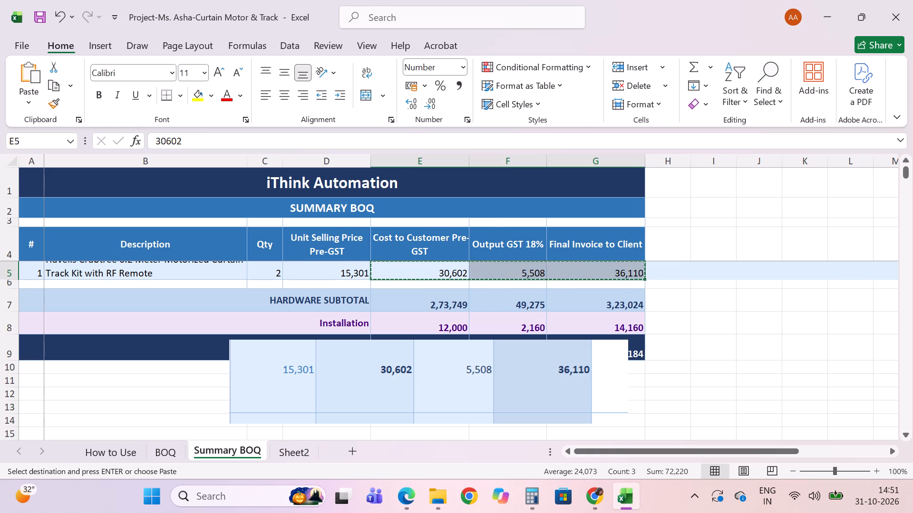
click(447, 310)
key(ctrl+v)
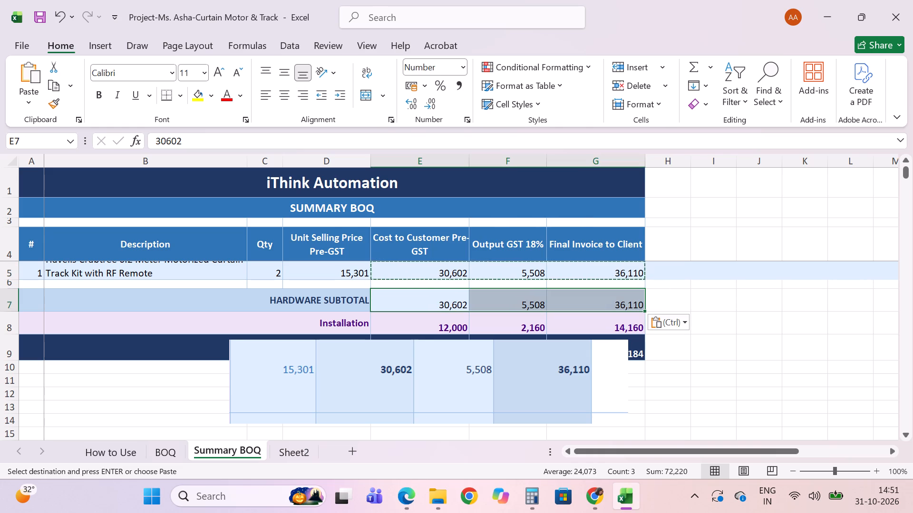
Delete the reference screenshot covering the Total Cost to Customer row.
click(468, 355)
key(Delete)
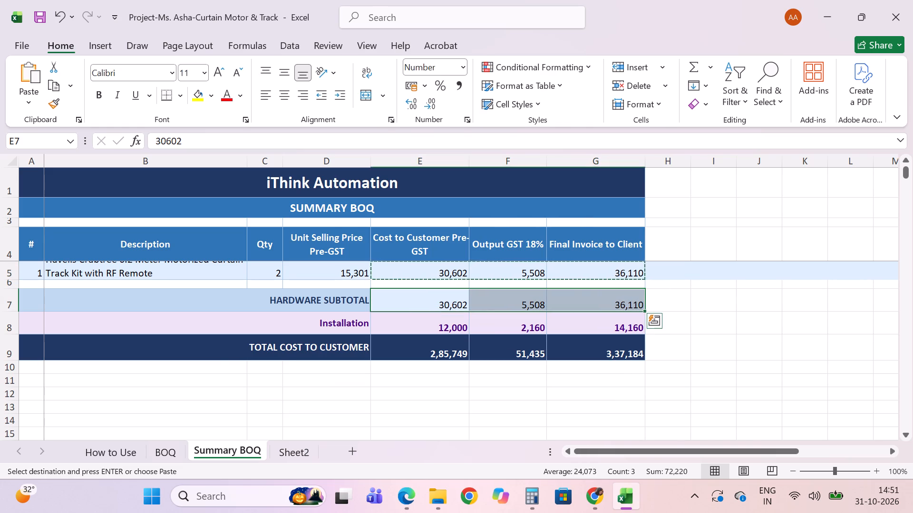
Set the pre-GST cost in the Summary BOQ's Installation row to 4000.
click(452, 327)
text(200)
key(BackSpace)
key(BackSpace)
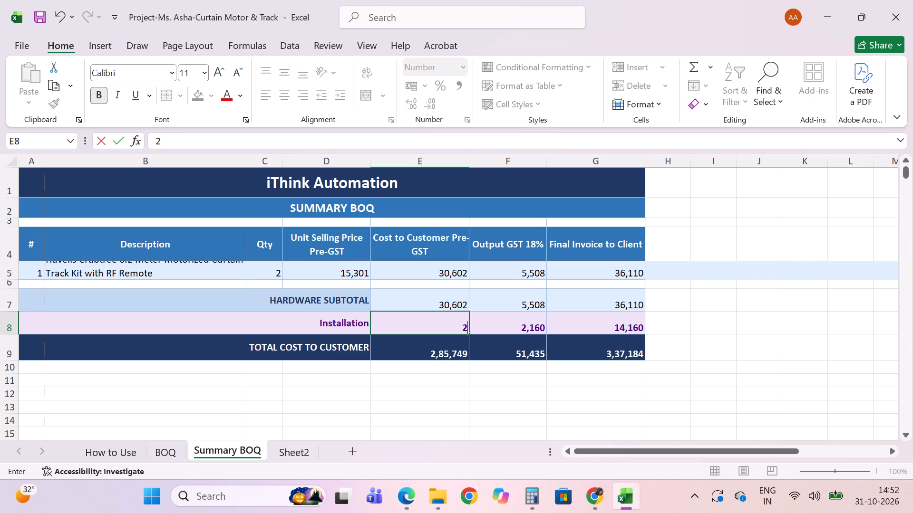
key(BackSpace)
text(2000)
key(BackSpace)
key(BackSpace)
key(BackSpace)
key(BackSpace)
key(BackSpace)
key(BackSpace)
key(BackSpace)
key(BackSpace)
key(BackSpace)
key(BackSpace)
key(BackSpace)
key(BackSpace)
key(BackSpace)
key(BackSpace)
key(BackSpace)
key(BackSpace)
key(BackSpace)
key(BackSpace)
key(BackSpace)
key(BackSpace)
text(40000)
key(BackSpace)
key(Return)
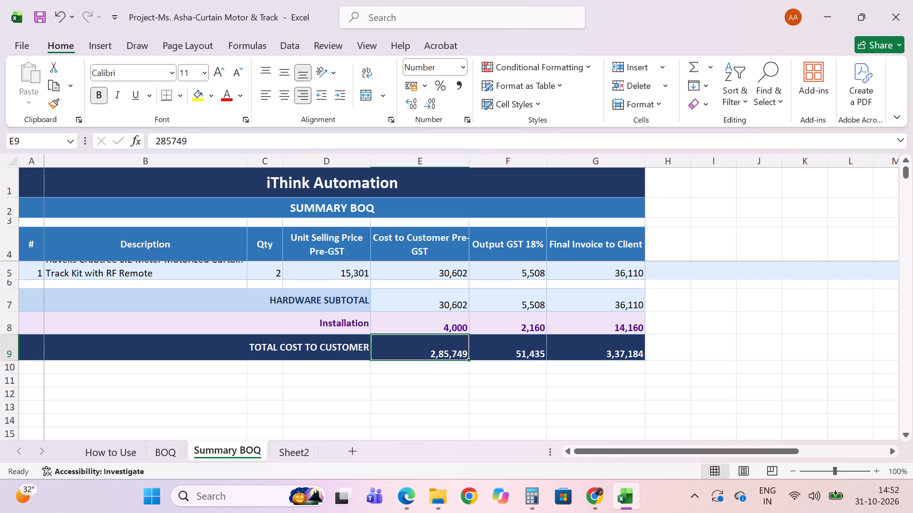
Capture the client selling totals in BOQ rows 52 to 54 as a screenshot and place it beside the Summary BOQ's total amounts.
click(169, 447)
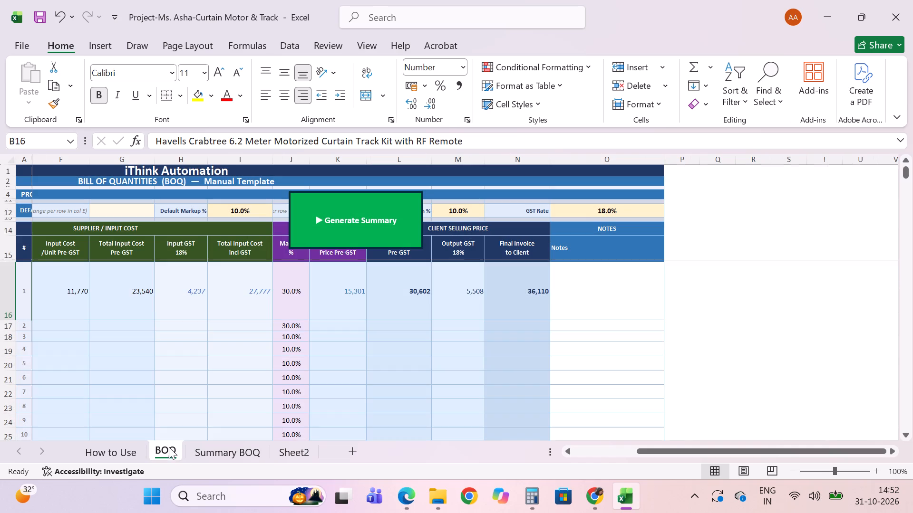
scroll(385, 352, down, 3)
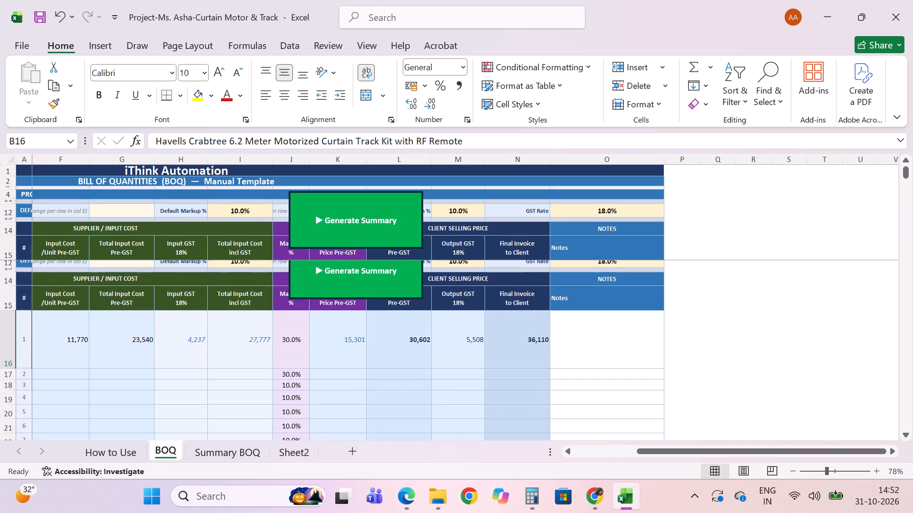
scroll(385, 352, down, 4)
scroll(385, 352, up, 1)
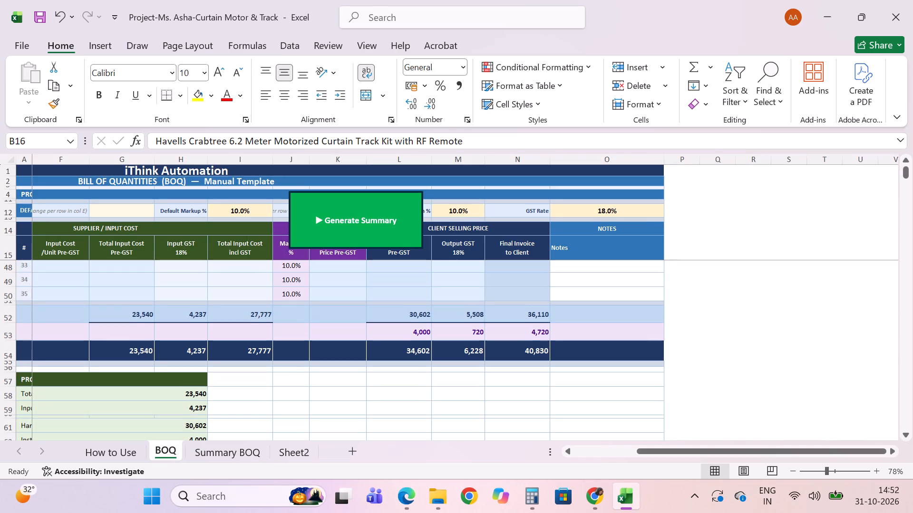
scroll(385, 352, up, 1)
key(Print)
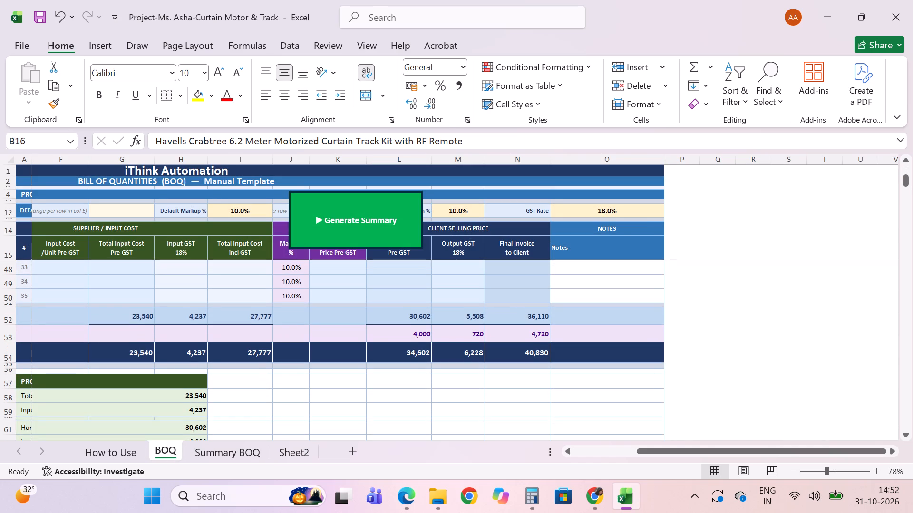
drag(394, 304, 558, 369)
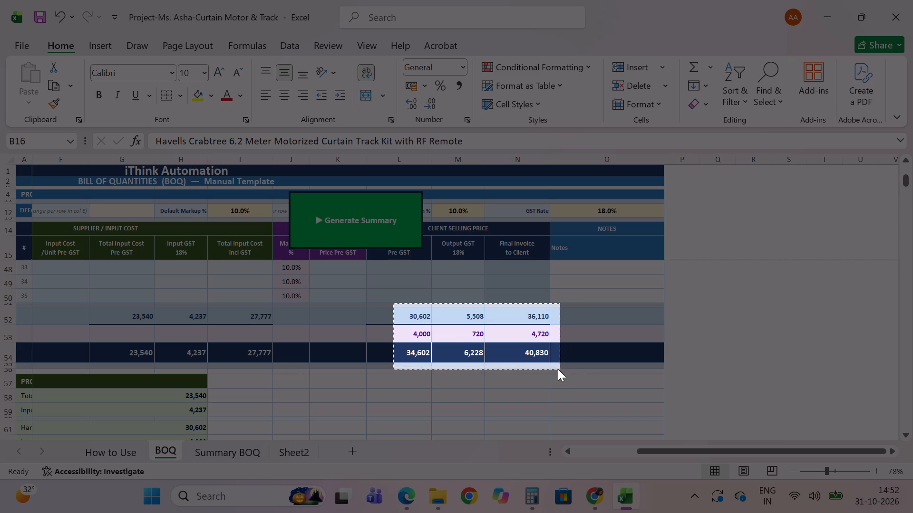
drag(558, 369, 555, 365)
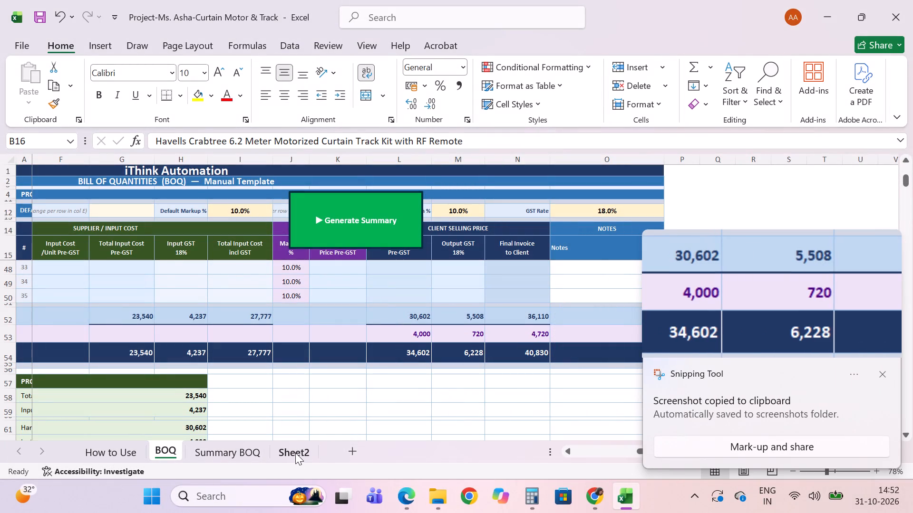
click(295, 453)
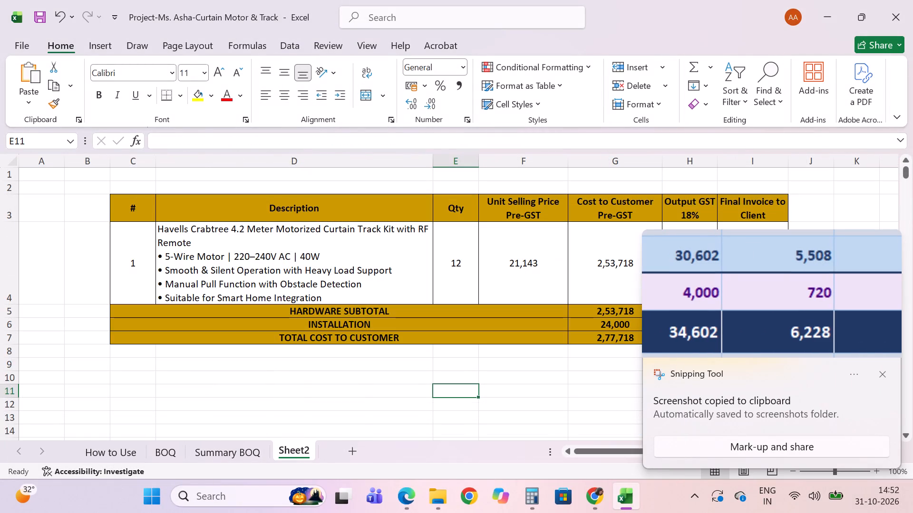
click(241, 446)
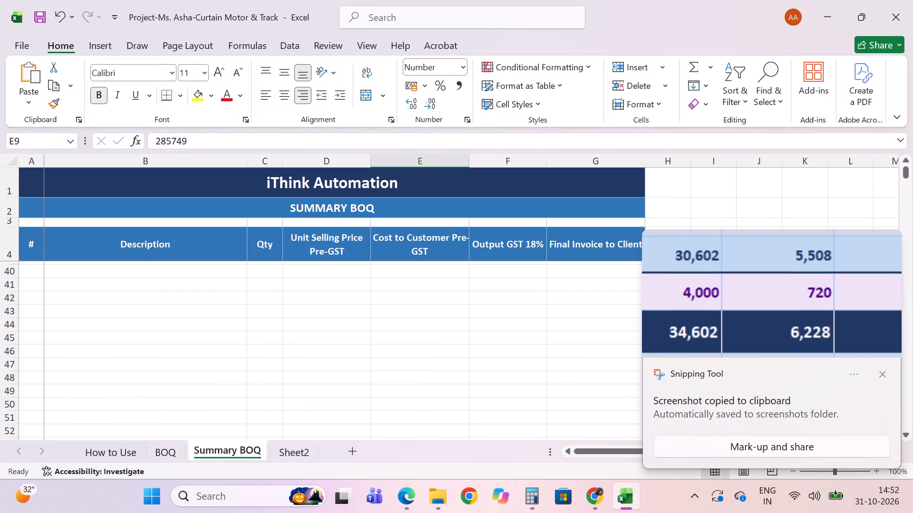
scroll(307, 342, up, 8)
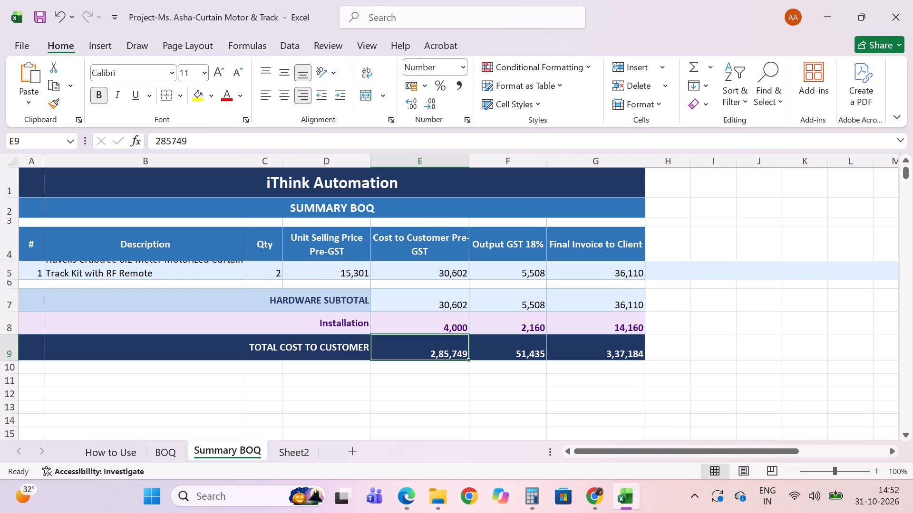
key(ctrl+v)
drag(422, 358, 179, 356)
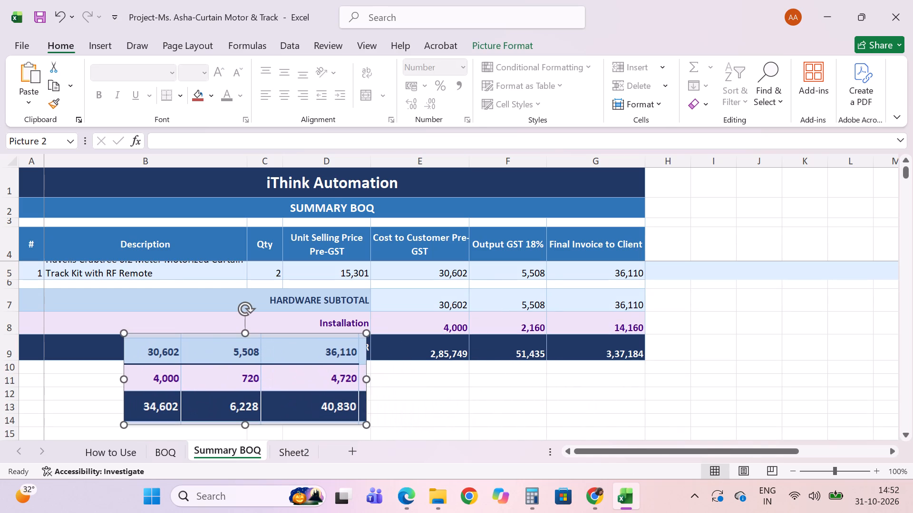
Set the Installation row's output GST to 720 and its final invoice amount to 4720.
click(524, 322)
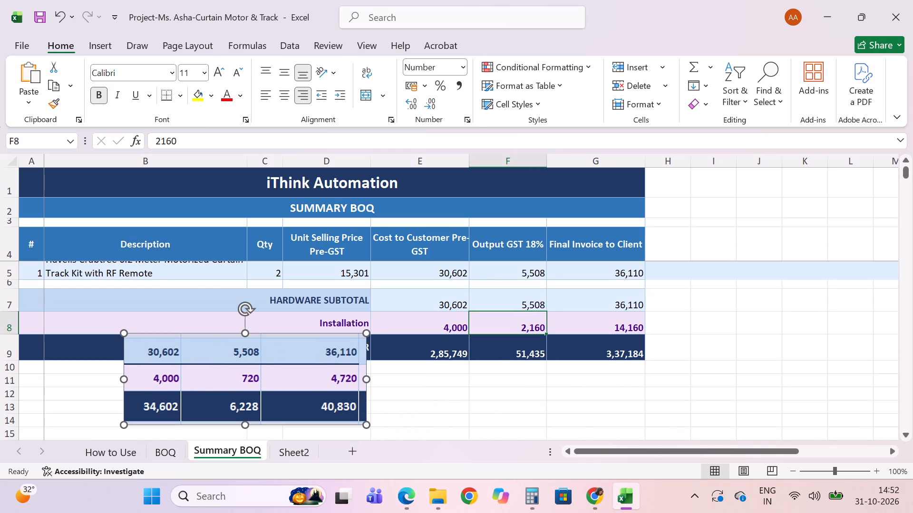
text(720)
key(Right)
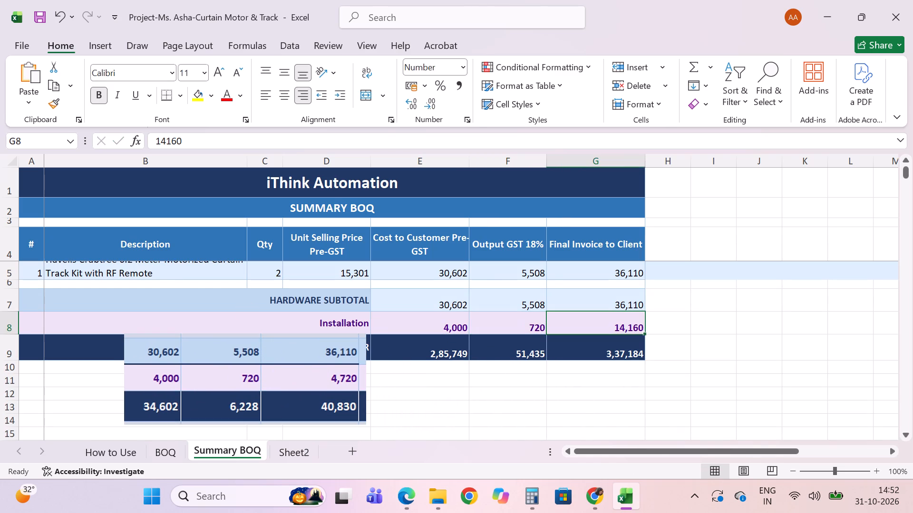
text(472-)
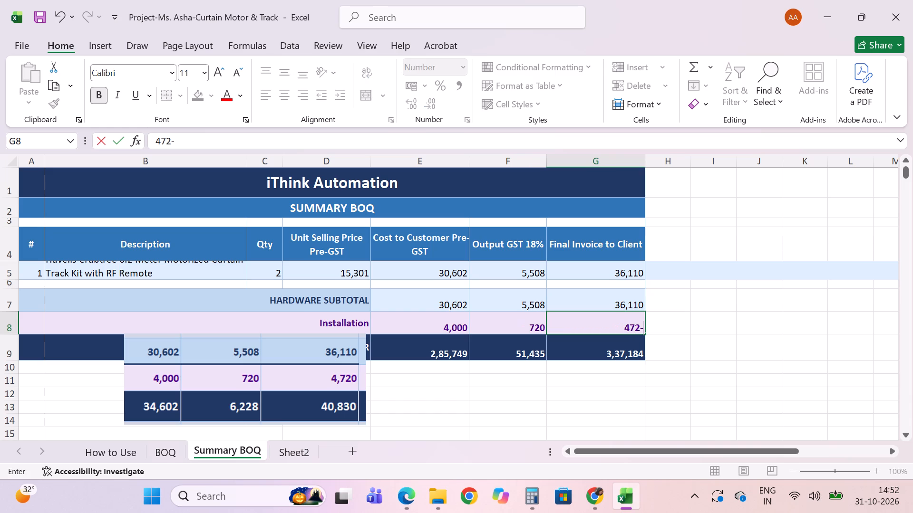
key(BackSpace)
key(0)
key(Return)
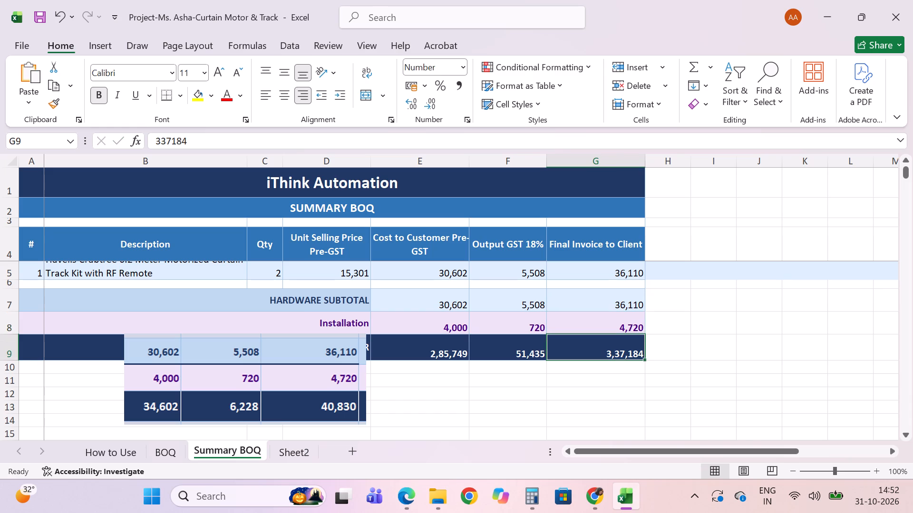
Set the Total Cost to Customer row to 34602 pre-GST, 6228 output GST and 40830 final invoice.
click(440, 344)
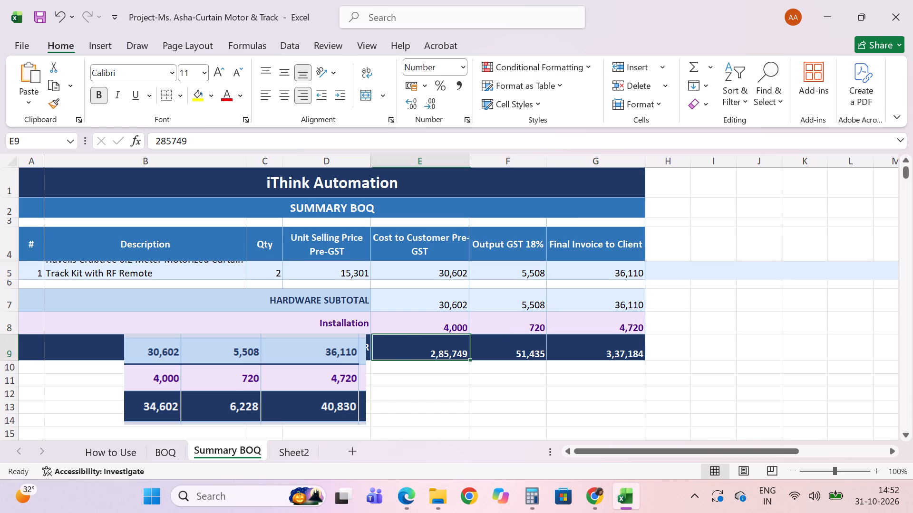
text(34602)
key(Right)
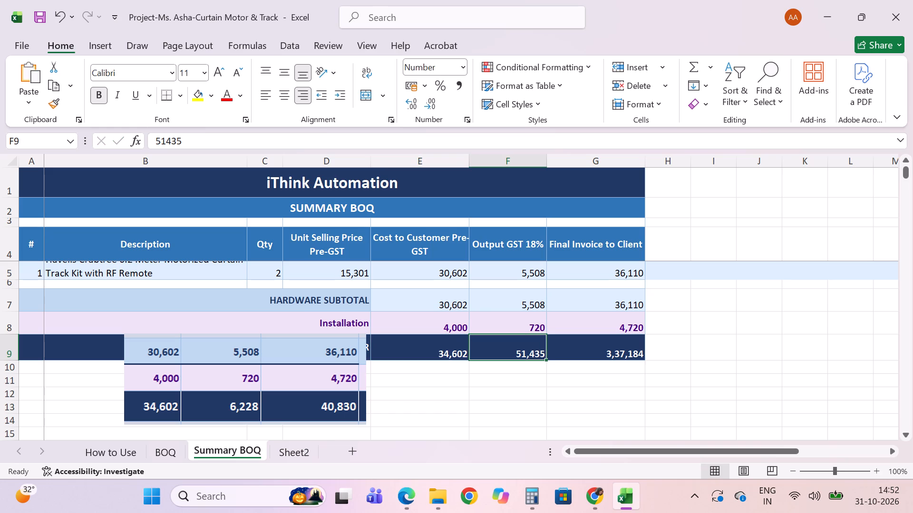
text(6228)
key(Right)
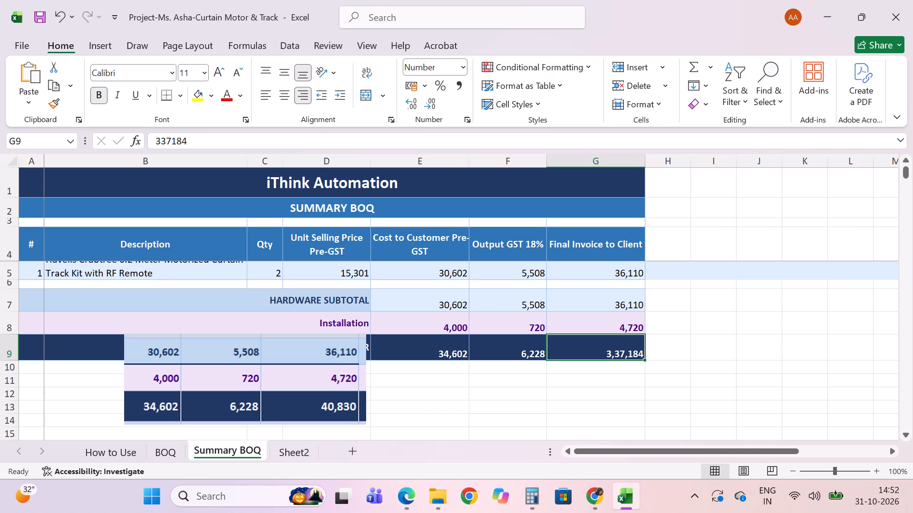
key(4)
key(0)
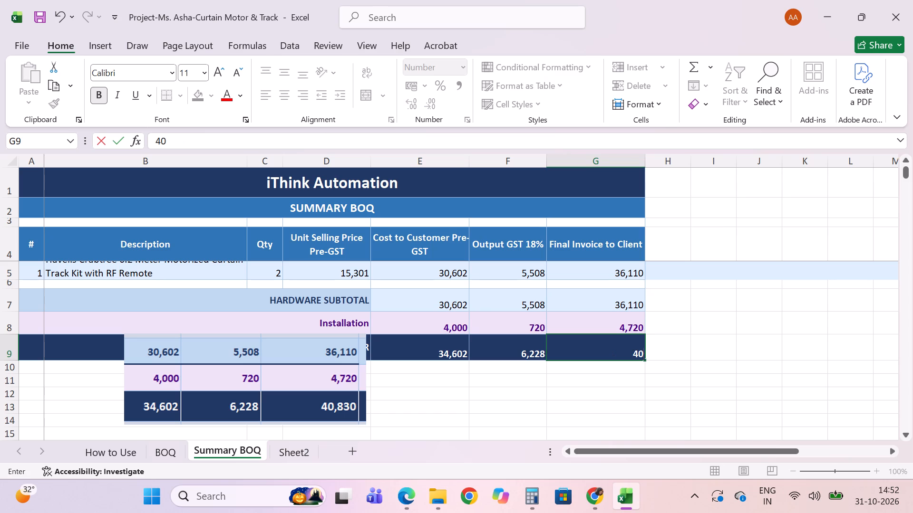
text(830)
key(Return)
Delete the pasted screenshot of the client selling totals from the Summary BOQ sheet.
click(184, 396)
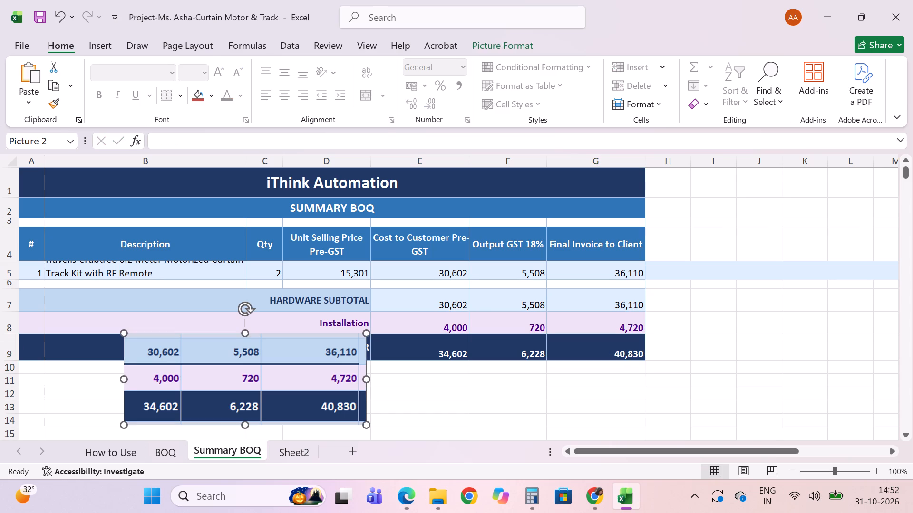
key(Delete)
Copy the Summary BOQ's hardware subtotal, installation and total cost amounts into Sheet2's matching rows from G5, pasted as values only.
drag(445, 294, 572, 326)
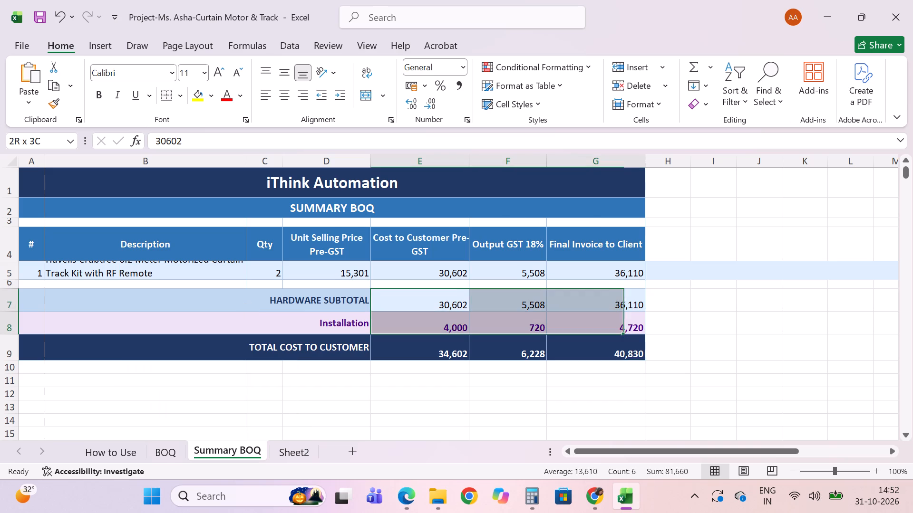
drag(572, 326, 609, 343)
key(ctrl+c)
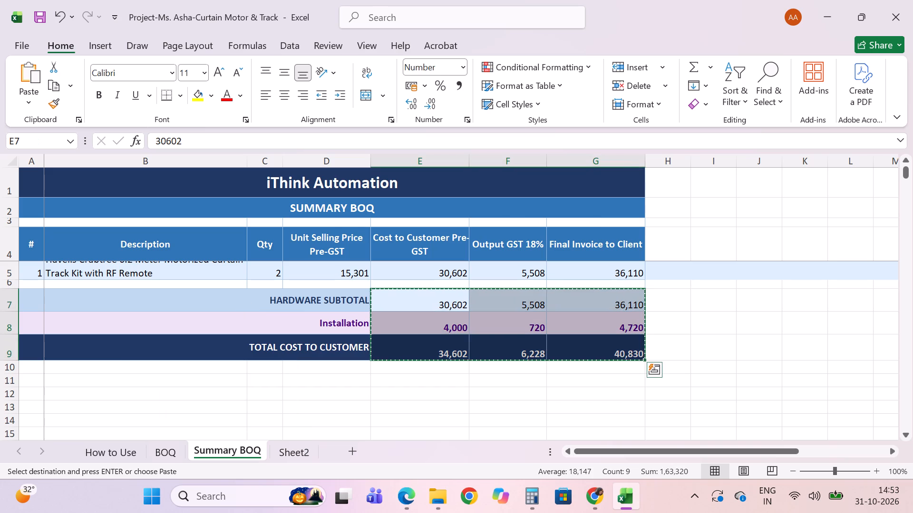
click(297, 453)
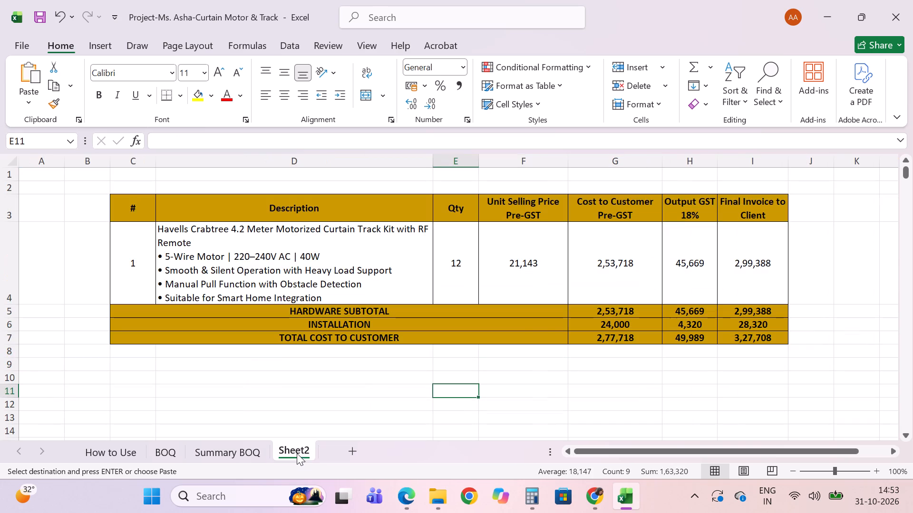
click(615, 314)
key(ctrl+v)
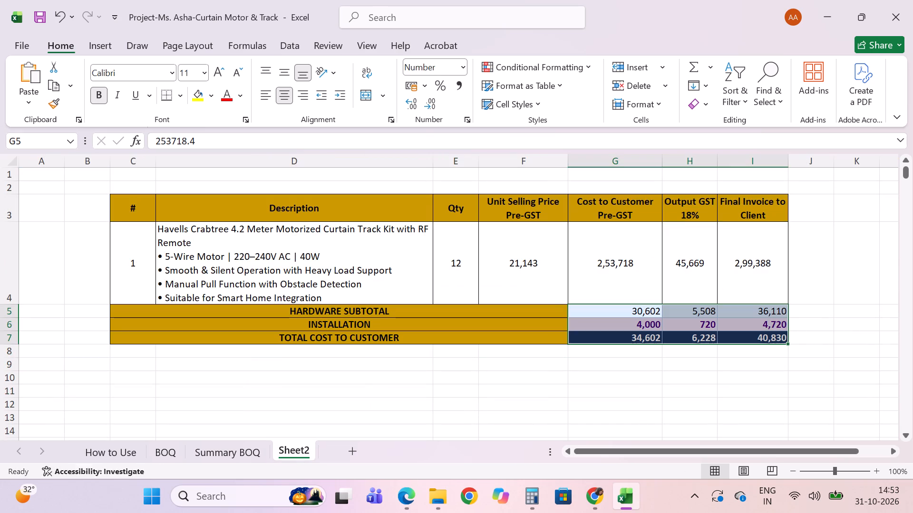
click(812, 355)
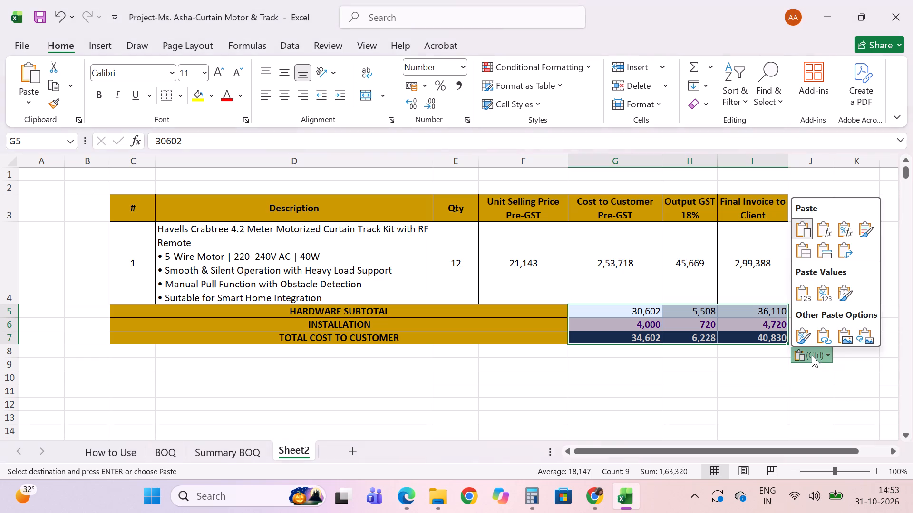
click(802, 295)
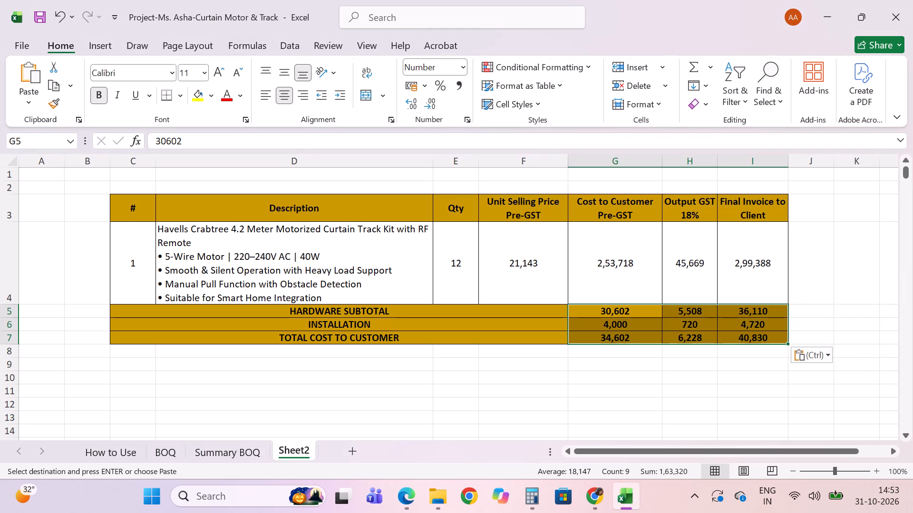
Set the curtain track kit's quantity in Sheet2 to 2.
click(466, 255)
key(2)
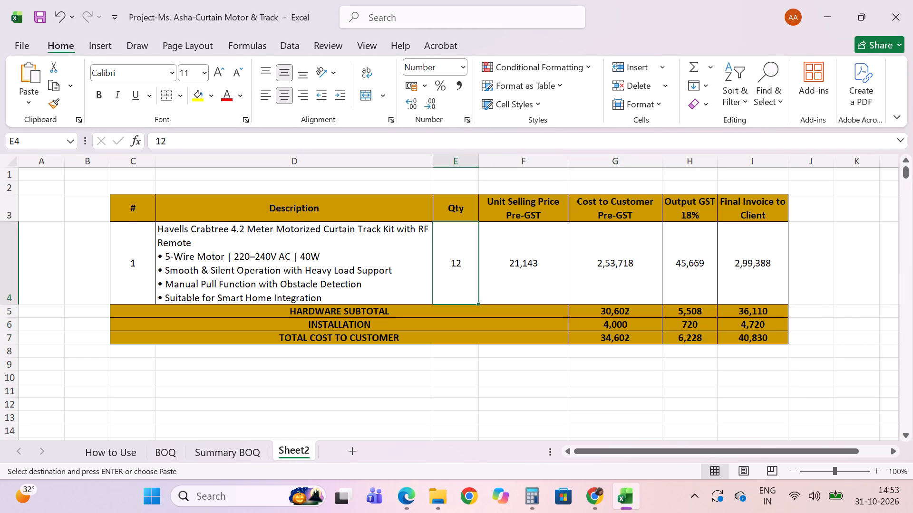
key(Right)
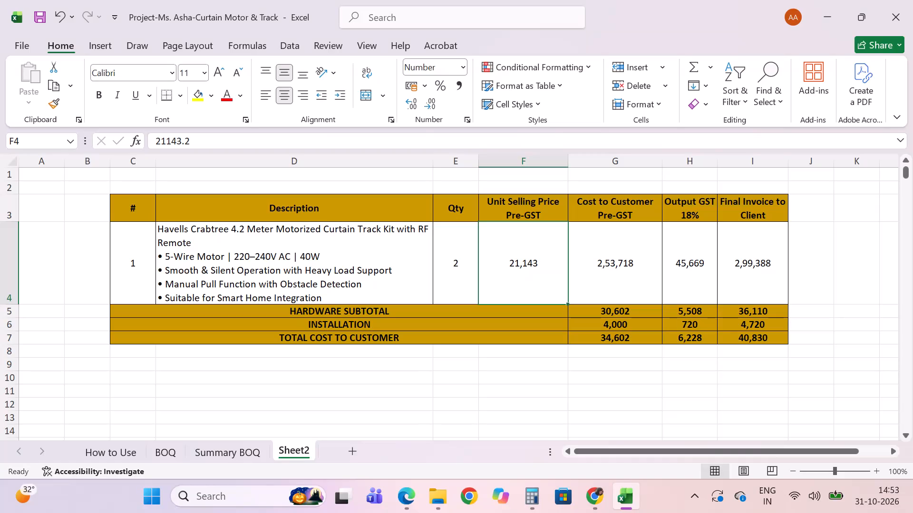
Copy Sheet2's hardware subtotal amounts into the curtain kit row's pre-GST cost, output GST and final invoice cells as values only.
drag(631, 311, 753, 309)
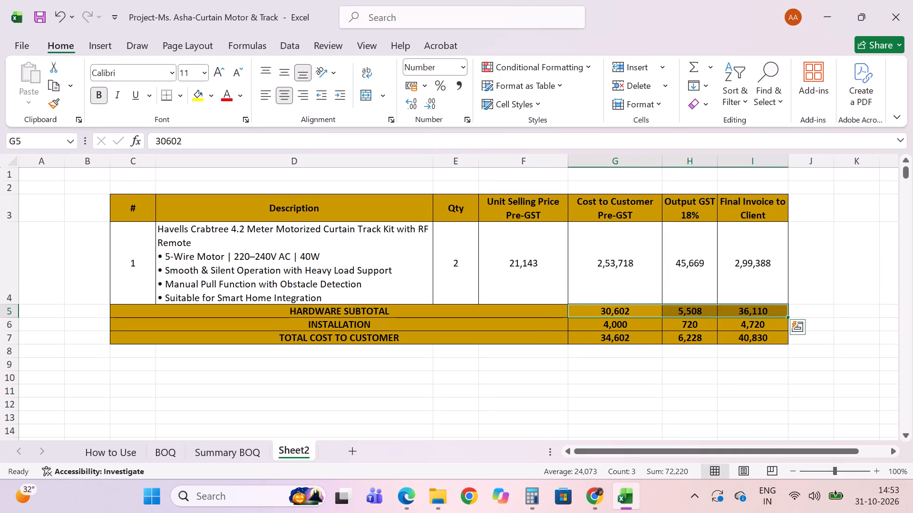
key(ctrl+c)
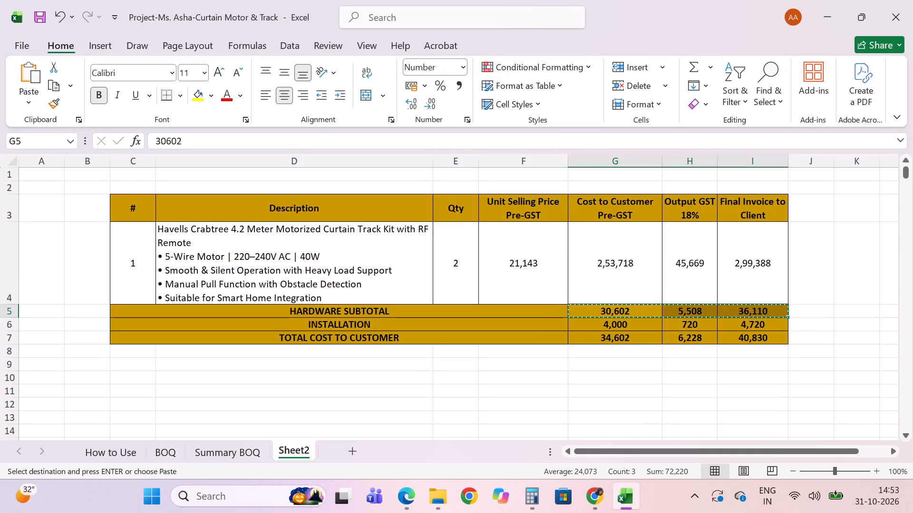
click(609, 255)
key(ctrl+v)
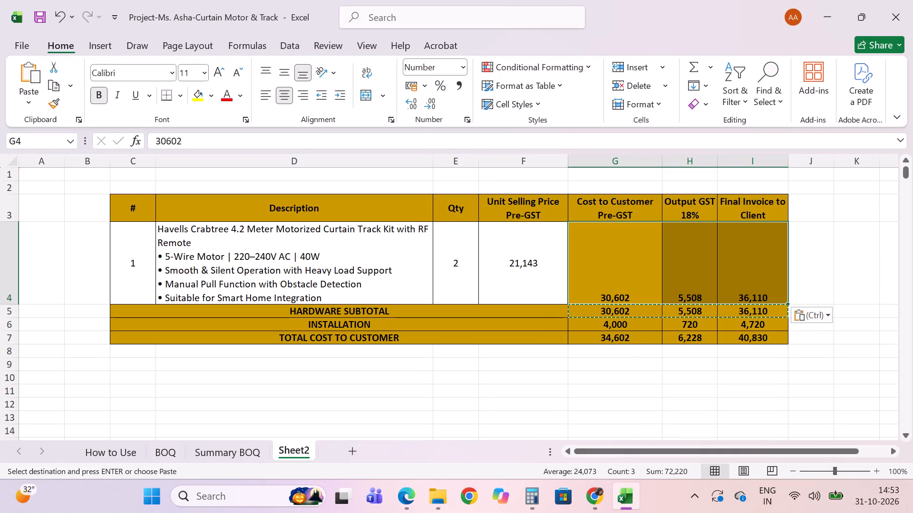
click(825, 319)
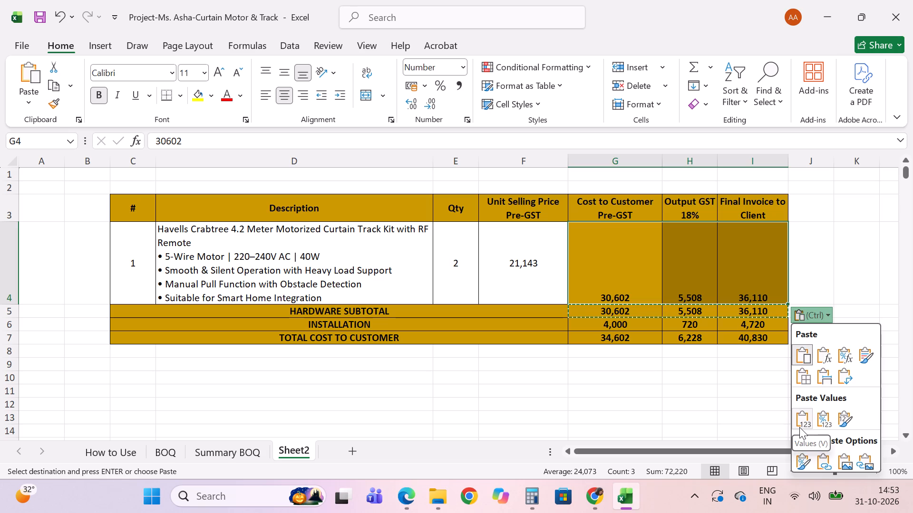
click(799, 427)
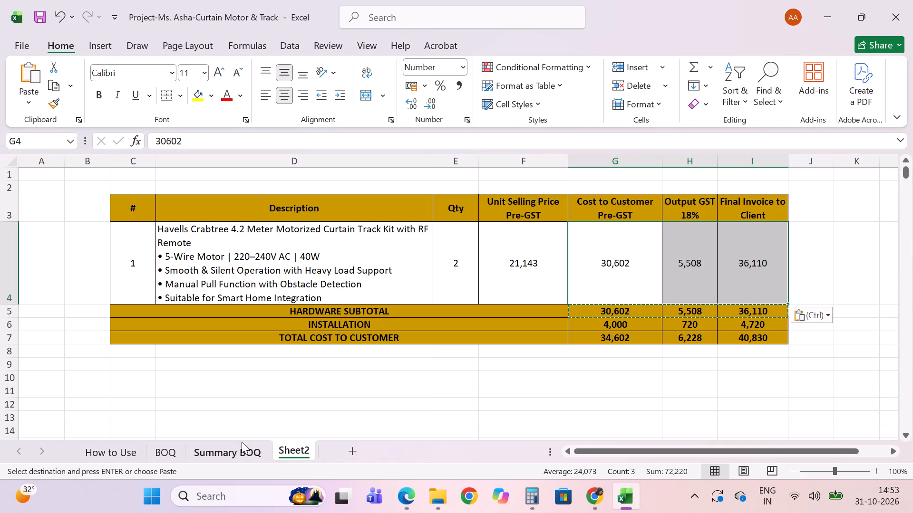
Set the curtain kit's pre-GST unit selling price in Sheet2 to 15301, matching the Summary BOQ.
click(247, 452)
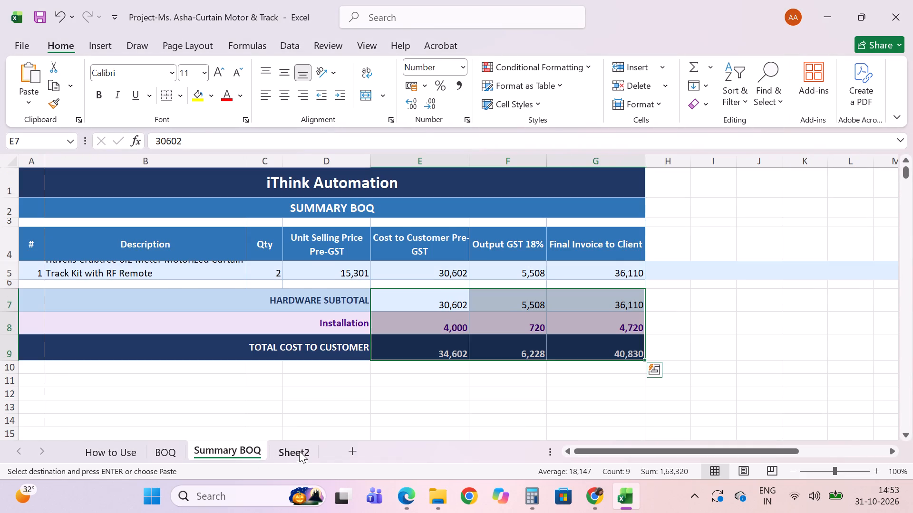
click(300, 446)
click(508, 270)
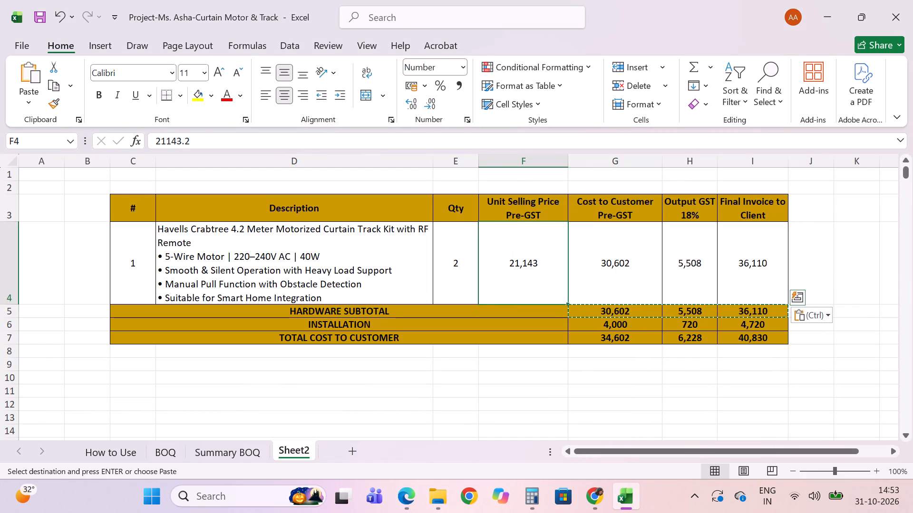
text(15)
text(301)
key(Return)
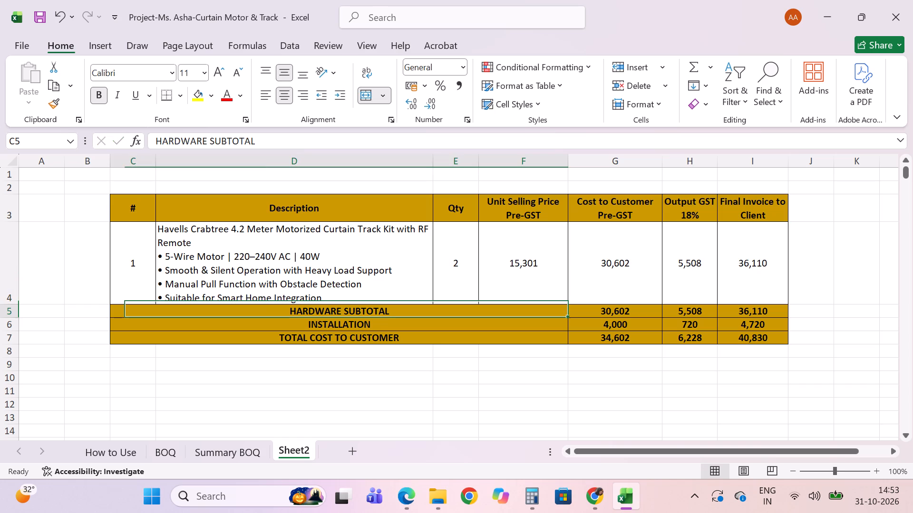
Change the track length in Sheet2's curtain kit description to 6.2 Meter.
click(310, 247)
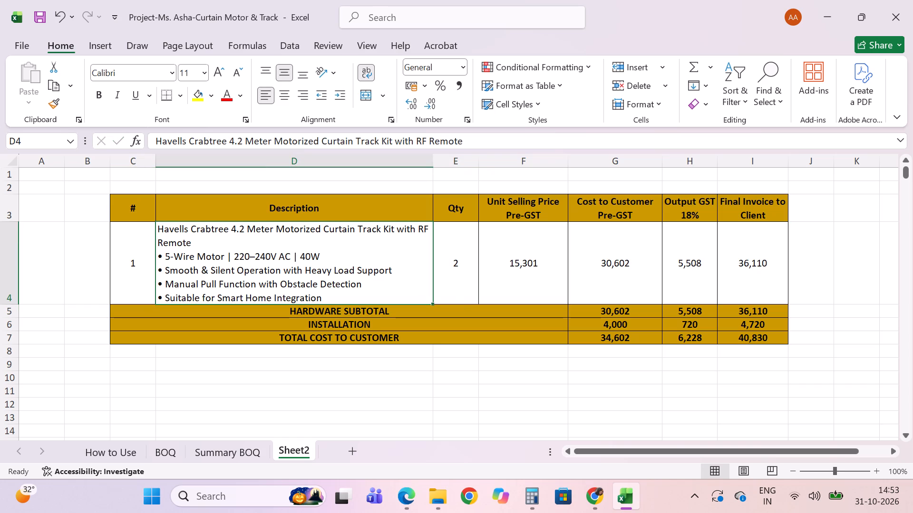
double_click(236, 232)
click(236, 232)
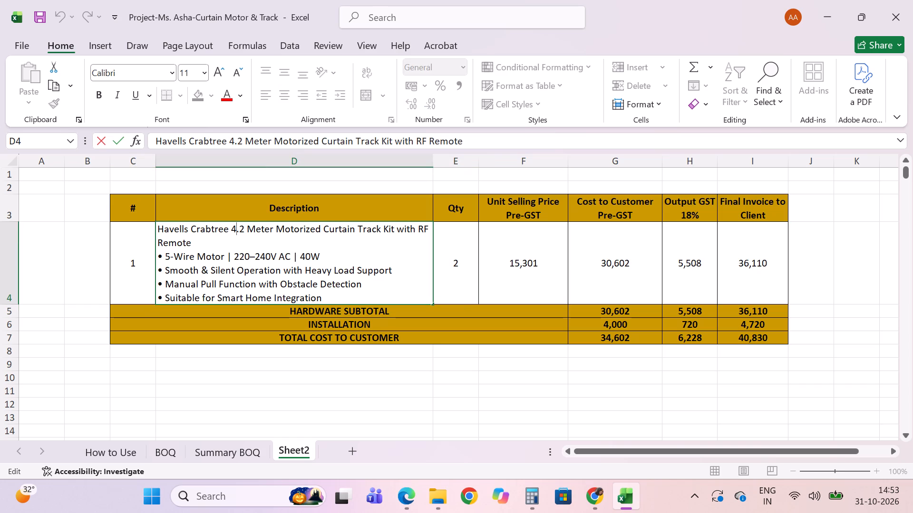
key(BackSpace)
key(6)
key(Return)
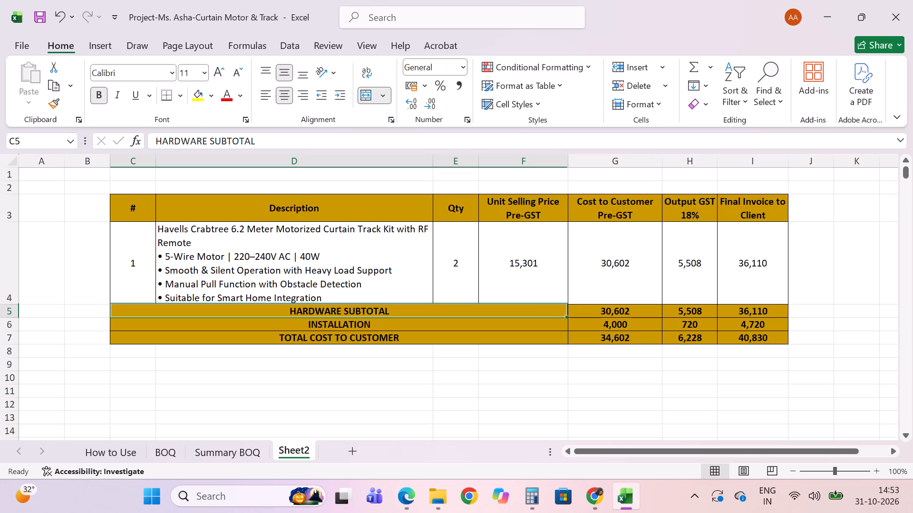
click(216, 359)
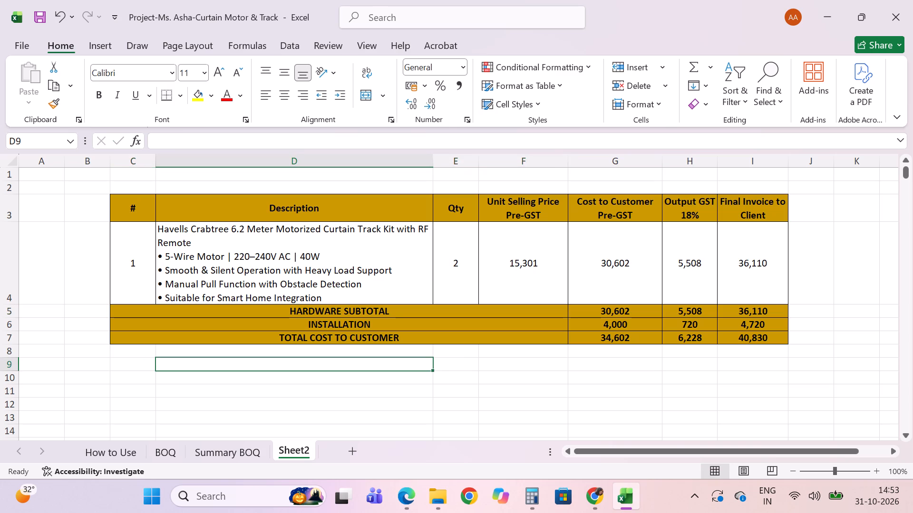
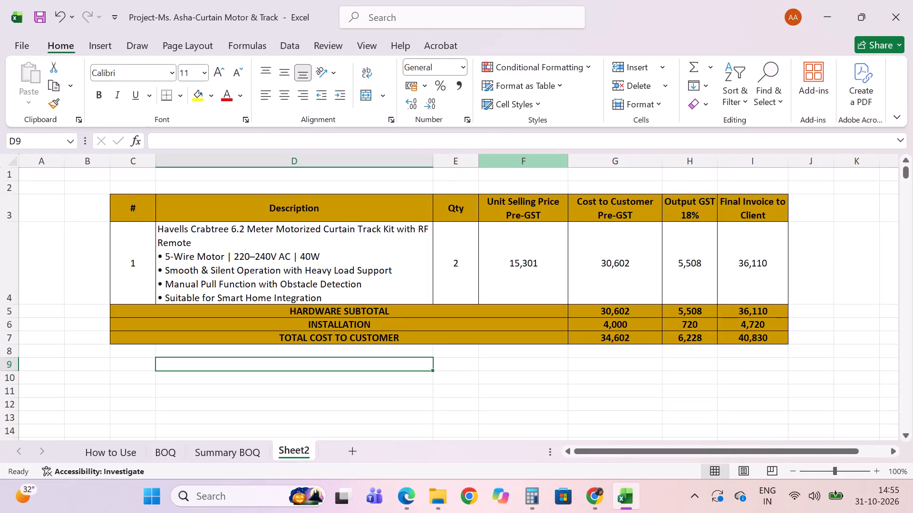
Save the curtain motor and track workbook and close it.
click(37, 16)
click(912, 5)
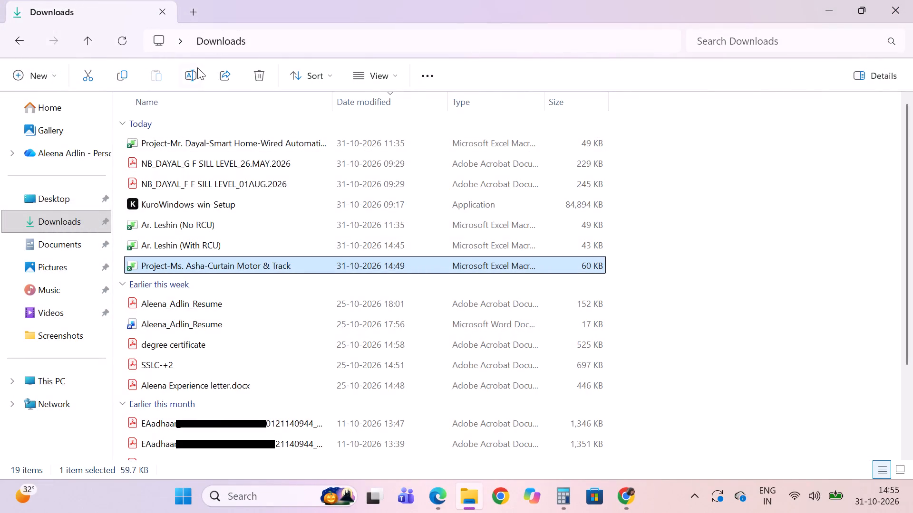
click(194, 73)
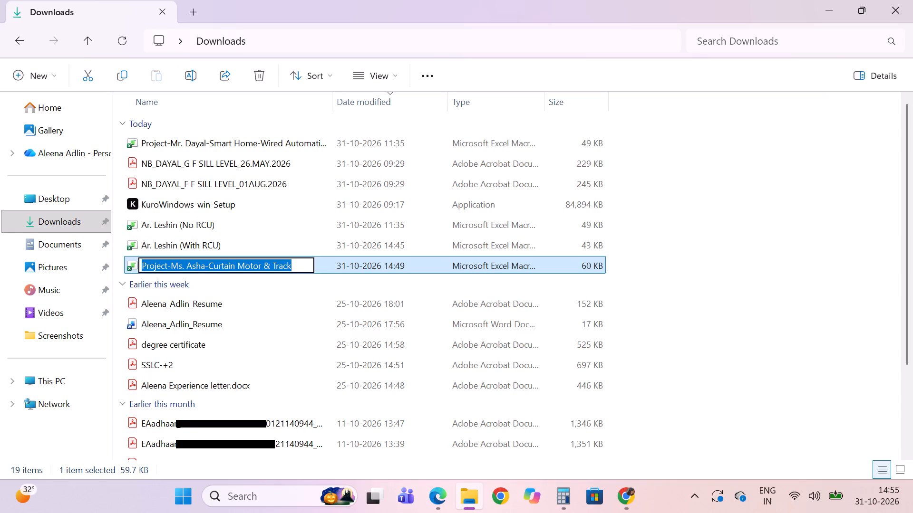
click(206, 270)
key(BackSpace)
key(BackSpace)
key(BackSpace)
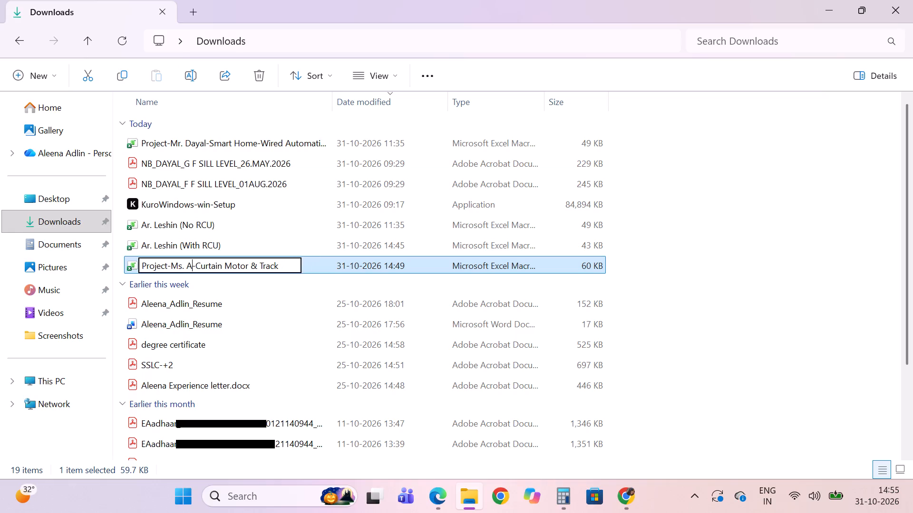
key(BackSpace)
key(BackSpace)
key(BackSpace)
key(BackSpace)
key(BackSpace)
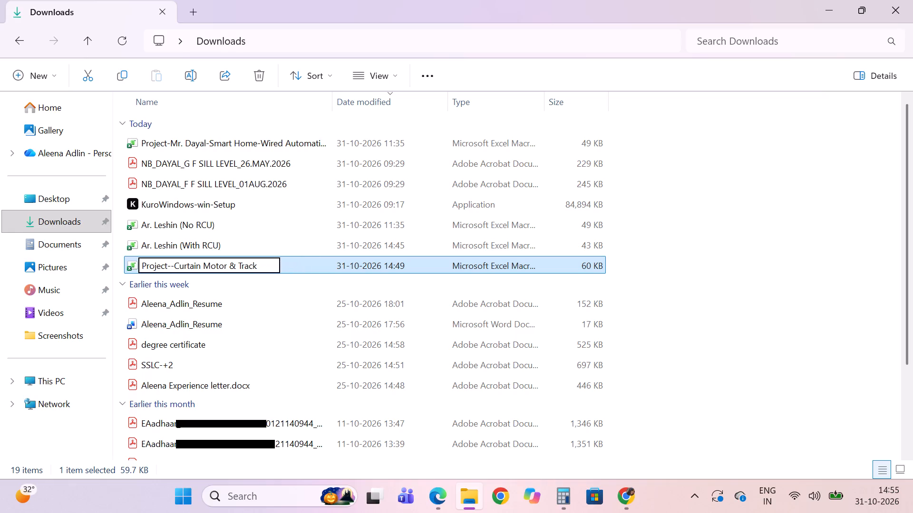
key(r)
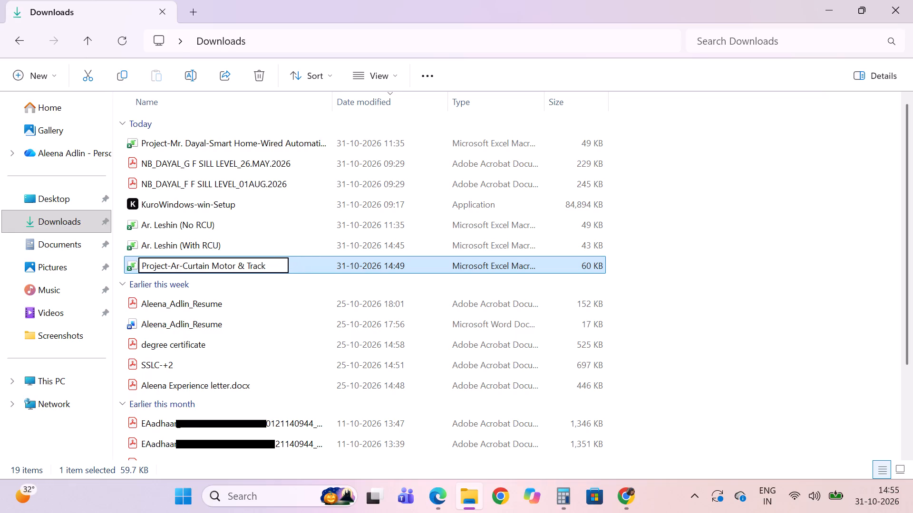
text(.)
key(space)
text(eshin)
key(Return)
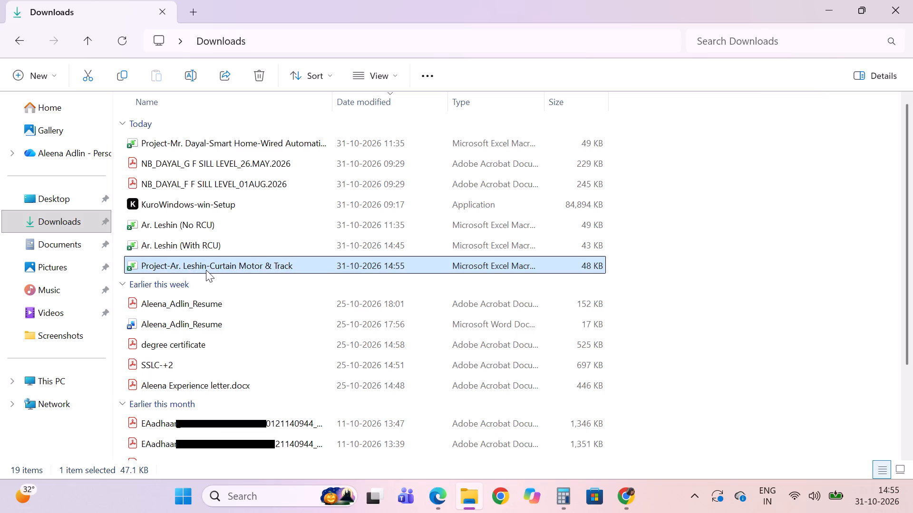
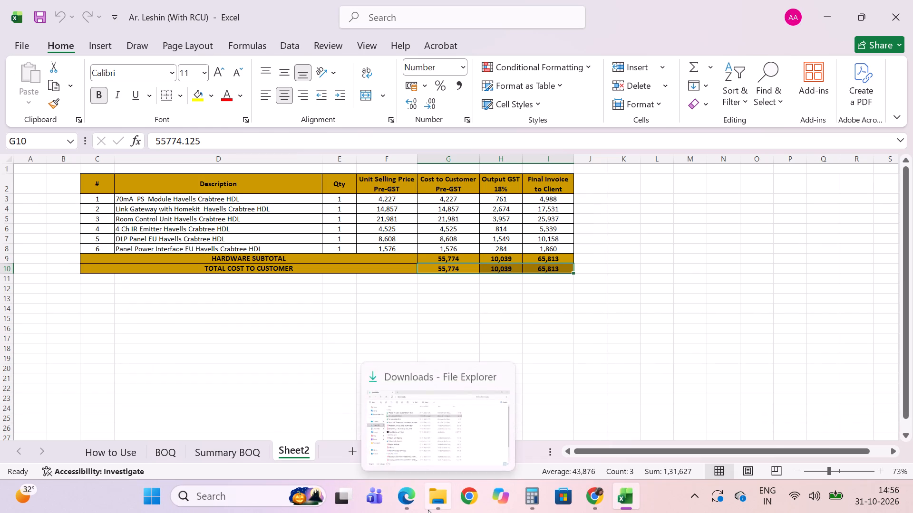
click(428, 510)
double_click(224, 182)
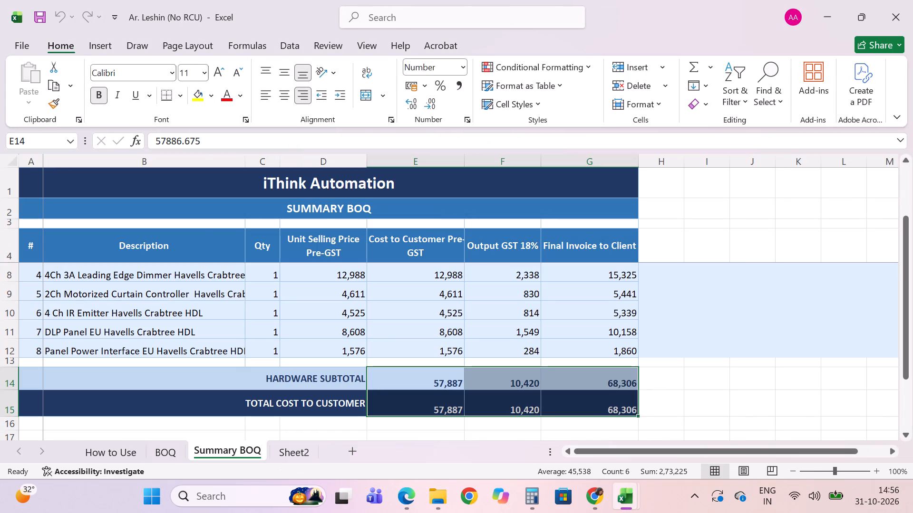
click(156, 452)
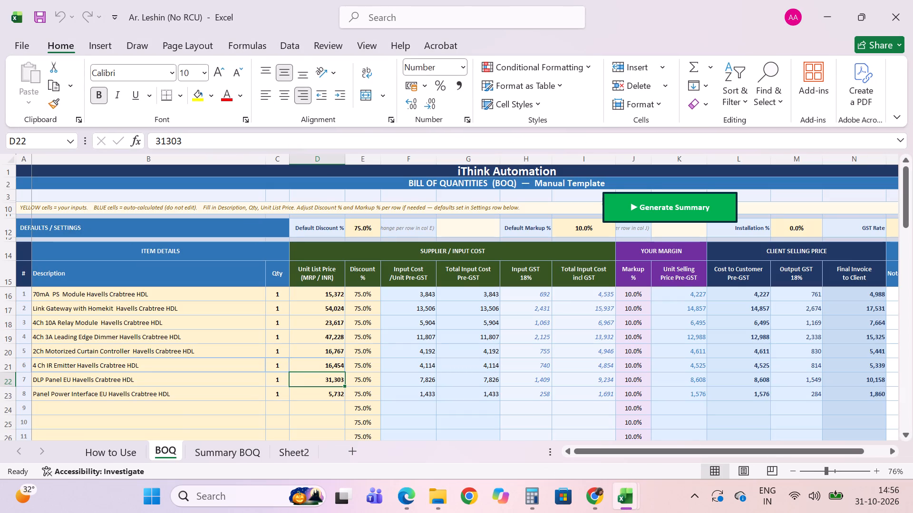
scroll(439, 401, down, 5)
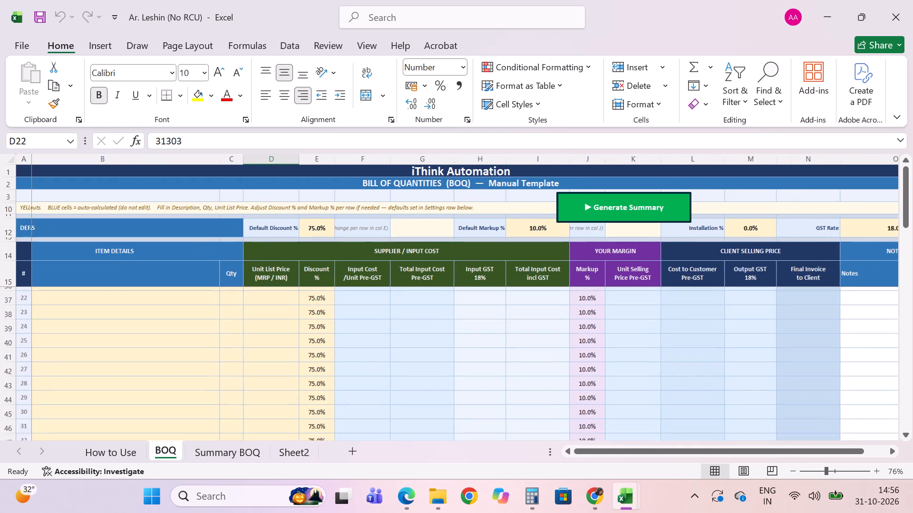
scroll(439, 401, down, 1)
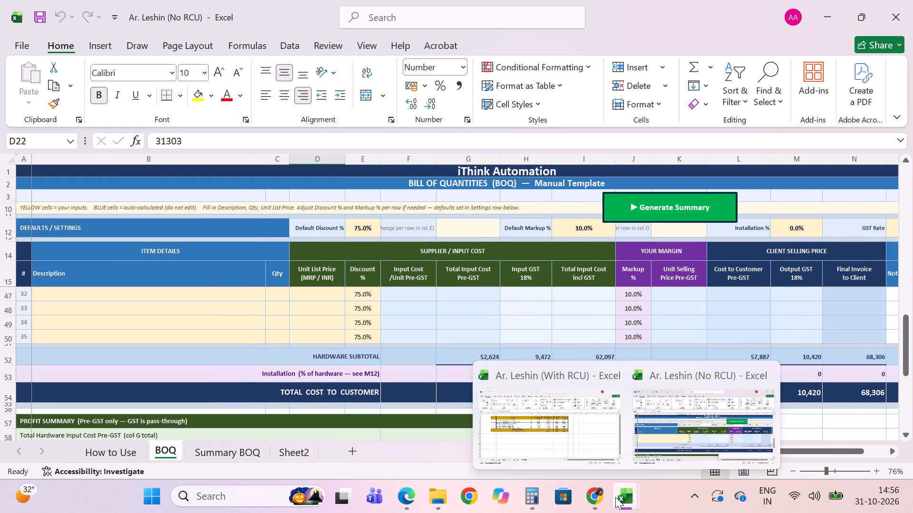
click(673, 410)
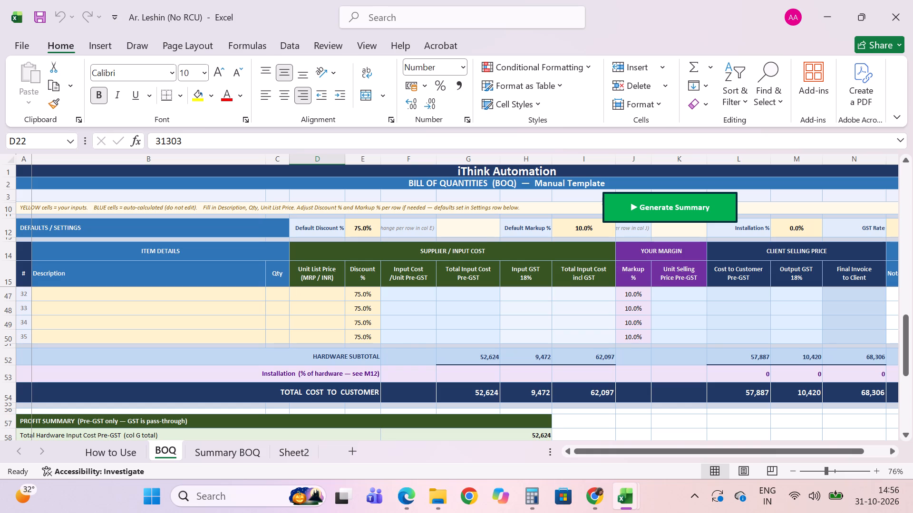
click(570, 443)
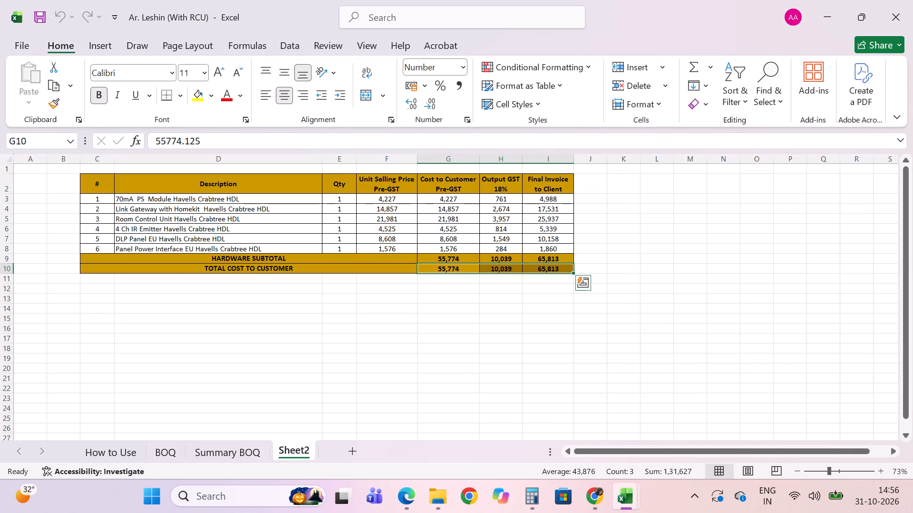
click(159, 456)
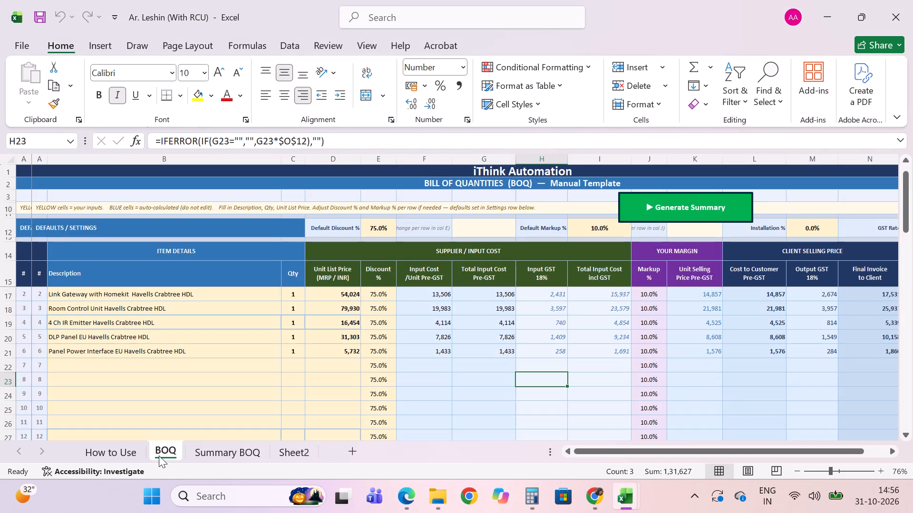
scroll(261, 389, up, 1)
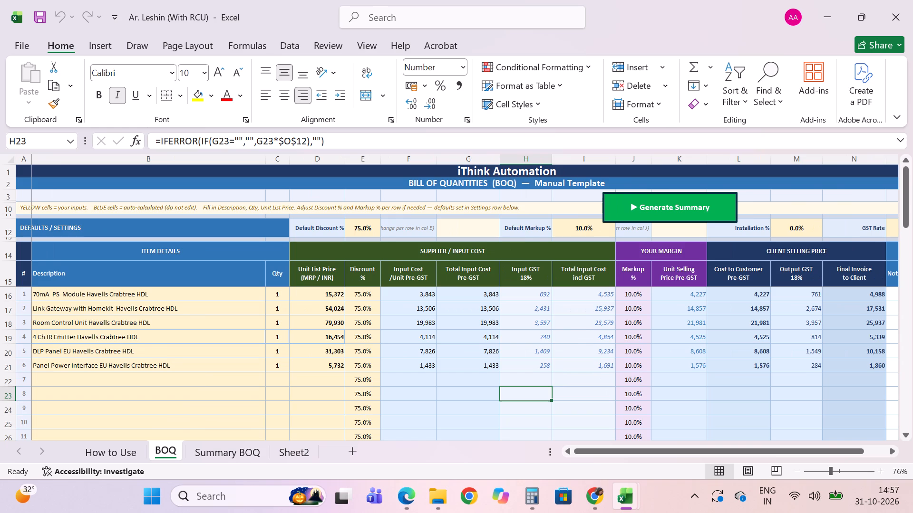
scroll(261, 389, down, 7)
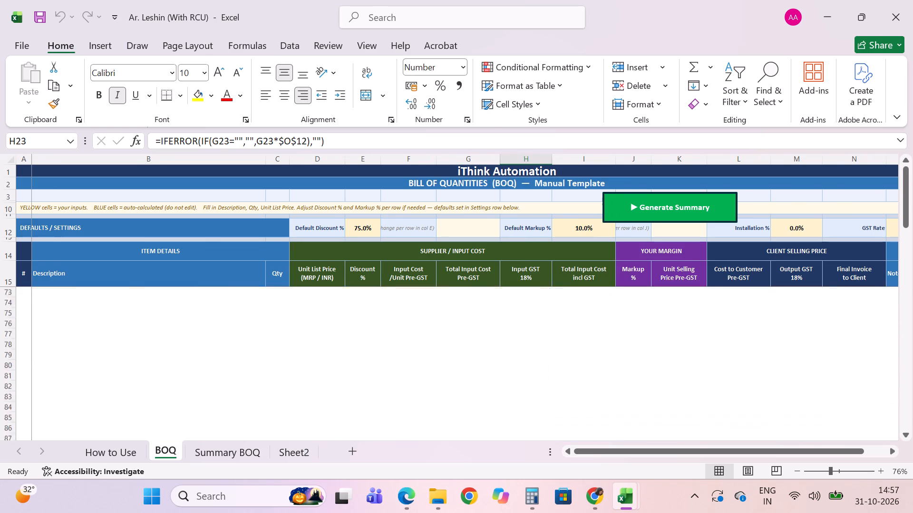
scroll(261, 389, left, 1)
scroll(261, 389, up, 5)
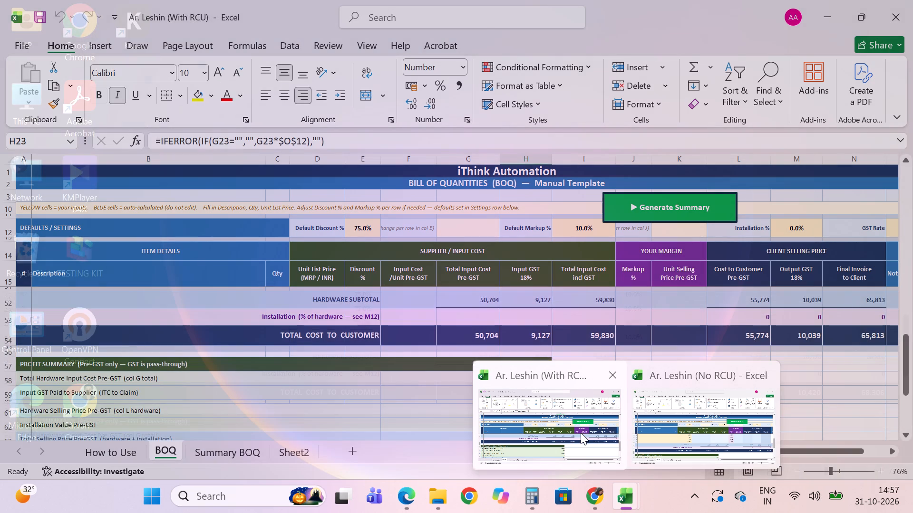
click(581, 433)
scroll(581, 433, up, 3)
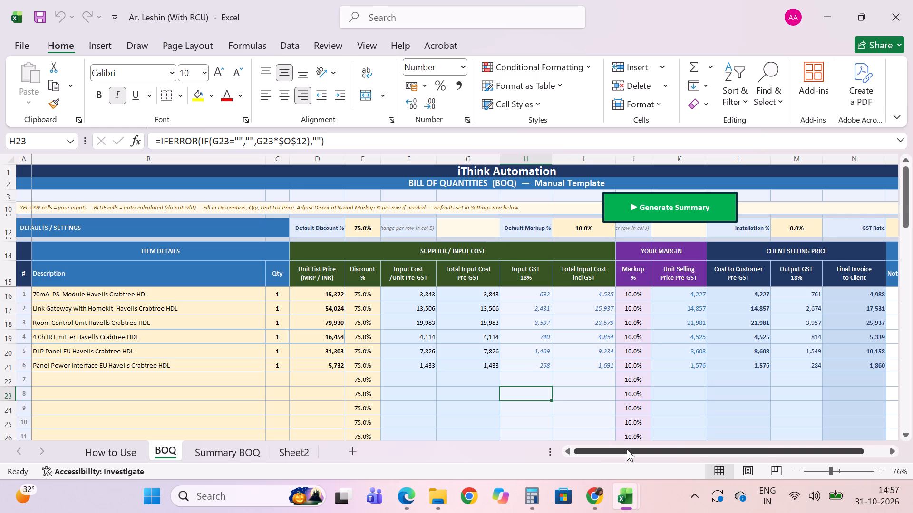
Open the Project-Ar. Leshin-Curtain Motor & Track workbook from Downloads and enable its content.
click(435, 494)
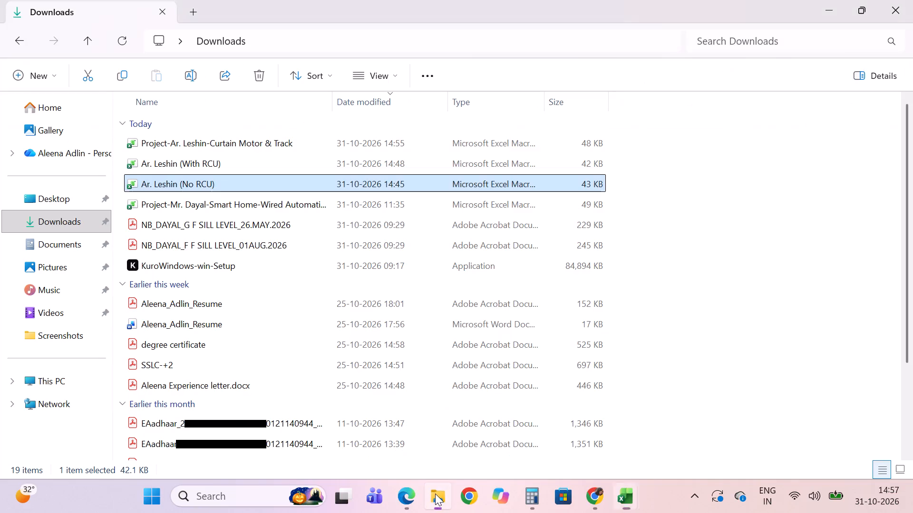
double_click(232, 134)
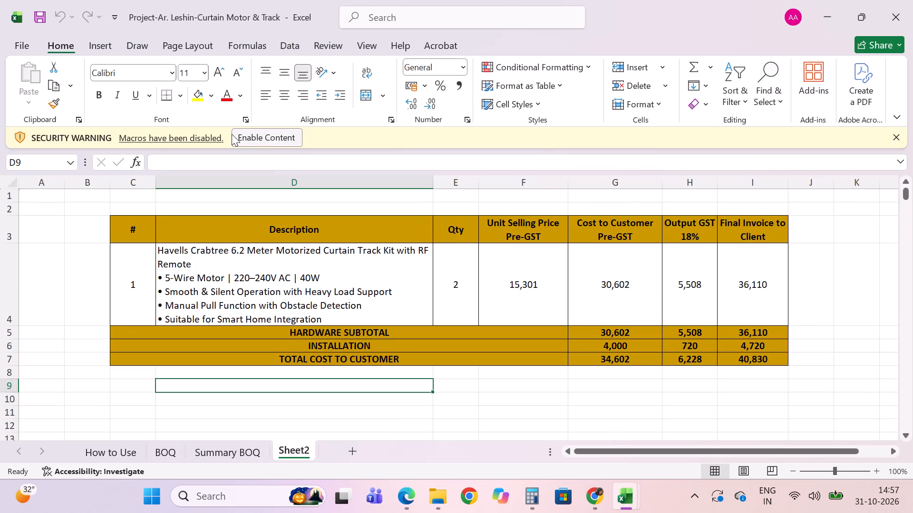
click(287, 138)
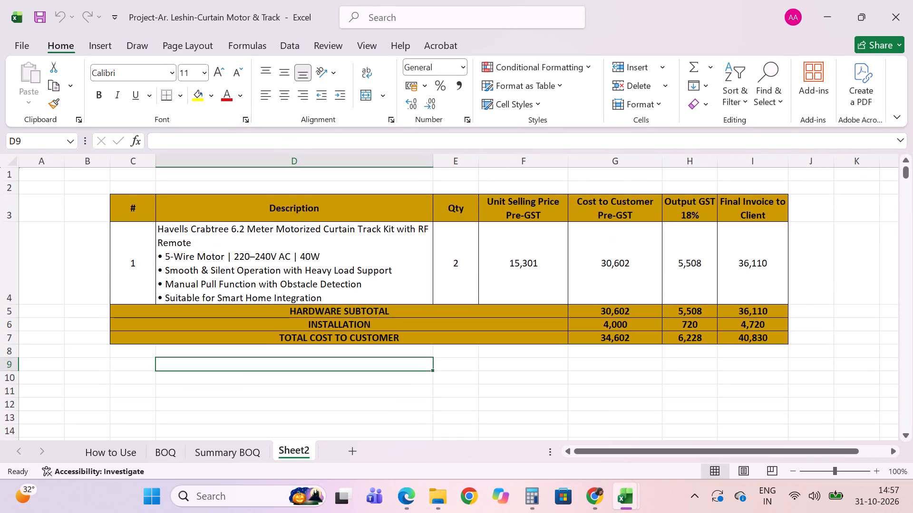
Set the curtain track kit's markup in the BOQ sheet to 10%.
click(168, 456)
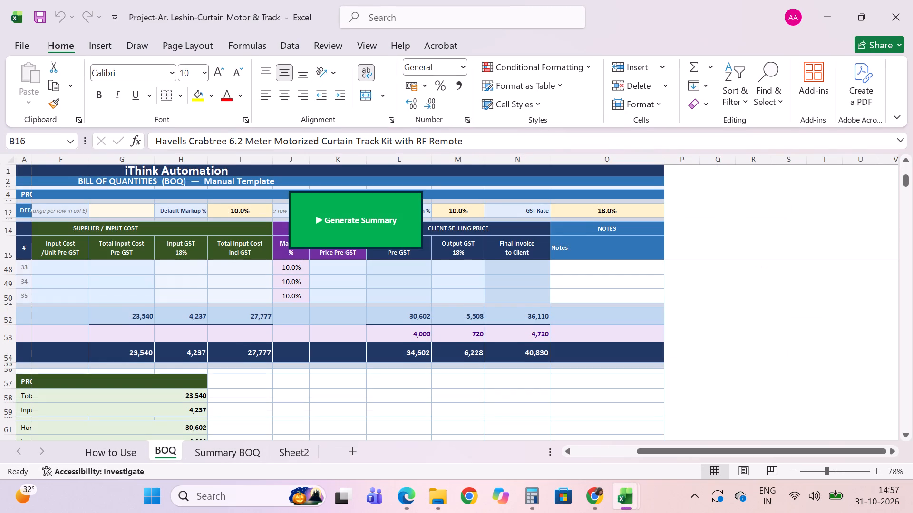
scroll(305, 394, right, 4)
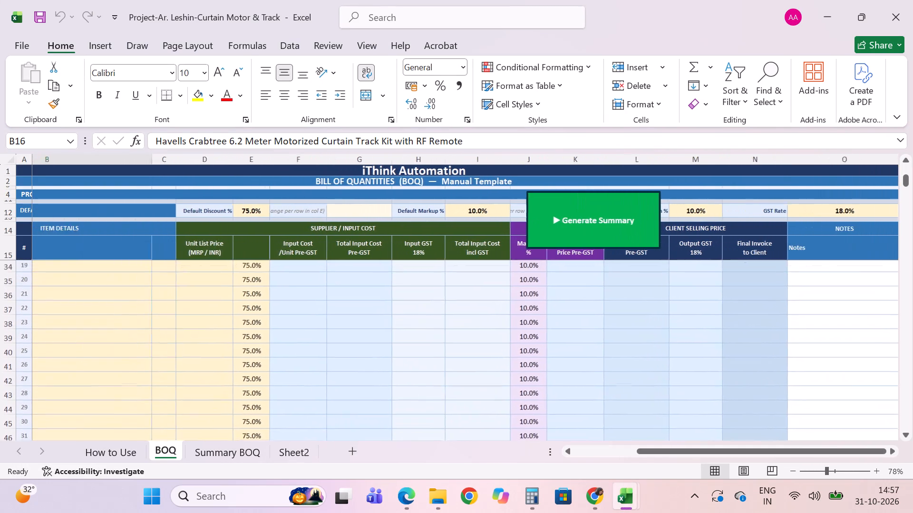
scroll(305, 394, right, 1)
scroll(305, 394, up, 2)
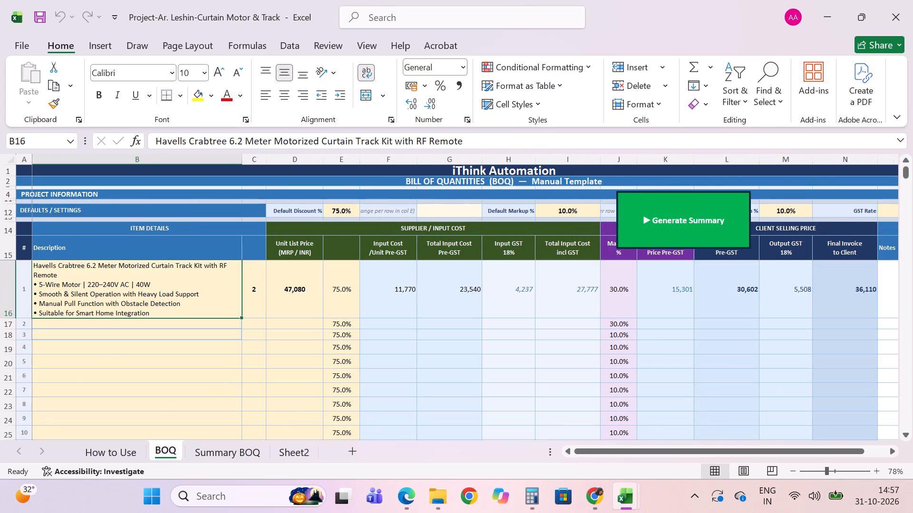
click(615, 279)
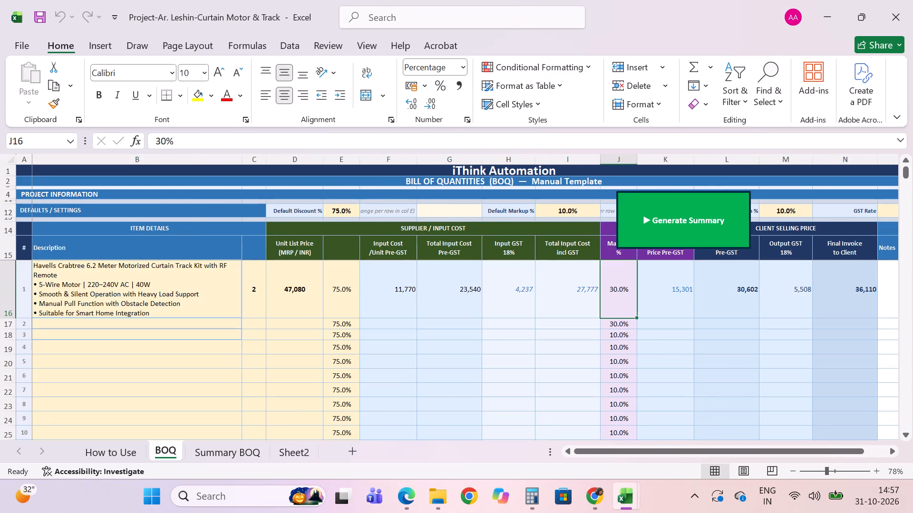
key(1)
key(0)
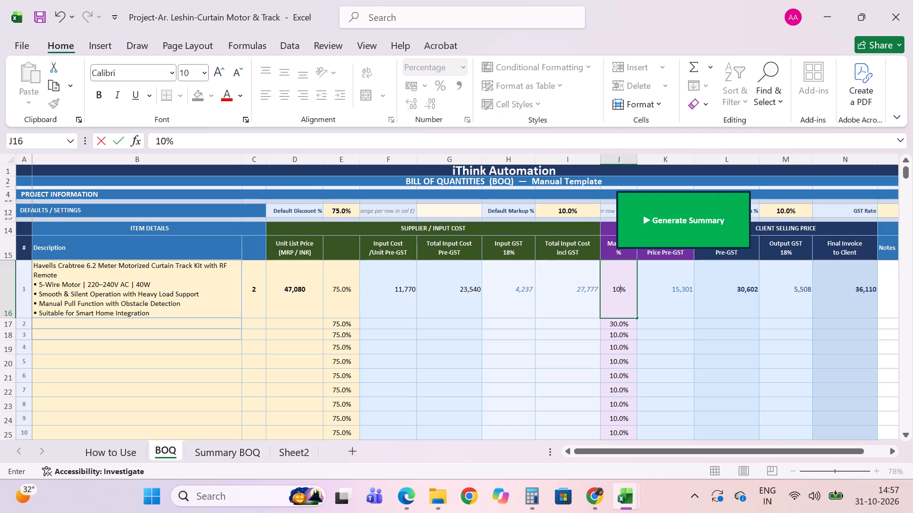
key(Return)
Copy the BOQ's client-side hardware subtotal, installation and total cost amounts into the matching Sheet2 rows as values only.
scroll(615, 279, down, 3)
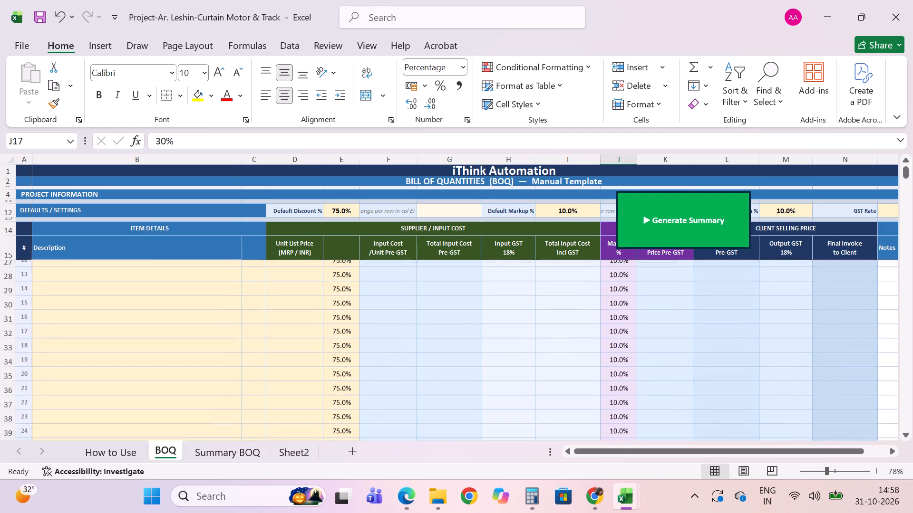
scroll(615, 279, down, 3)
scroll(615, 279, up, 1)
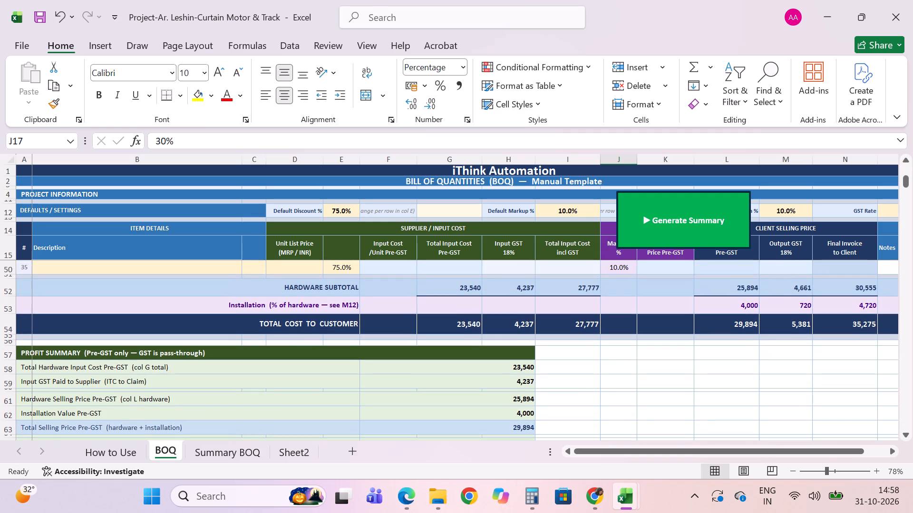
drag(725, 290, 804, 314)
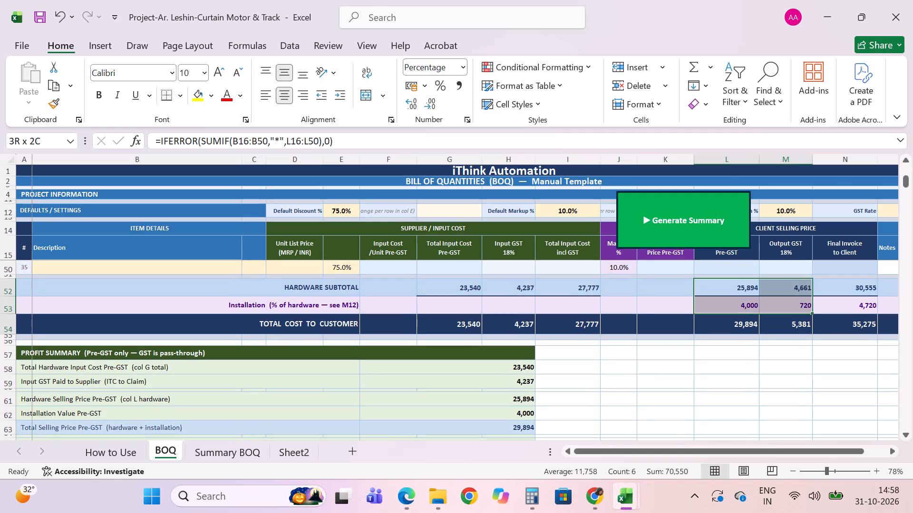
drag(804, 314, 835, 323)
key(ctrl+c)
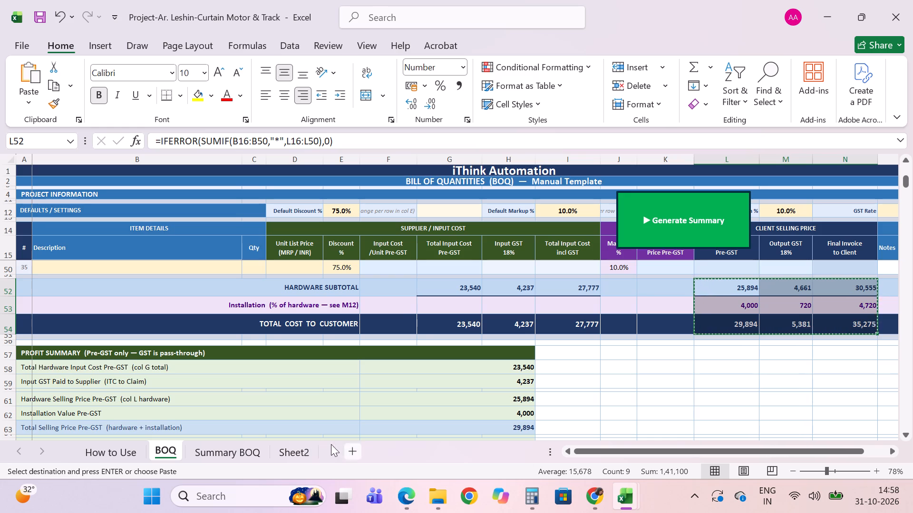
click(293, 453)
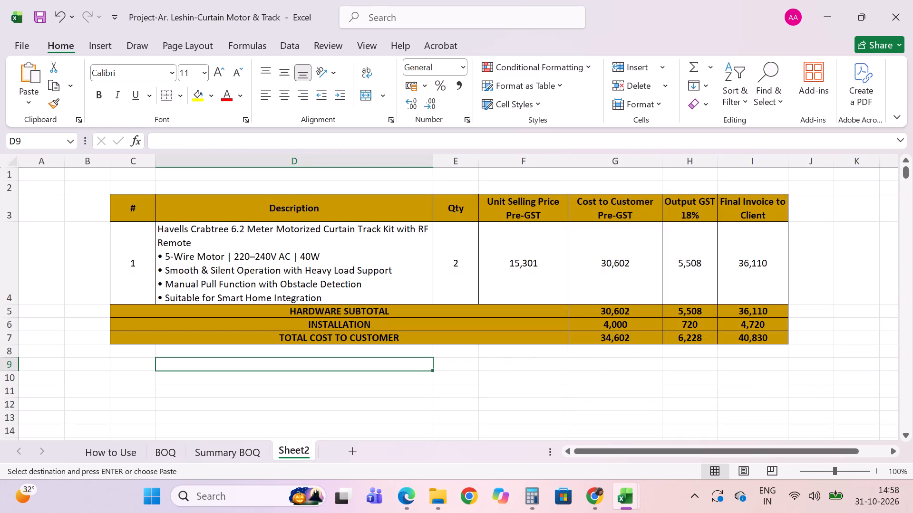
click(632, 313)
key(ctrl+v)
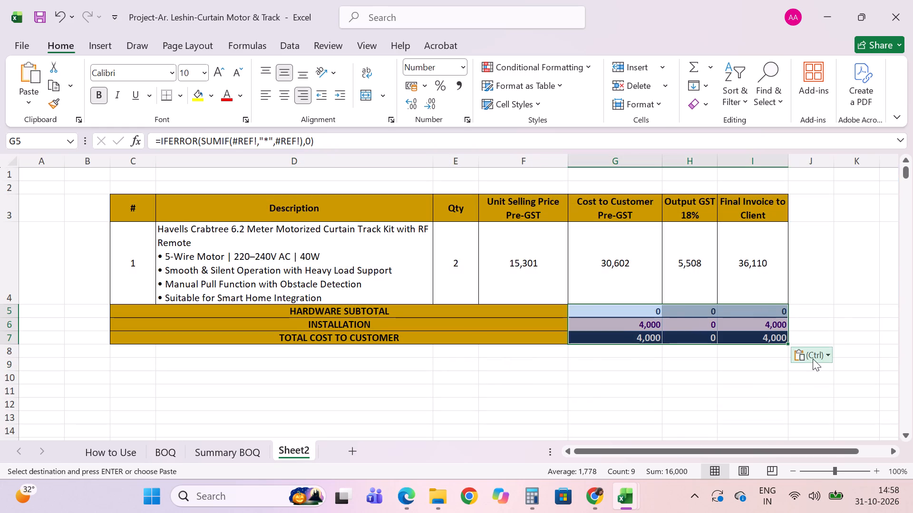
click(813, 359)
click(804, 289)
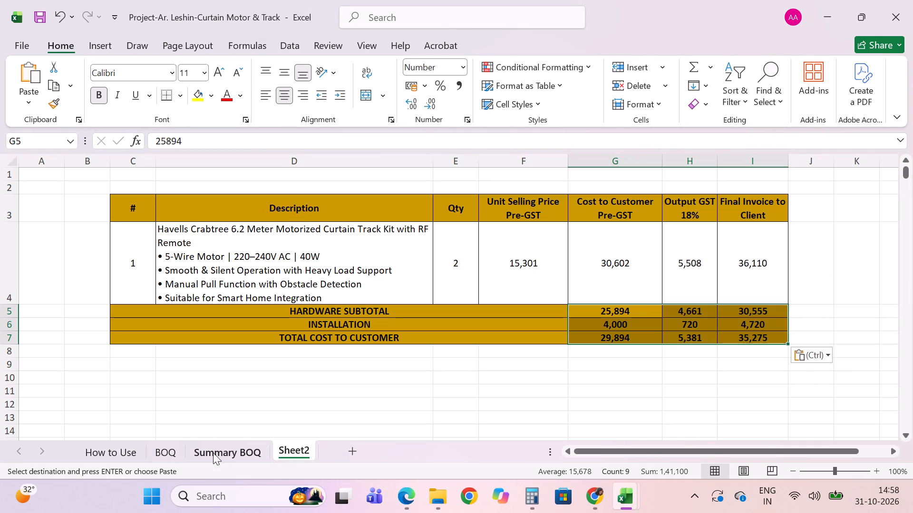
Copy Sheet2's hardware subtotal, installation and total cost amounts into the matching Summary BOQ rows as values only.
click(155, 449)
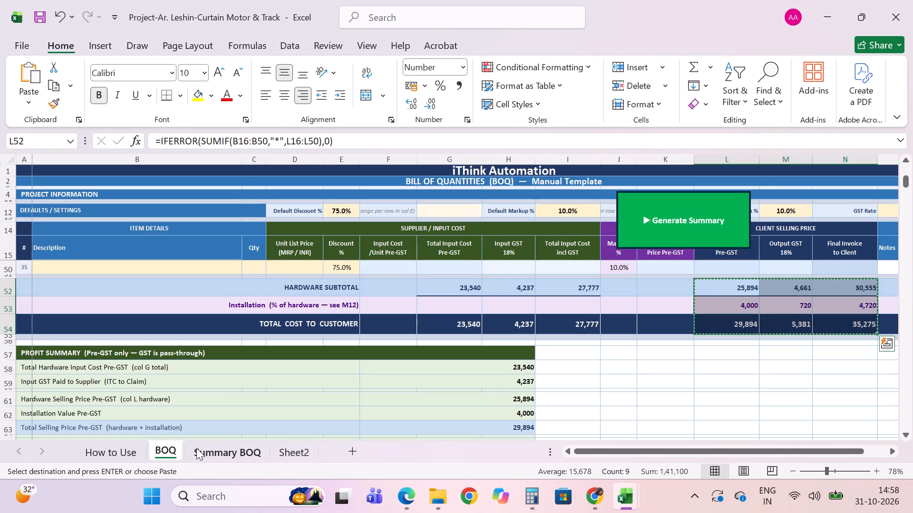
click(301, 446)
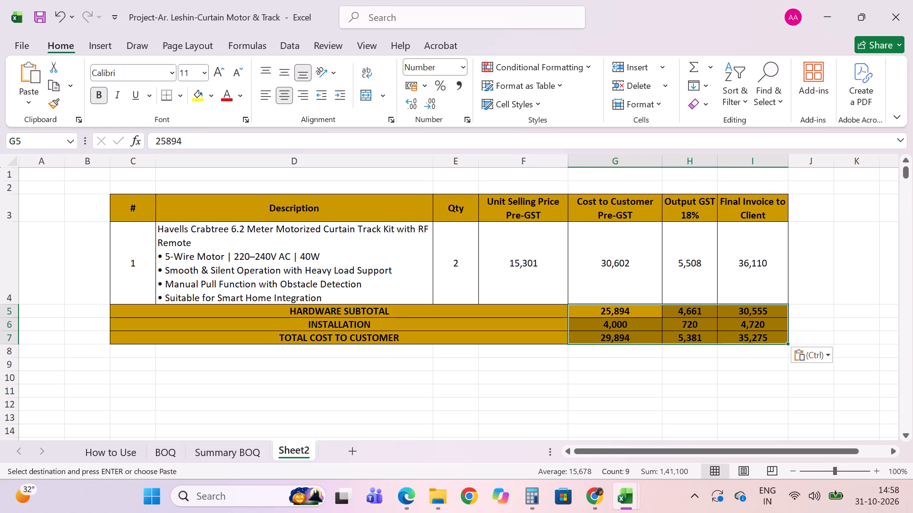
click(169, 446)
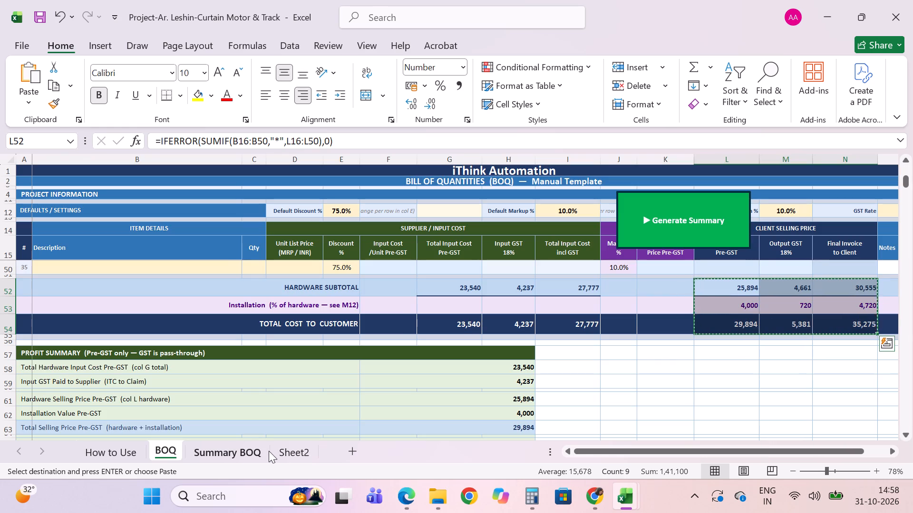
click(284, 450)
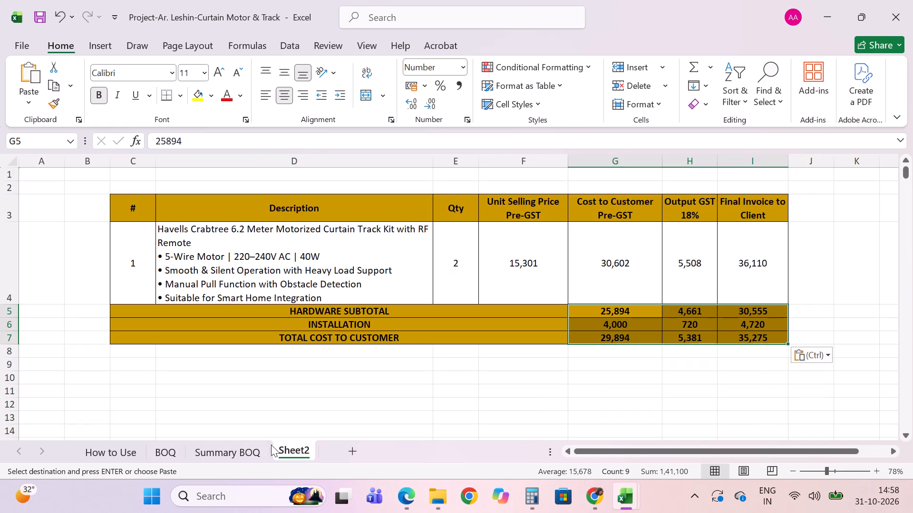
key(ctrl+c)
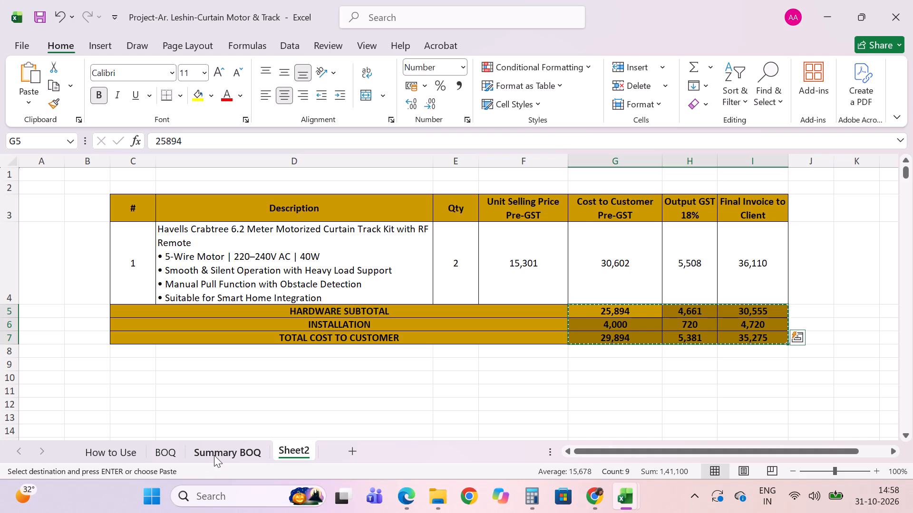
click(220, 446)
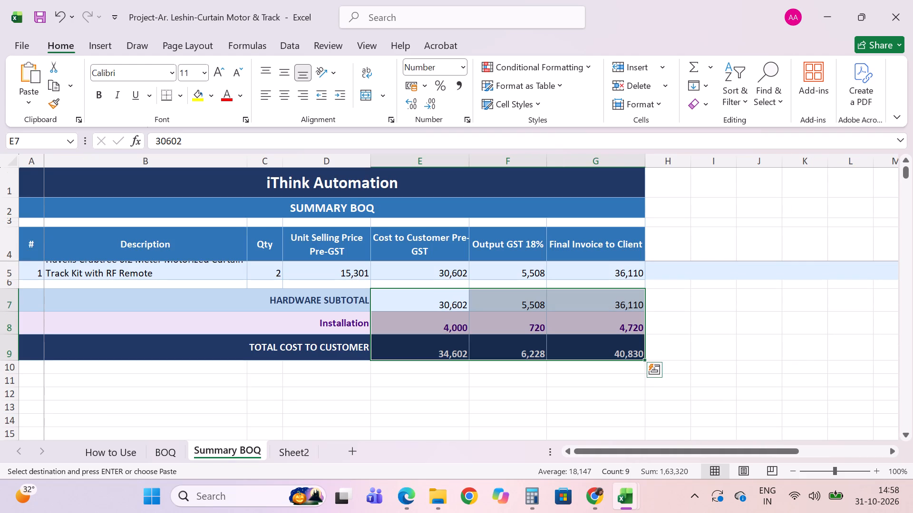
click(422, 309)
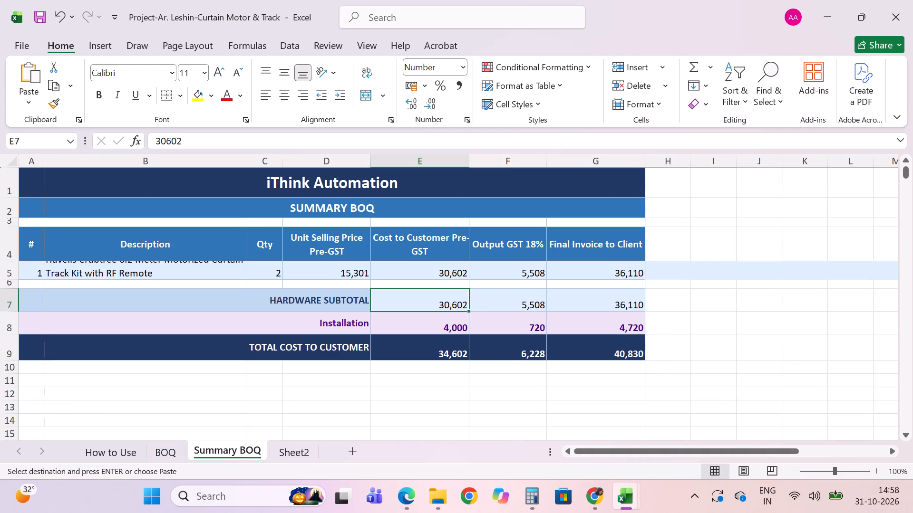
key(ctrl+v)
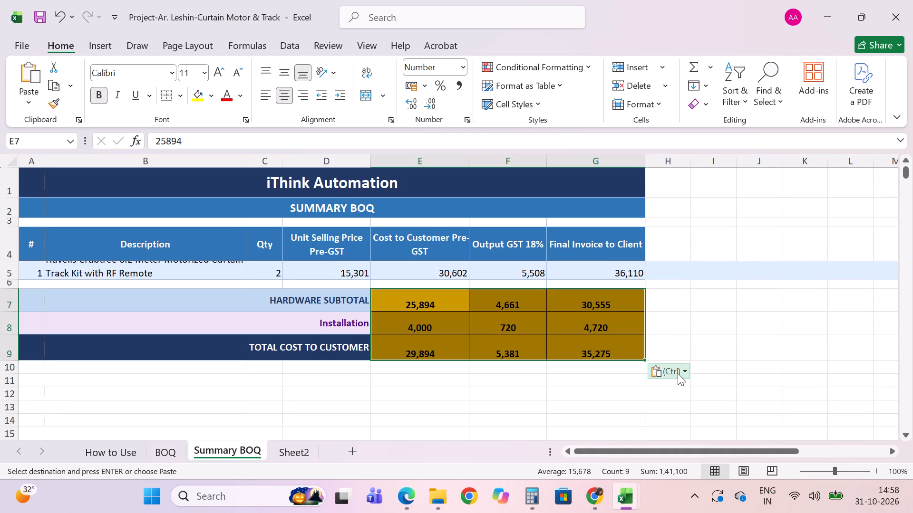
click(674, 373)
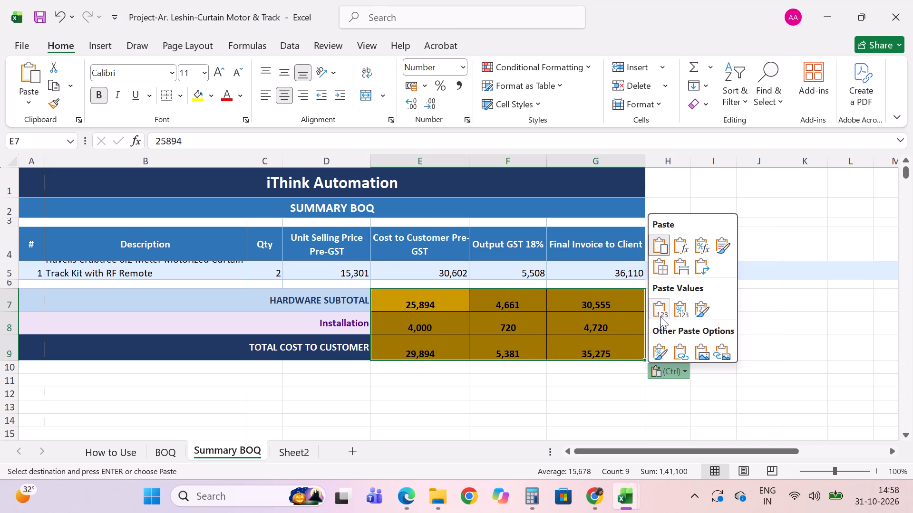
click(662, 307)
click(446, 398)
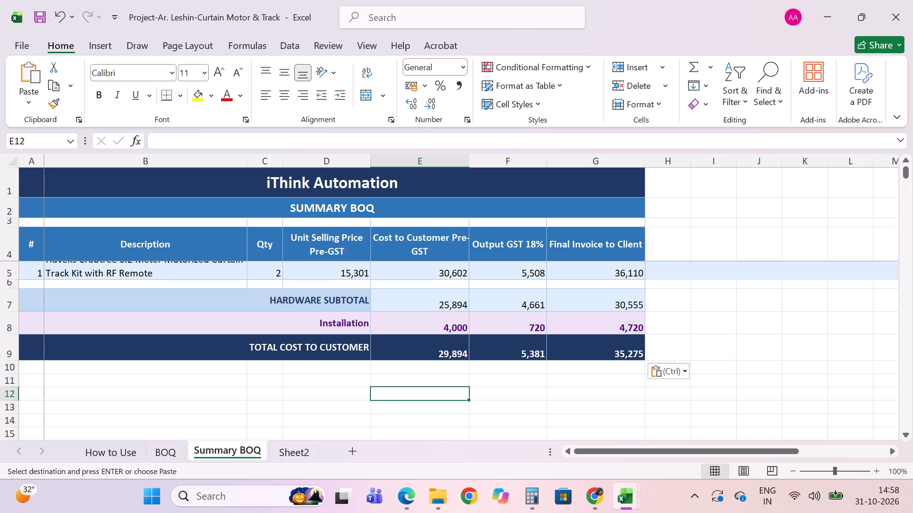
Fill the curtain track kit's 10% markup down through items 2 to 7 in the BOQ sheet.
click(162, 452)
scroll(367, 437, up, 5)
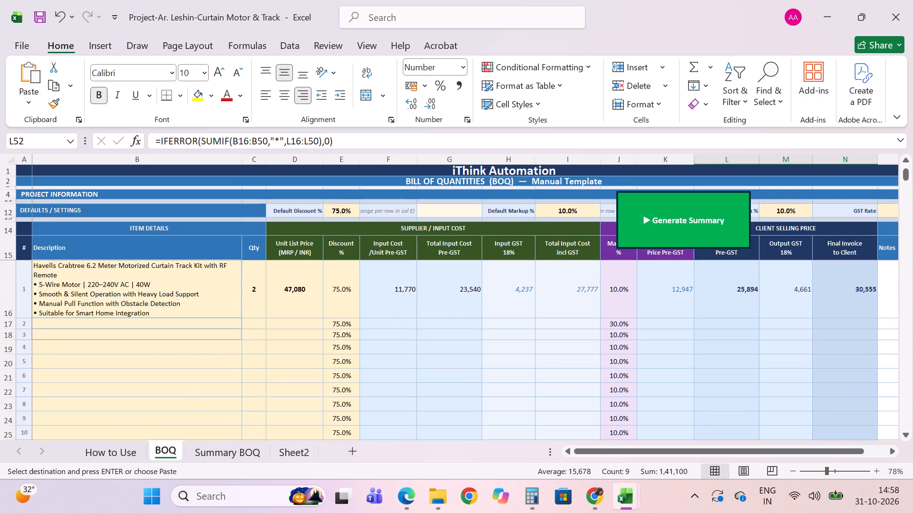
click(629, 281)
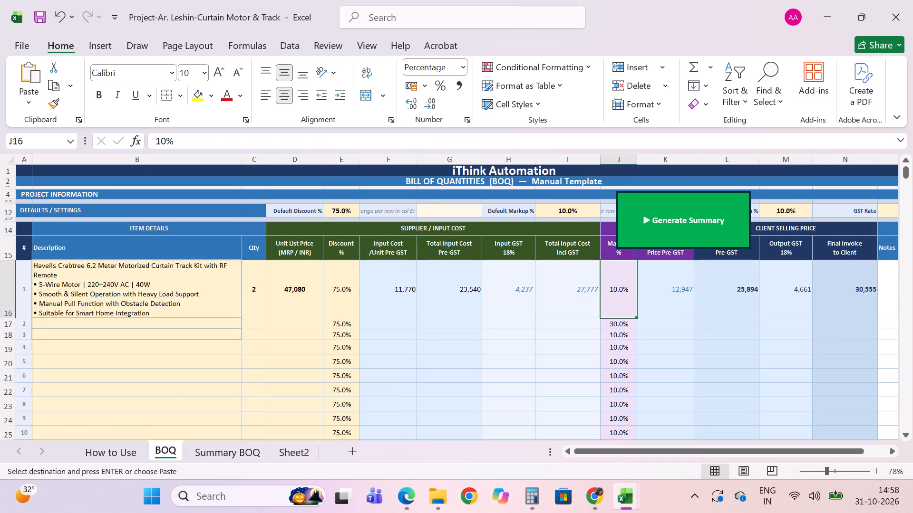
drag(635, 319, 633, 390)
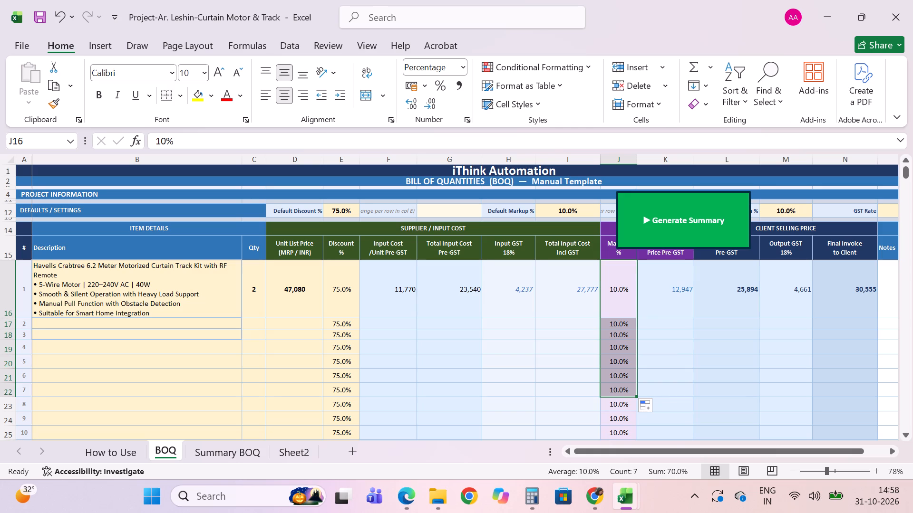
Set the BOQ installation row's Output GST and Final Invoice to Client amounts to 0.
scroll(347, 347, down, 3)
scroll(347, 347, up, 1)
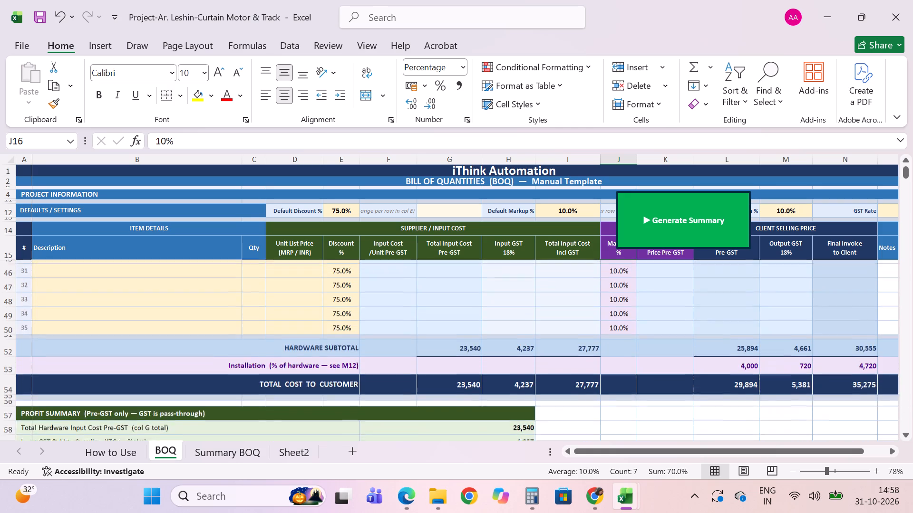
click(707, 392)
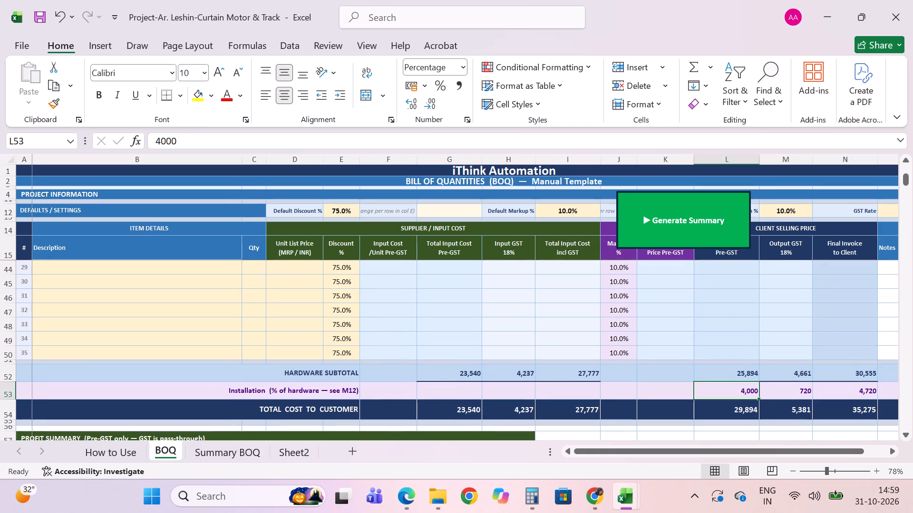
key(equal)
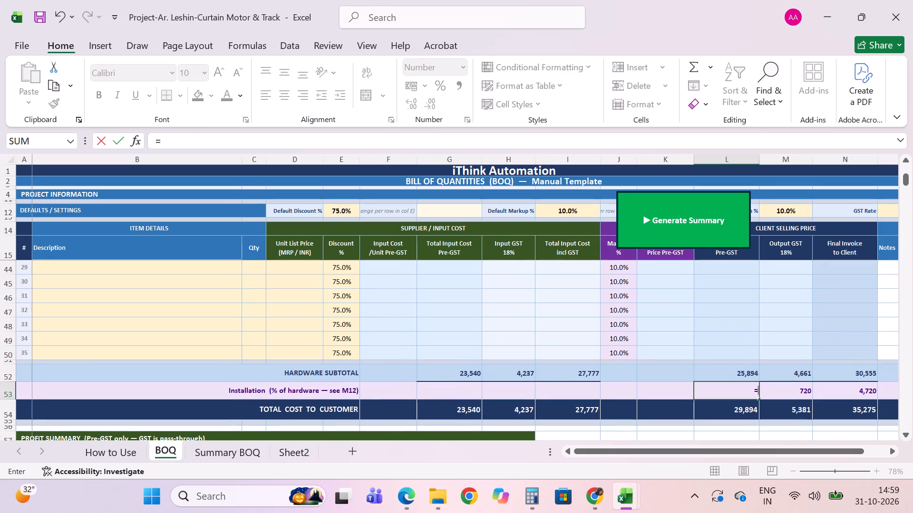
key(Escape)
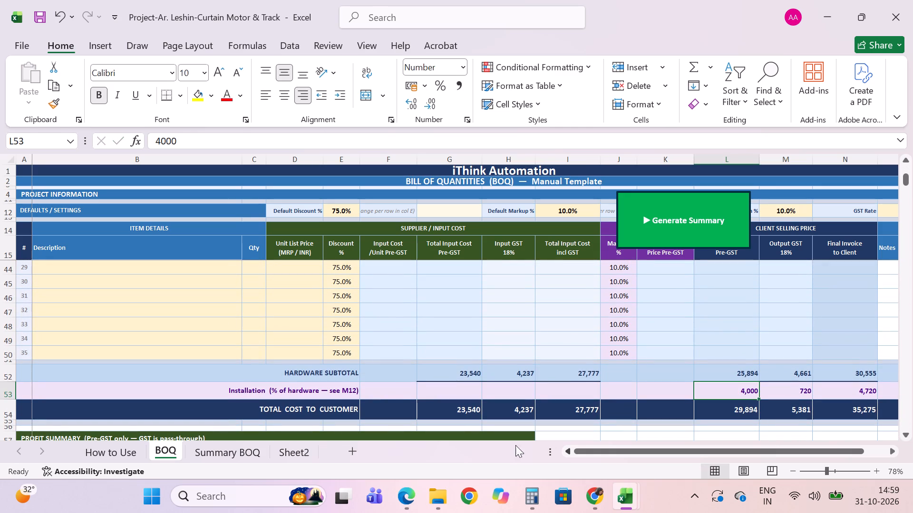
click(798, 388)
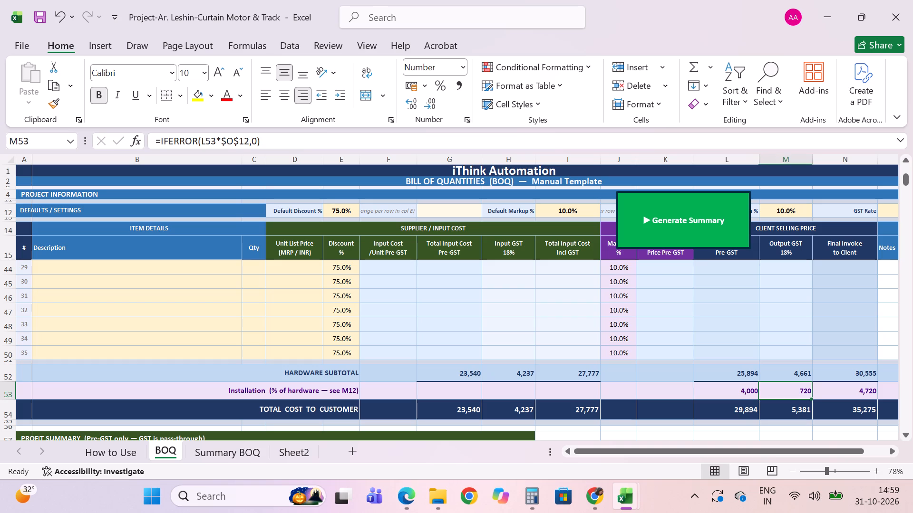
key(0)
key(Right)
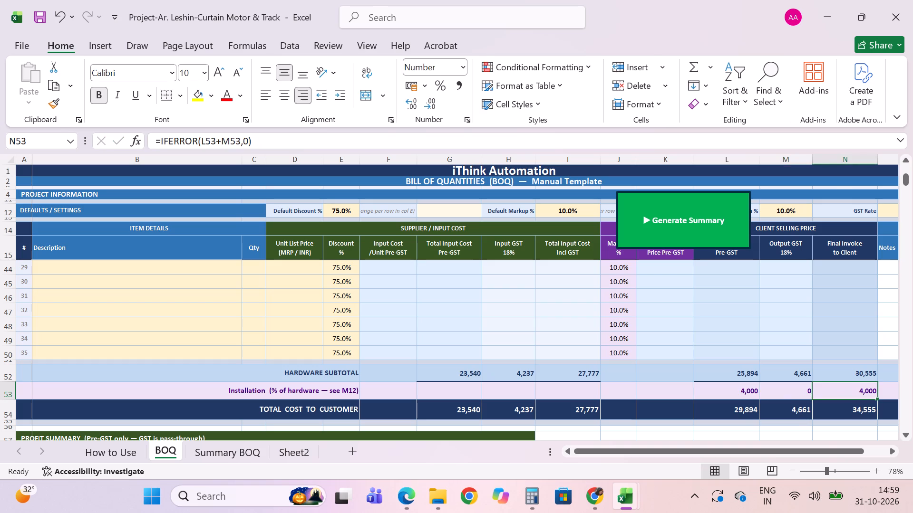
key(0)
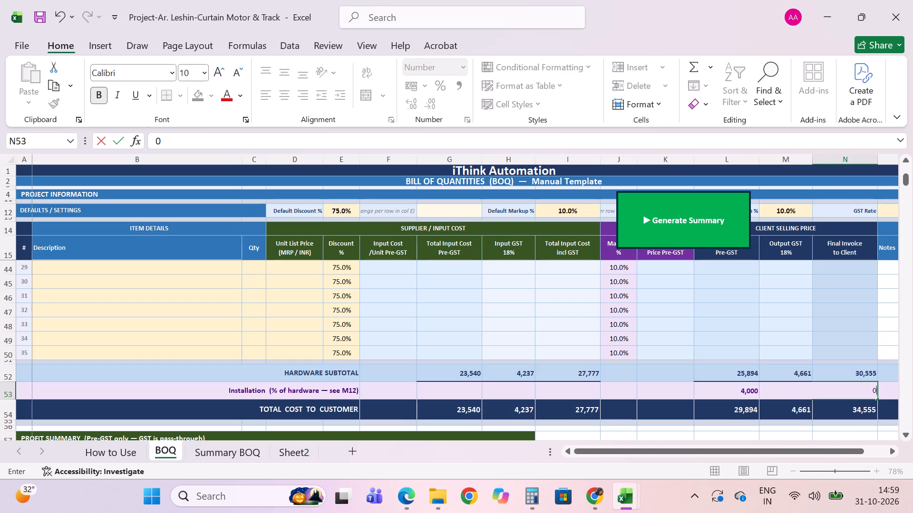
key(Return)
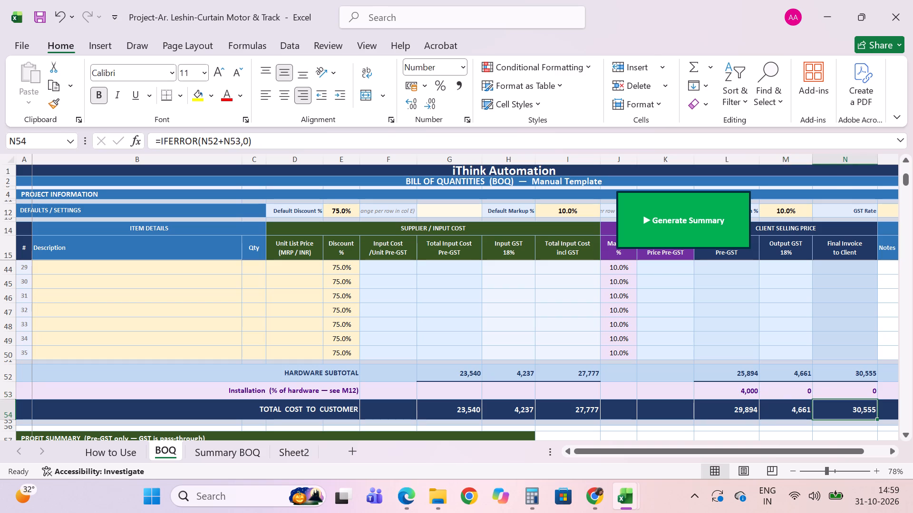
Copy the BOQ's client-side hardware subtotal, installation and total cost amounts into the matching Summary BOQ rows as values only.
click(284, 452)
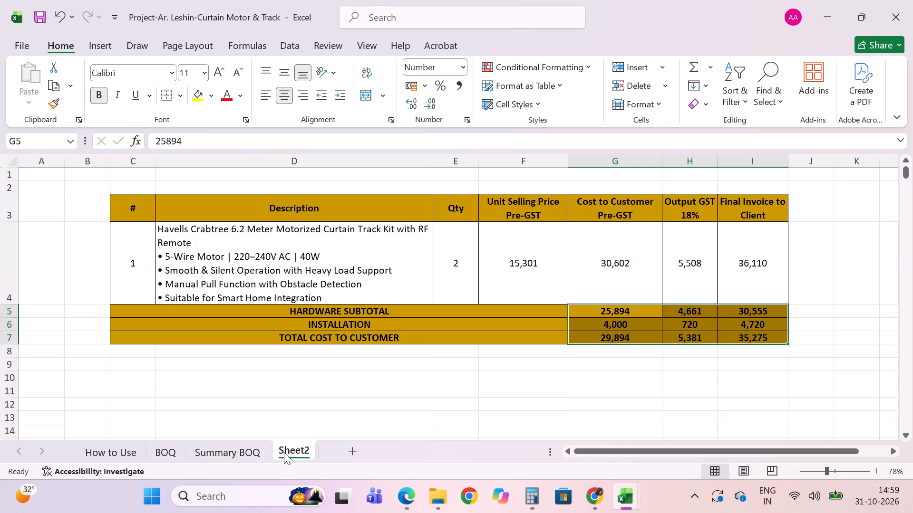
click(234, 445)
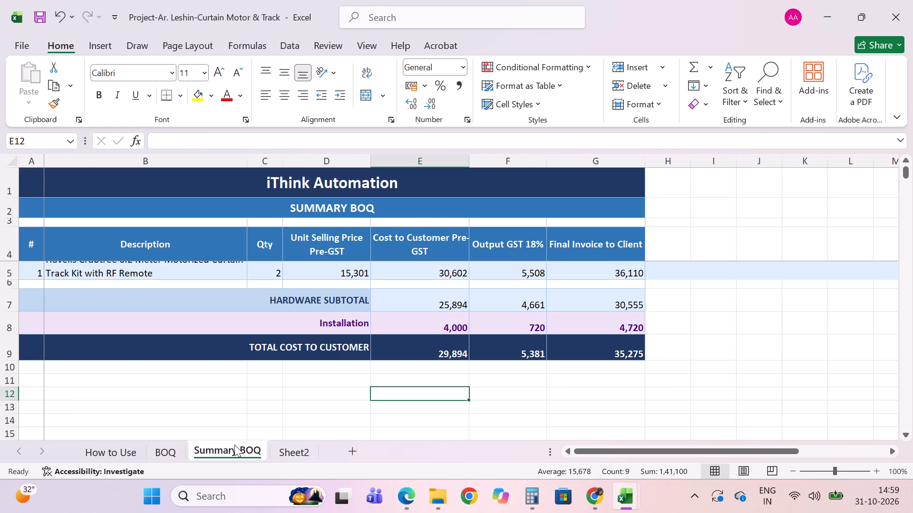
click(528, 321)
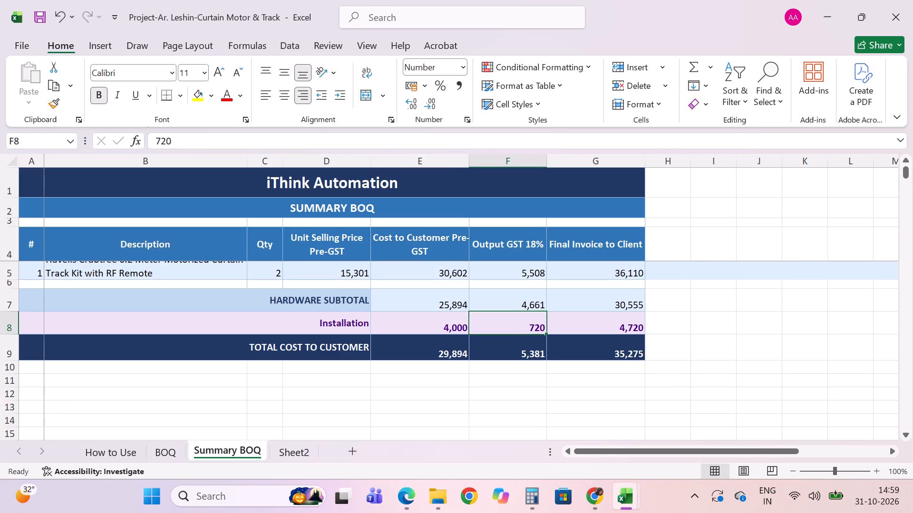
click(168, 456)
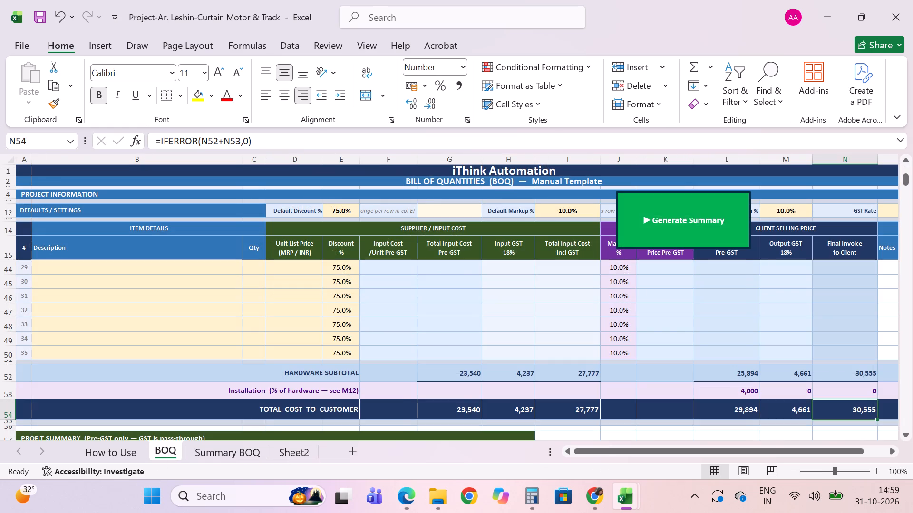
drag(748, 371, 818, 392)
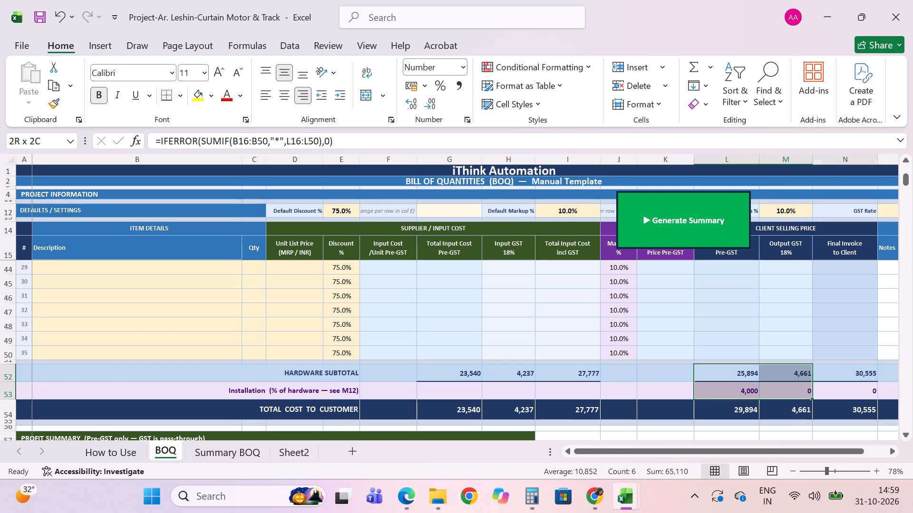
drag(818, 392, 851, 407)
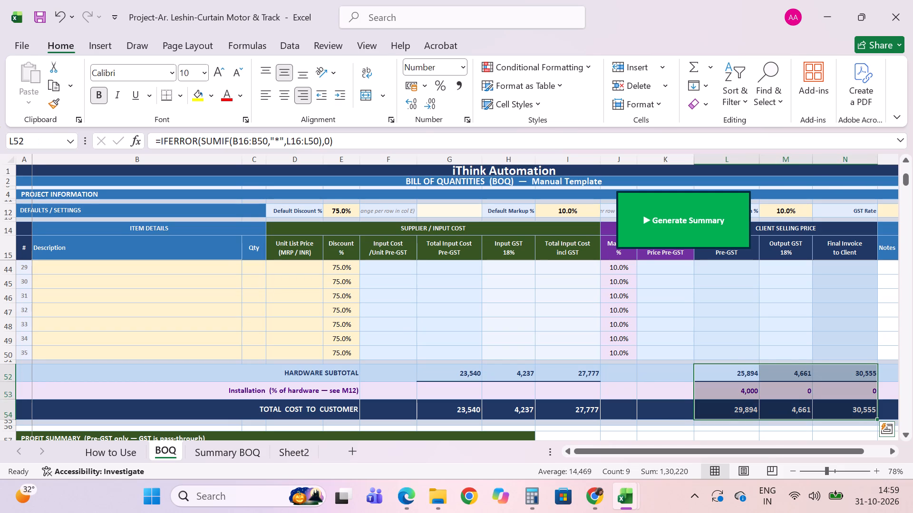
key(ctrl+c)
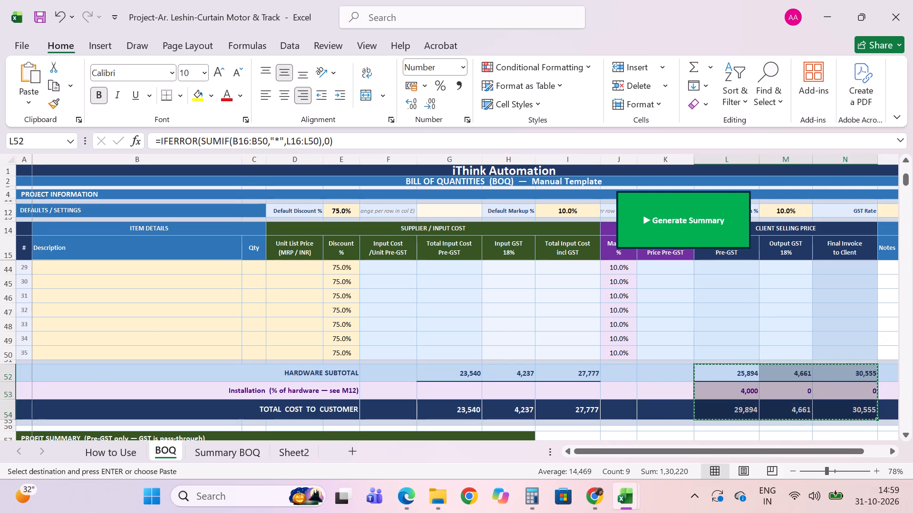
scroll(369, 275, up, 6)
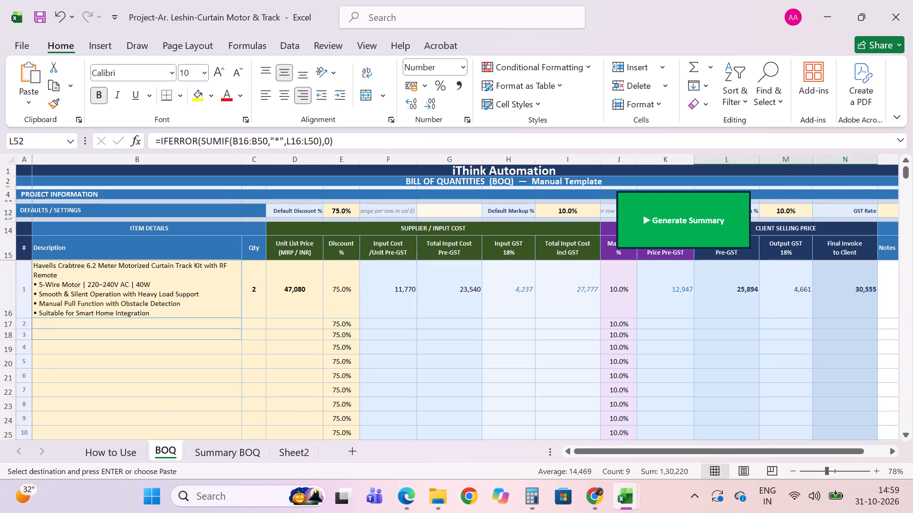
click(231, 452)
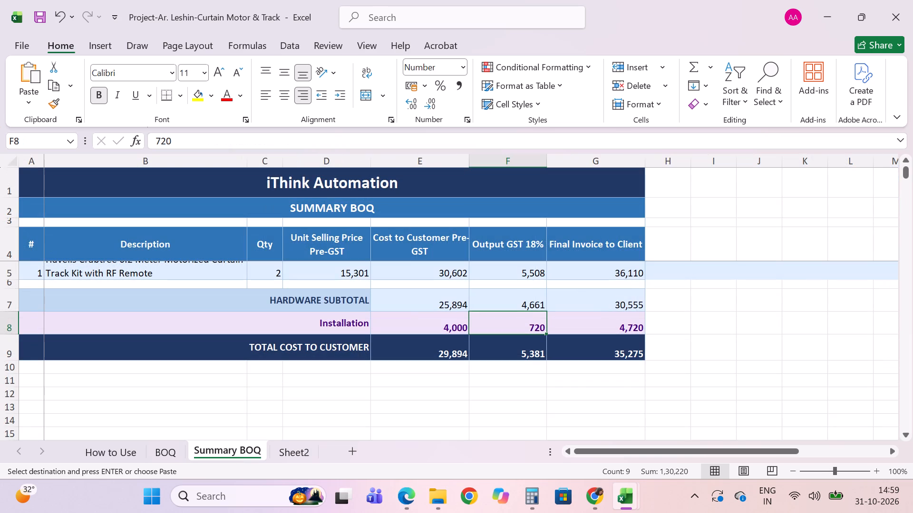
click(425, 302)
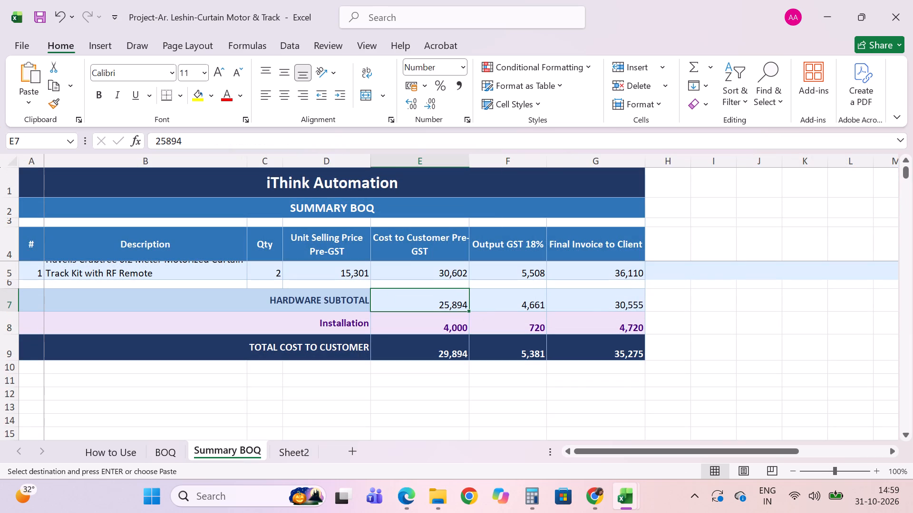
key(ctrl+v)
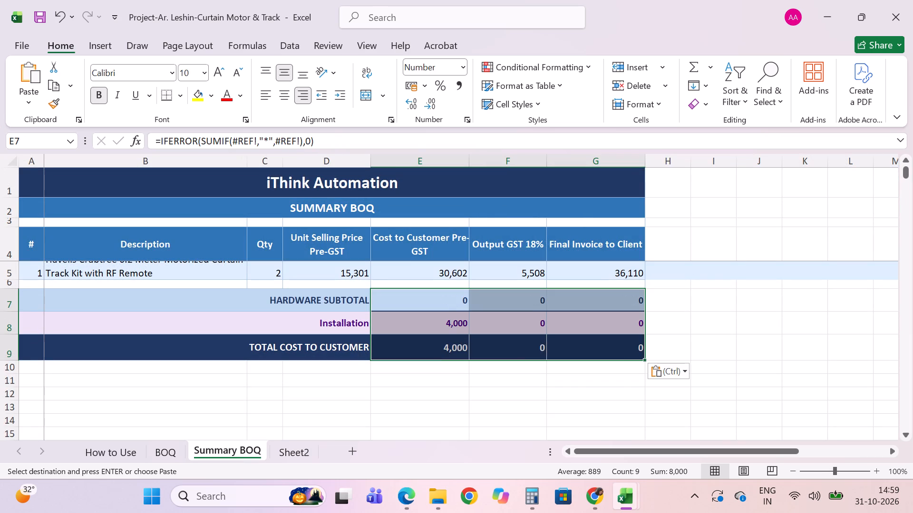
click(673, 376)
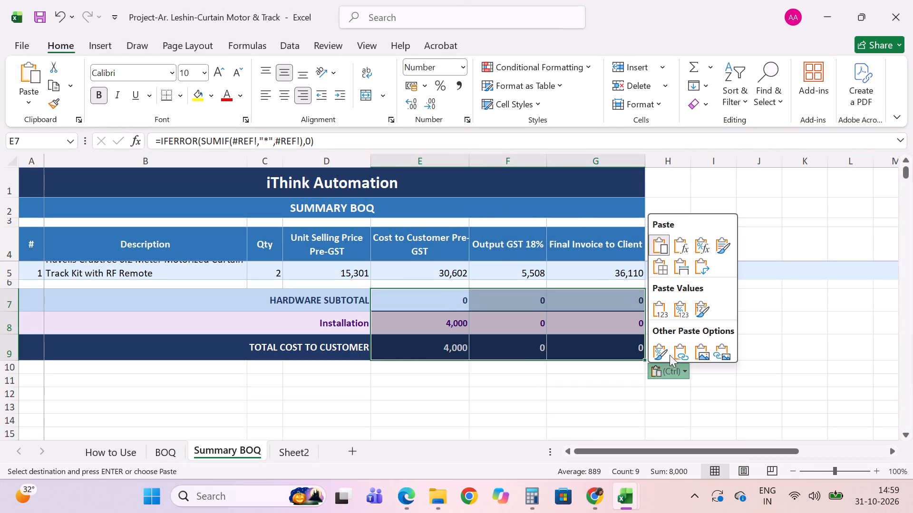
click(666, 313)
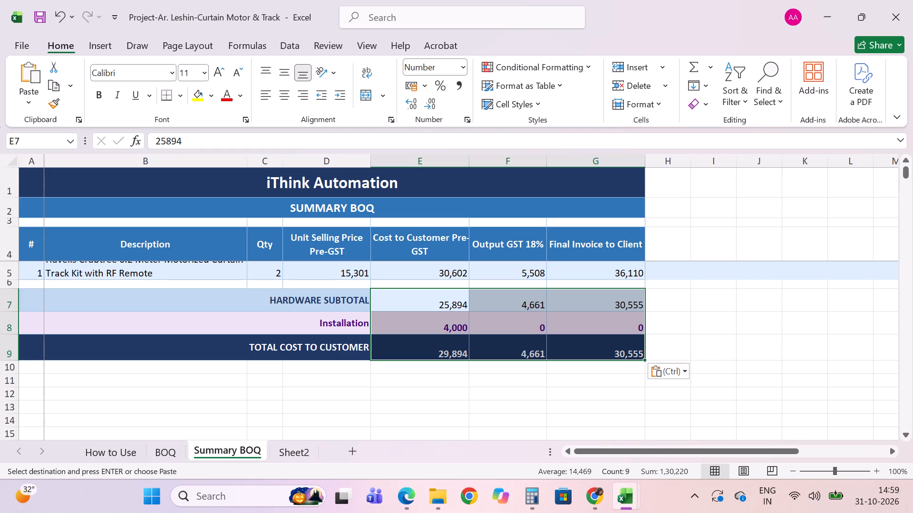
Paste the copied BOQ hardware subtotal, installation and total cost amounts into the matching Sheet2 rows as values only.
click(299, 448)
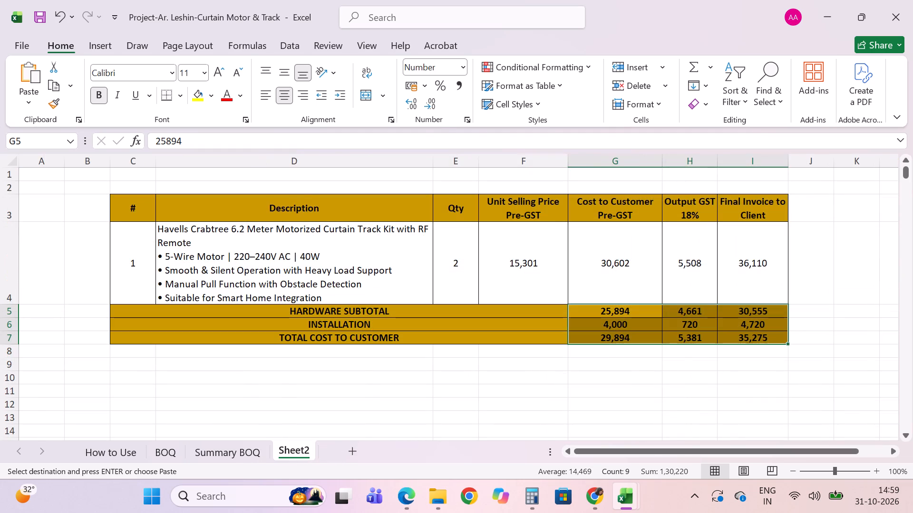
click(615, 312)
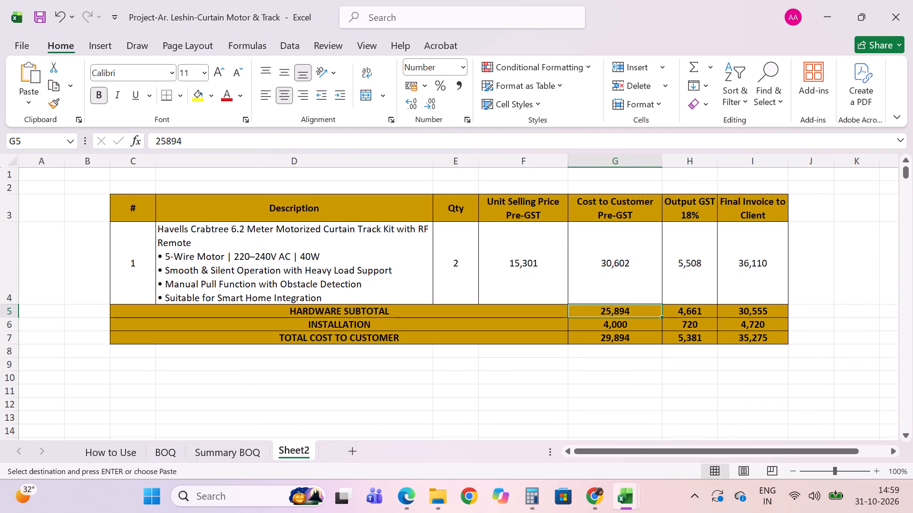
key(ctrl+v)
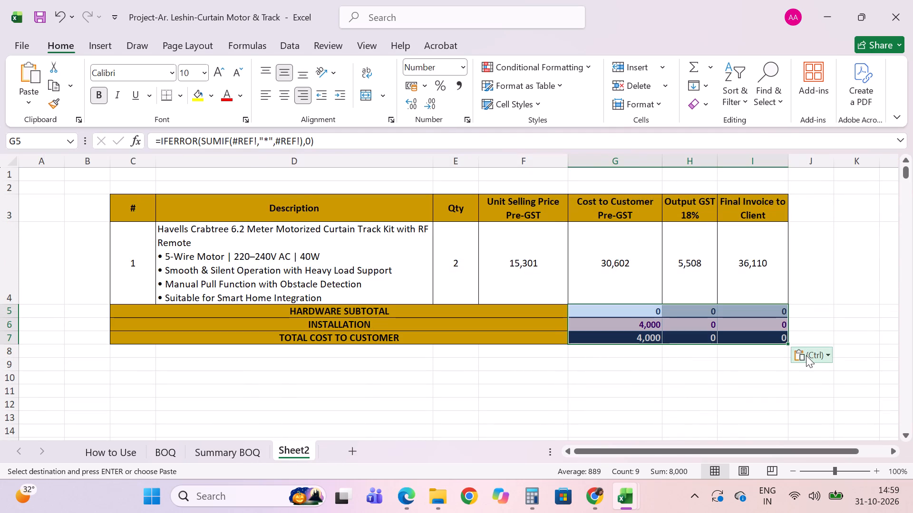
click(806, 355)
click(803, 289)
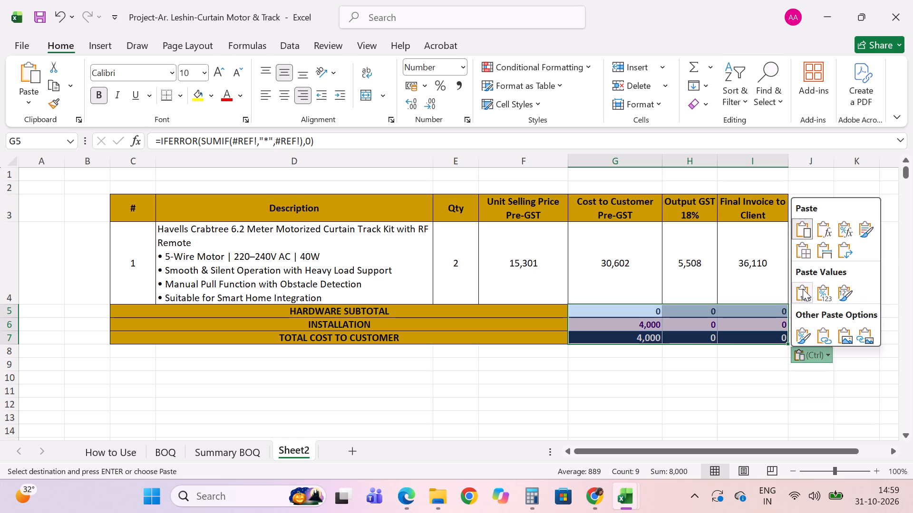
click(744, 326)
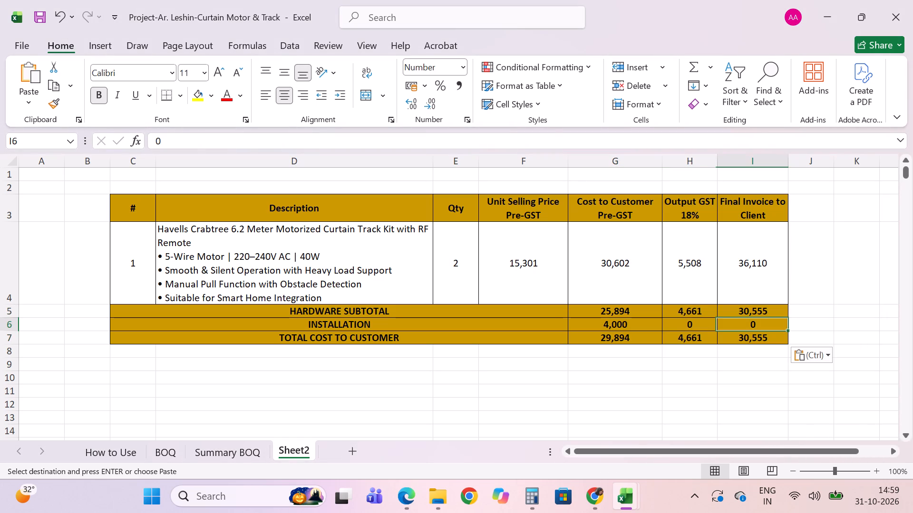
Set the installation row's Final Invoice to Client amount to 4000 in the BOQ sheet.
click(166, 454)
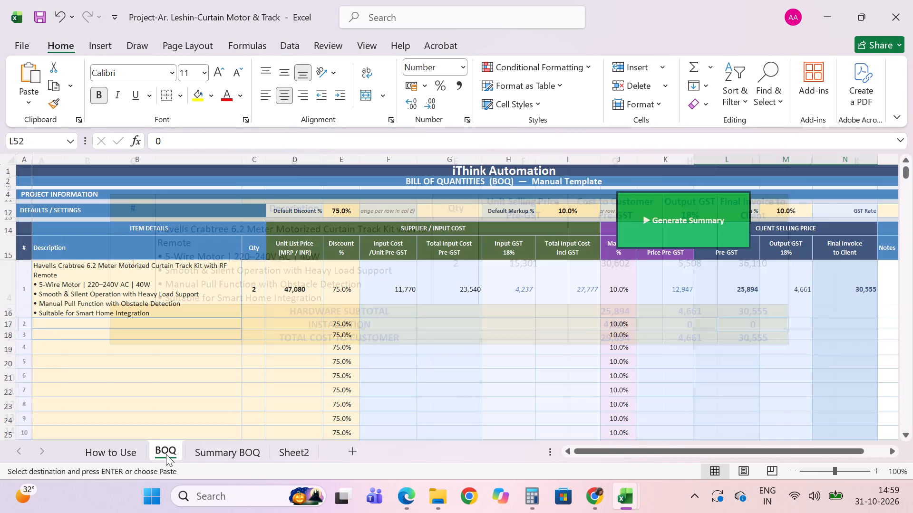
scroll(712, 350, down, 3)
scroll(712, 350, up, 1)
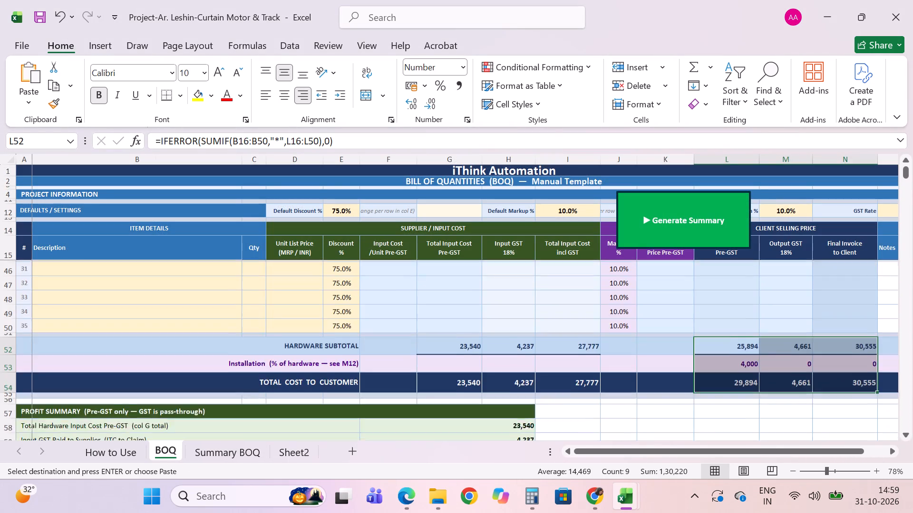
scroll(712, 350, up, 1)
click(840, 419)
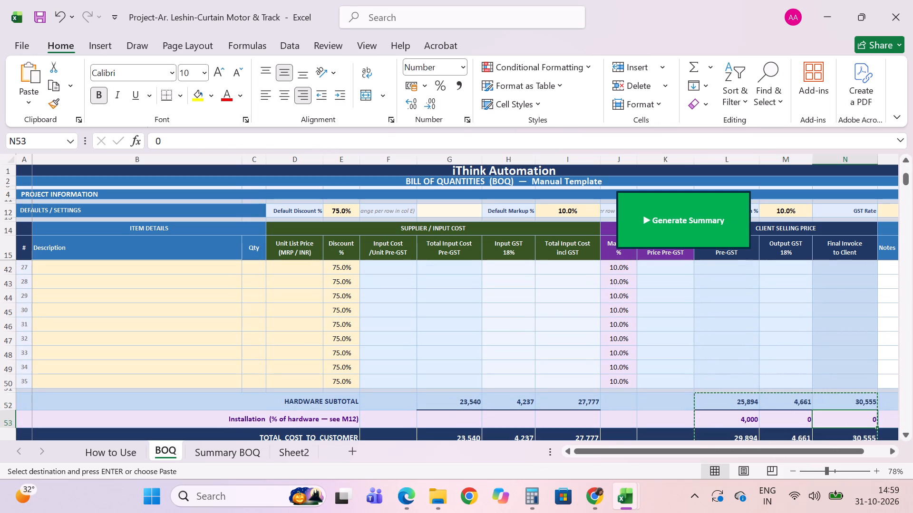
text(4000)
key(Return)
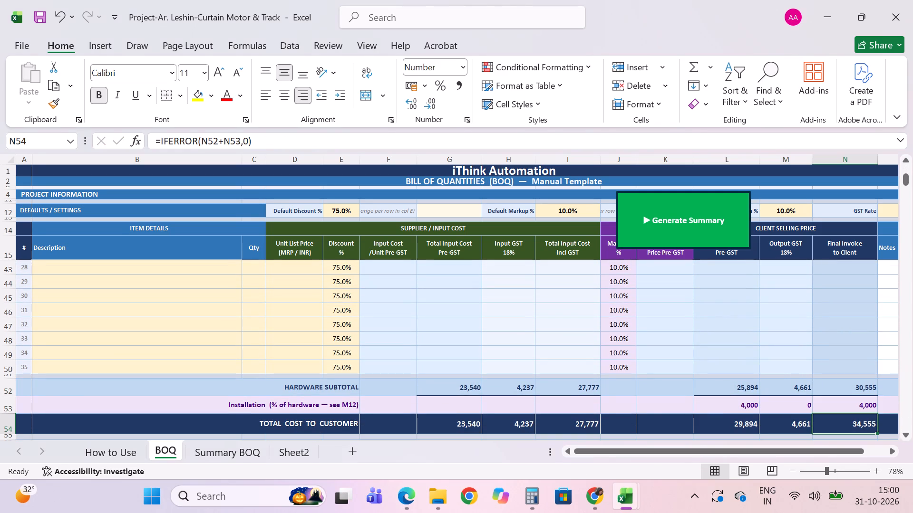
Copy the BOQ's client-side hardware subtotal, installation and total cost amounts into the matching Summary BOQ rows as values only.
drag(729, 383, 834, 417)
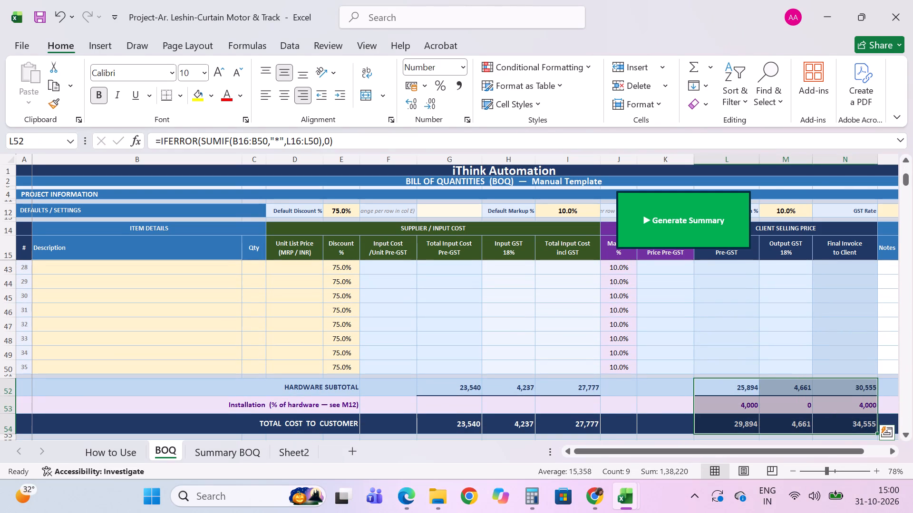
key(ctrl+c)
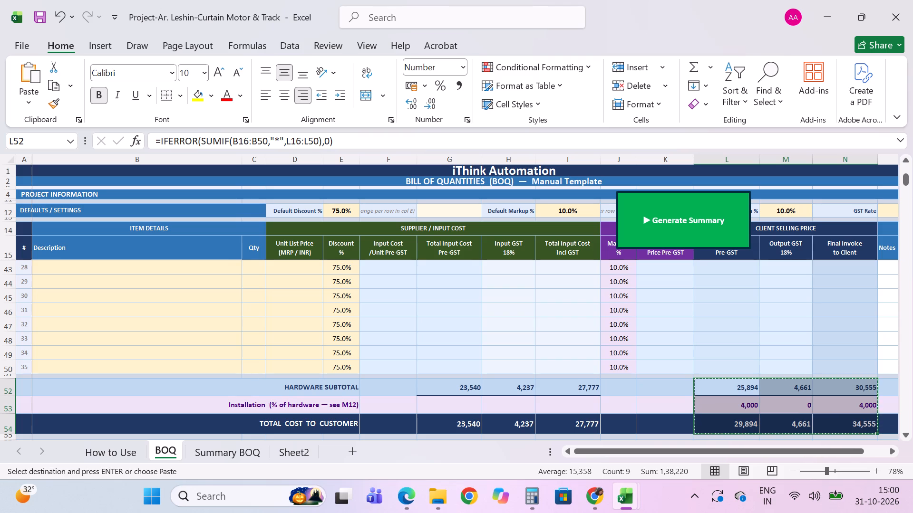
click(245, 451)
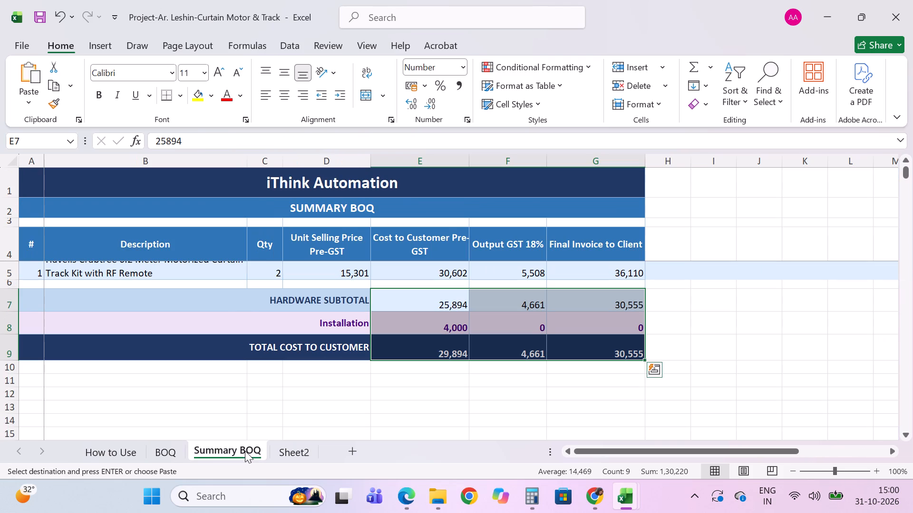
click(436, 298)
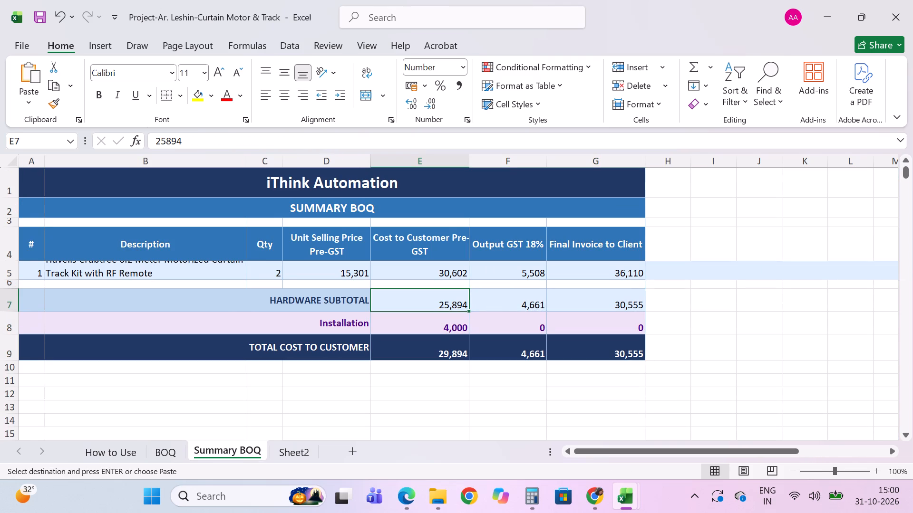
key(ctrl+v)
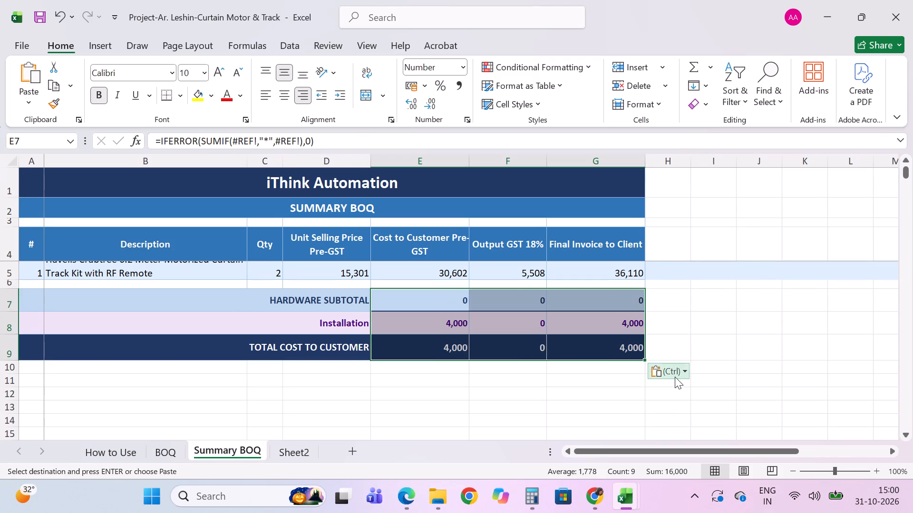
click(675, 377)
click(655, 313)
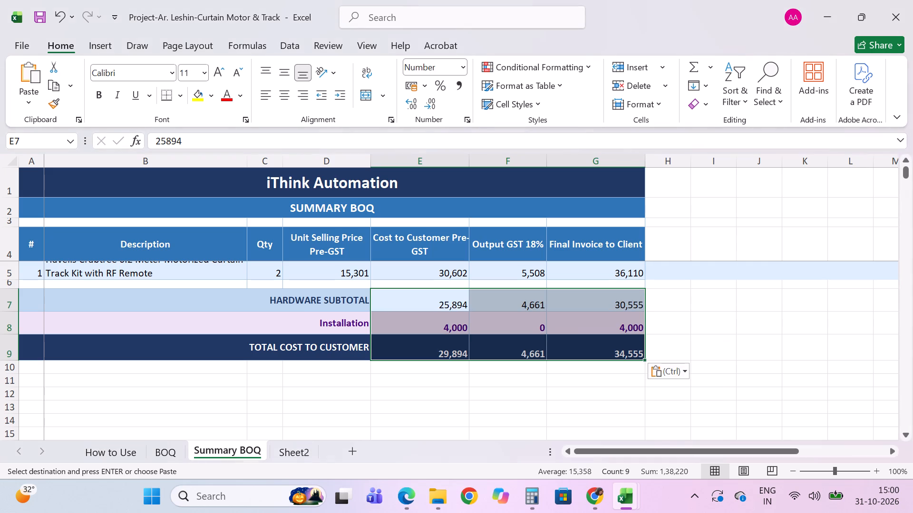
Paste the same copied BOQ amounts into Sheet2's hardware subtotal, installation and total cost rows as values only.
click(291, 453)
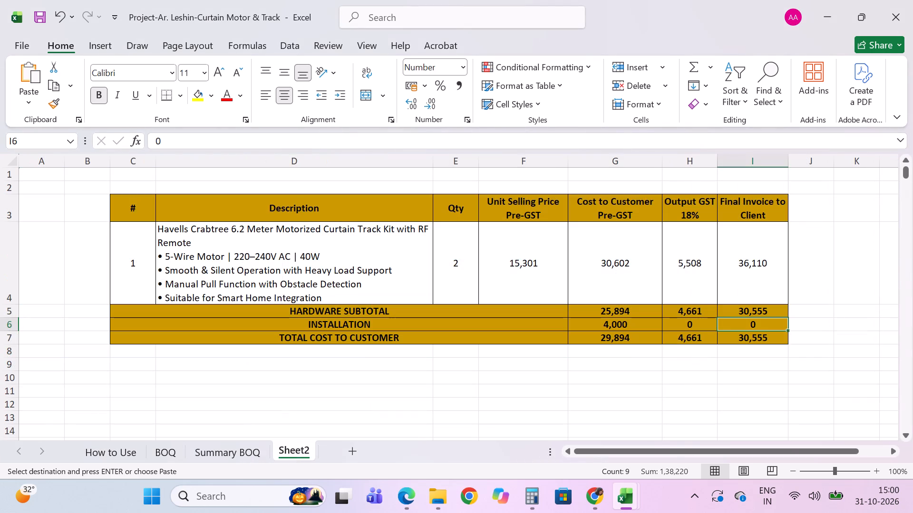
click(615, 307)
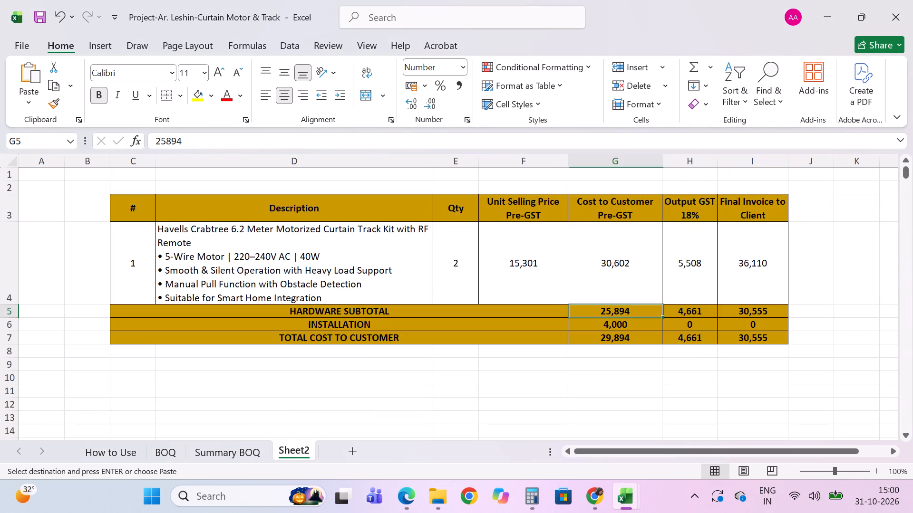
key(ctrl+v)
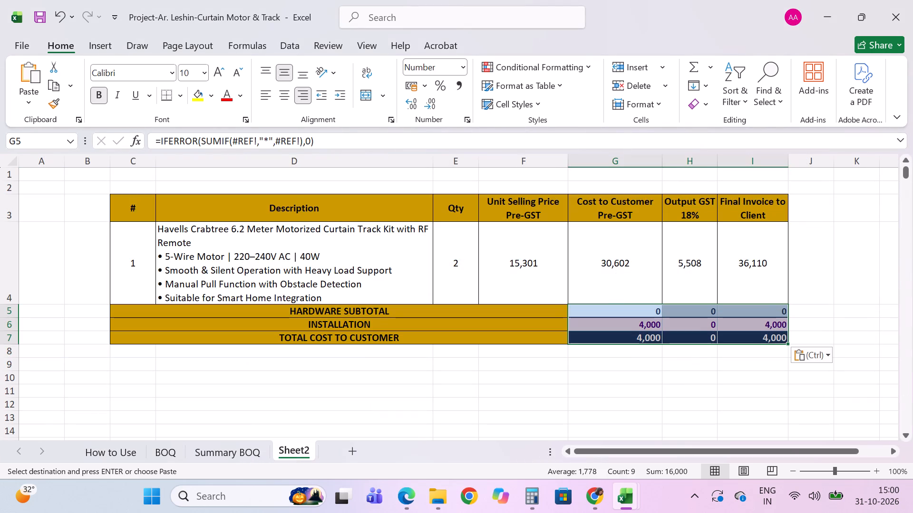
click(827, 358)
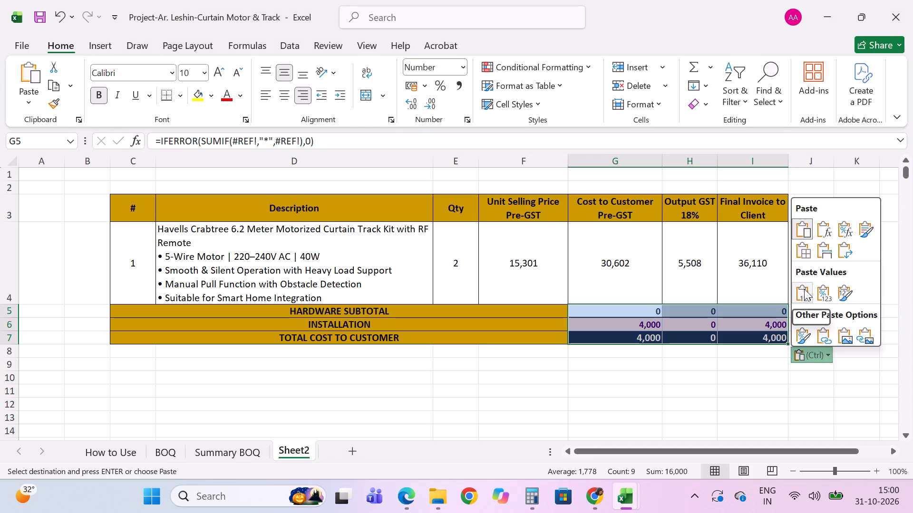
click(804, 289)
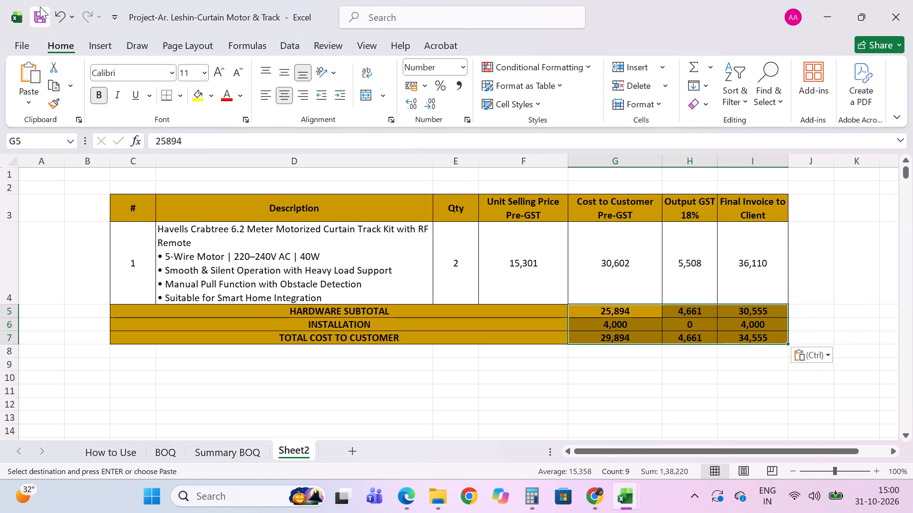
Save the curtain motor and track workbook.
click(40, 17)
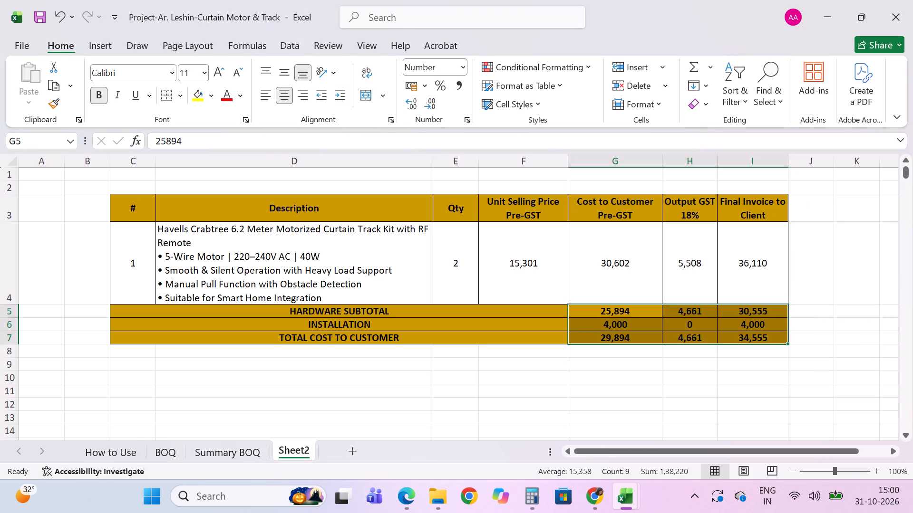
click(802, 378)
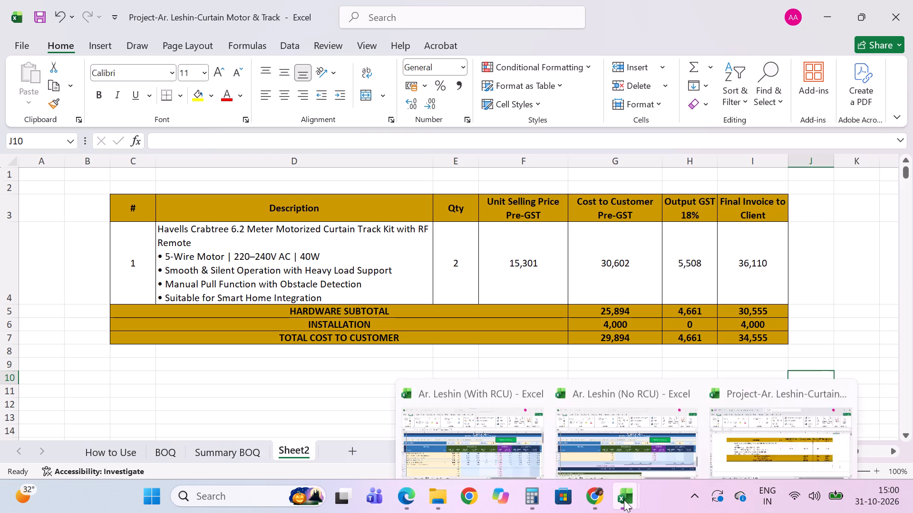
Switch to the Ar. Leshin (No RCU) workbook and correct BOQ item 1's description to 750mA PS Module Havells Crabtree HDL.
click(626, 440)
scroll(477, 358, up, 5)
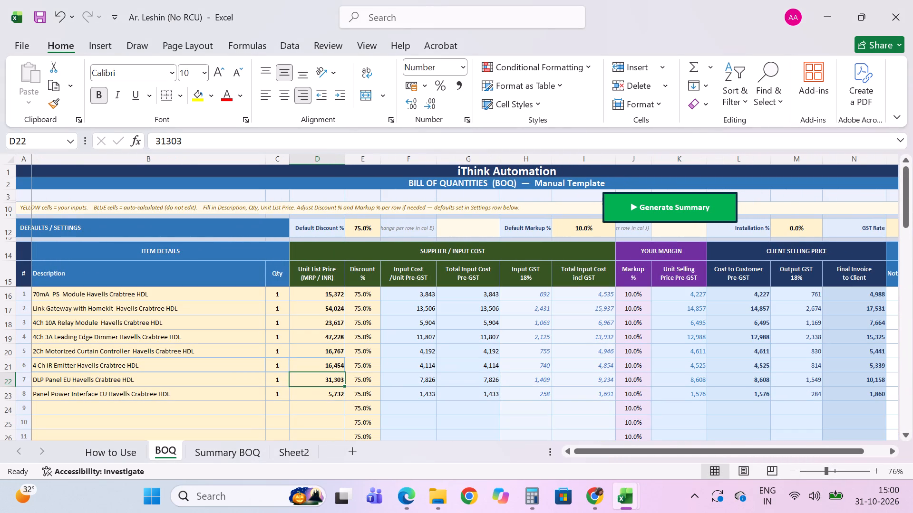
click(94, 299)
click(94, 299)
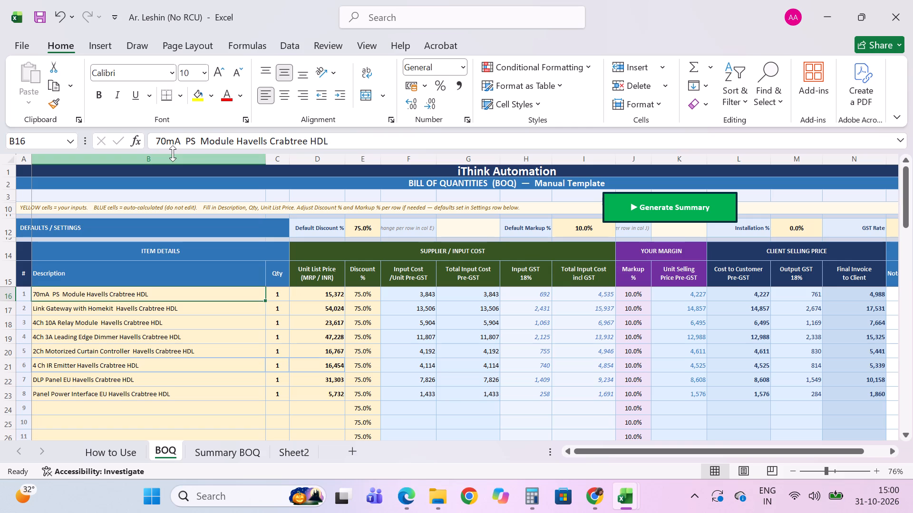
click(158, 137)
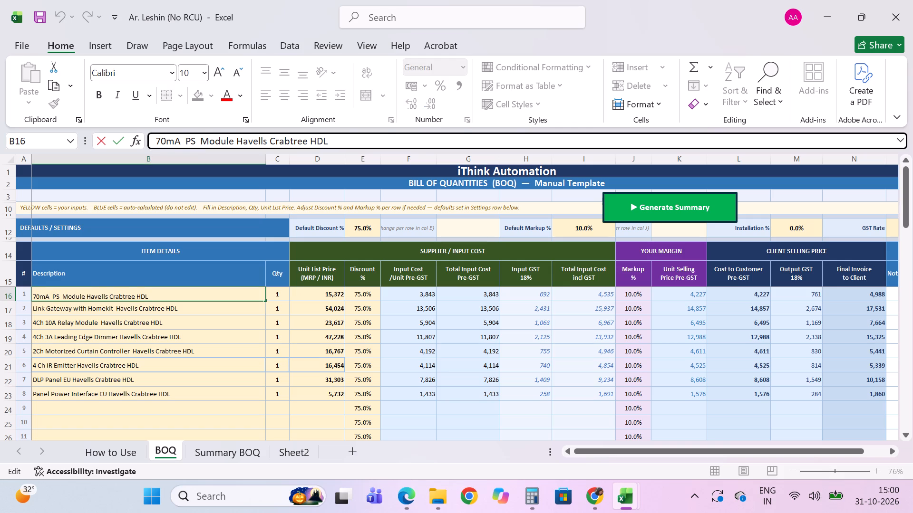
key(5)
key(Return)
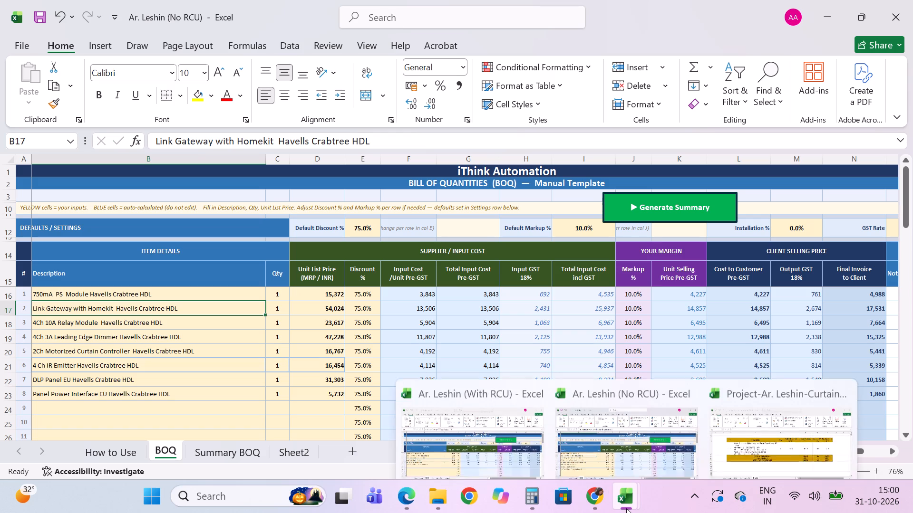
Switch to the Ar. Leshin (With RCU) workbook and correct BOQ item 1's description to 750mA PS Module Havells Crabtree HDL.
click(497, 445)
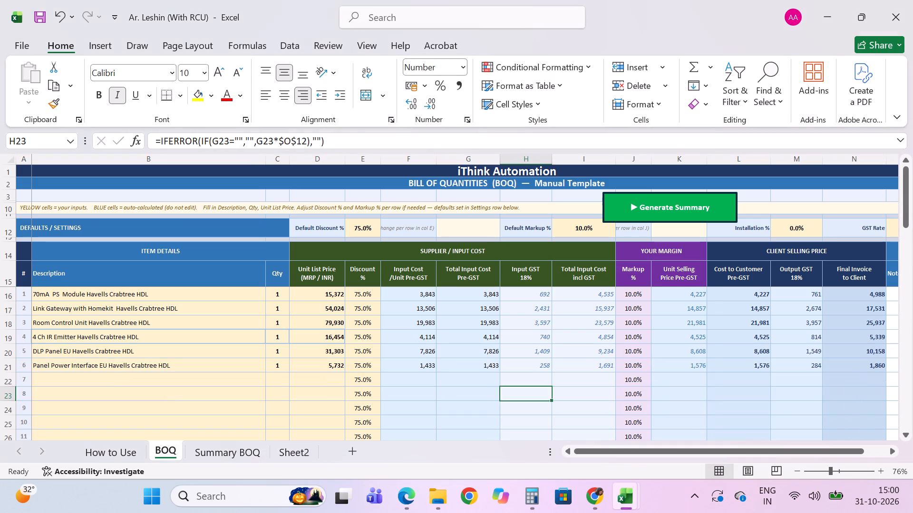
click(125, 294)
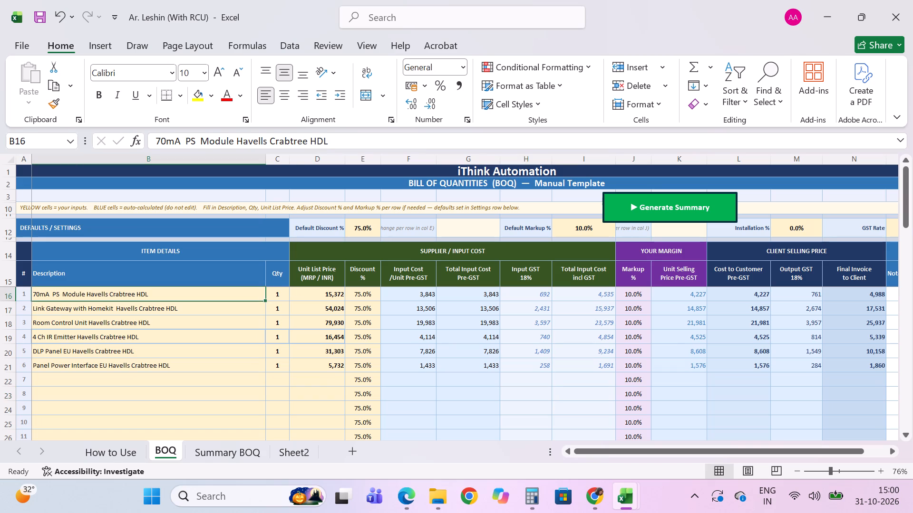
click(161, 142)
key(5)
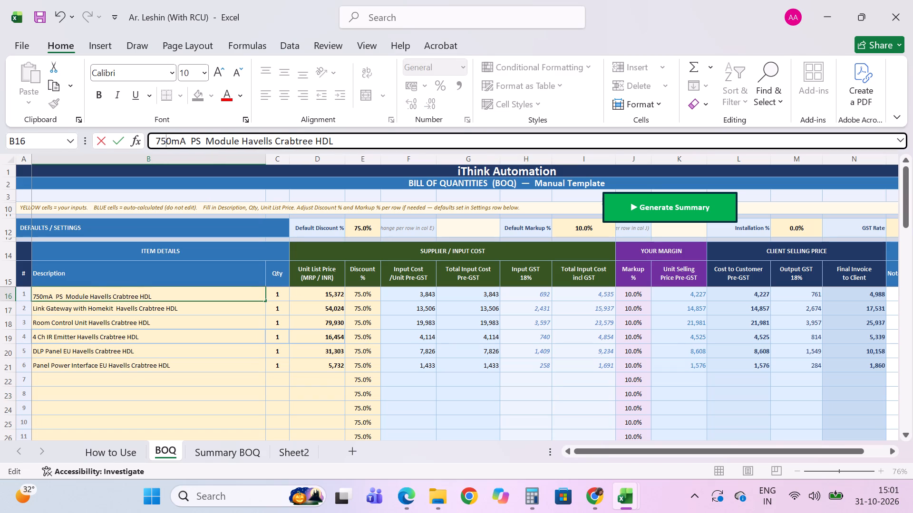
key(Return)
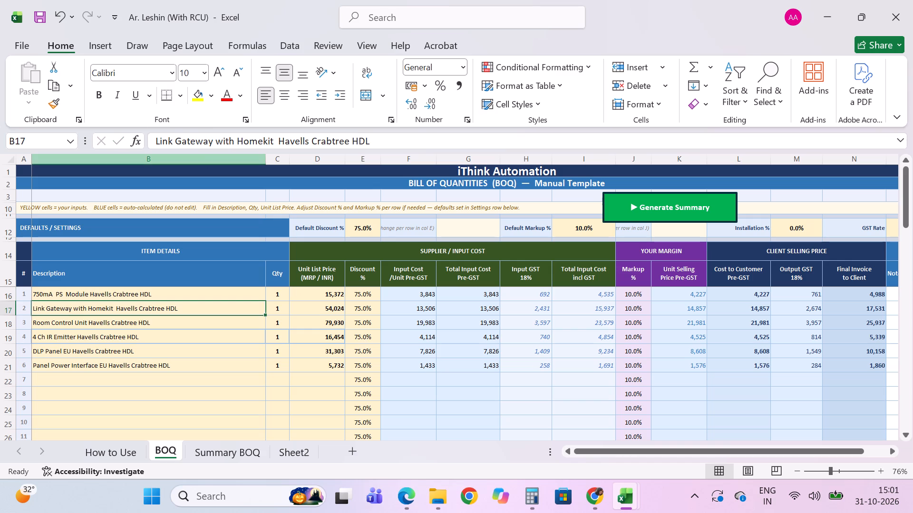
Review the With RCU BOQ's item prices and its hardware subtotal, installation and total cost rows.
scroll(291, 336, left, 2)
scroll(291, 336, down, 2)
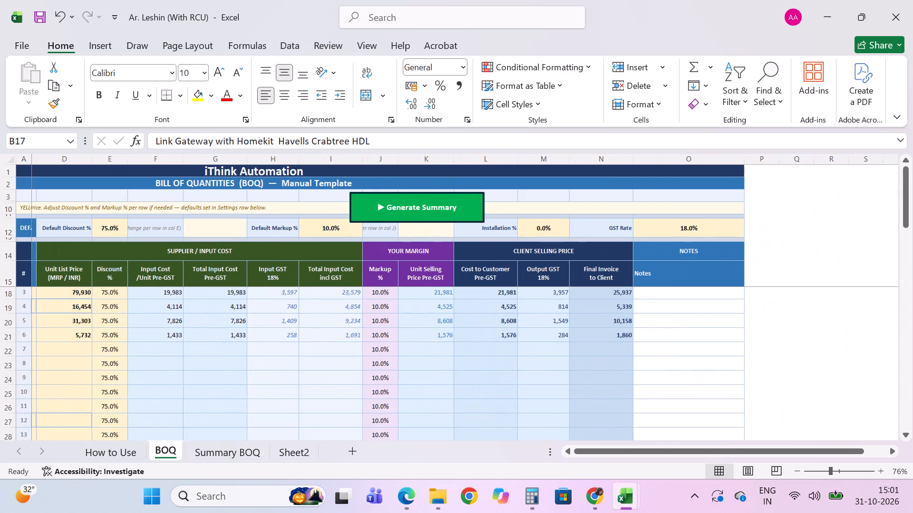
scroll(291, 336, down, 3)
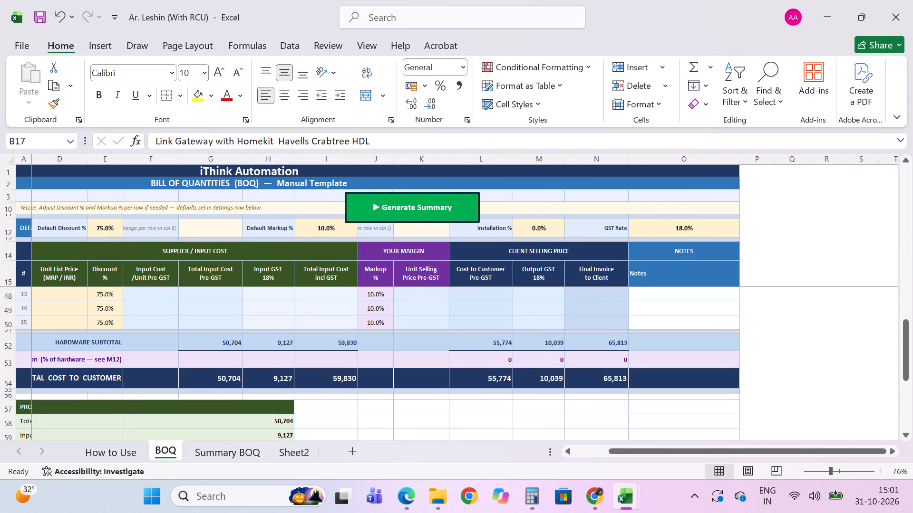
scroll(301, 372, up, 3)
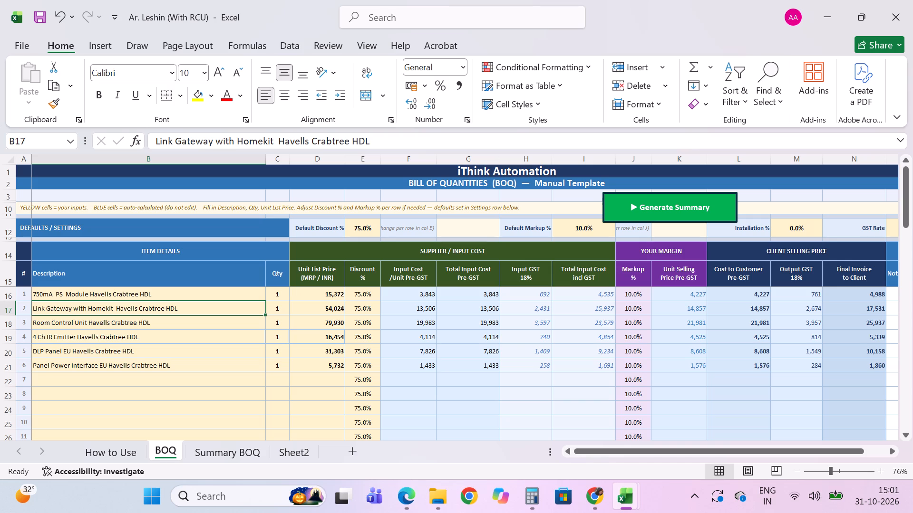
scroll(617, 413, down, 5)
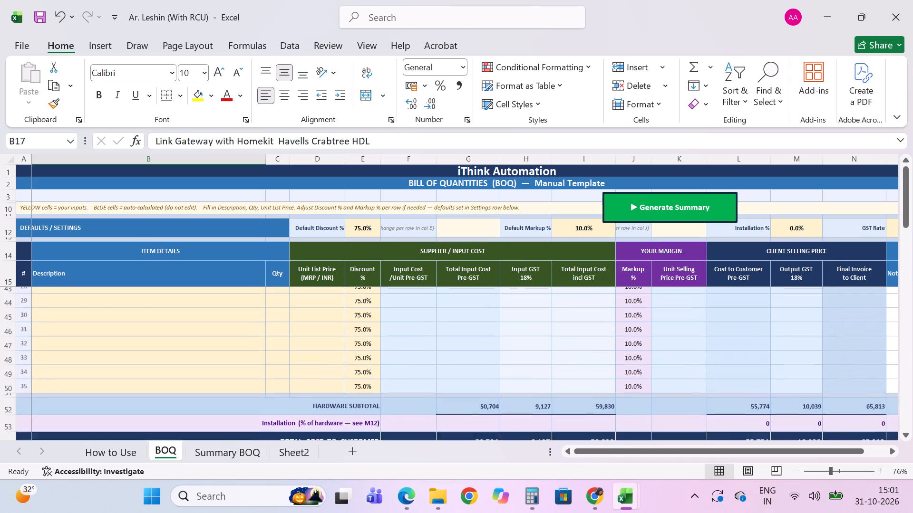
scroll(617, 413, down, 1)
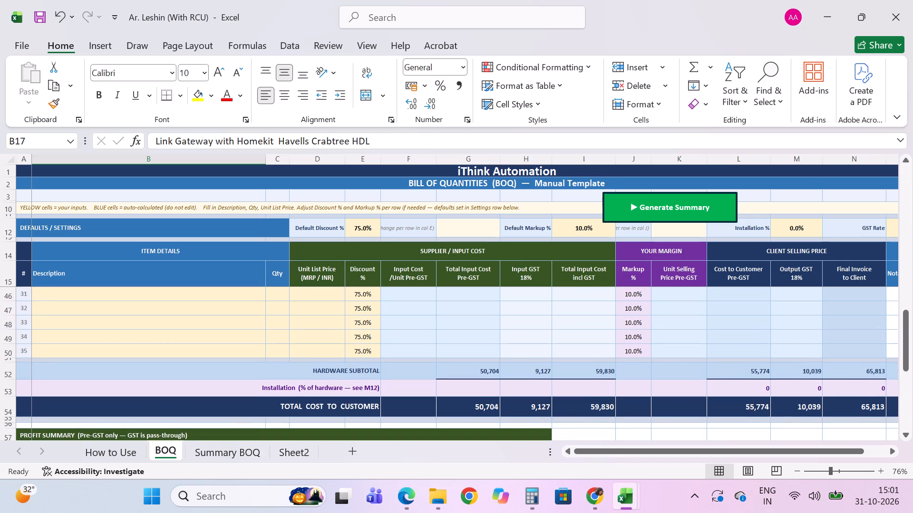
scroll(644, 369, up, 3)
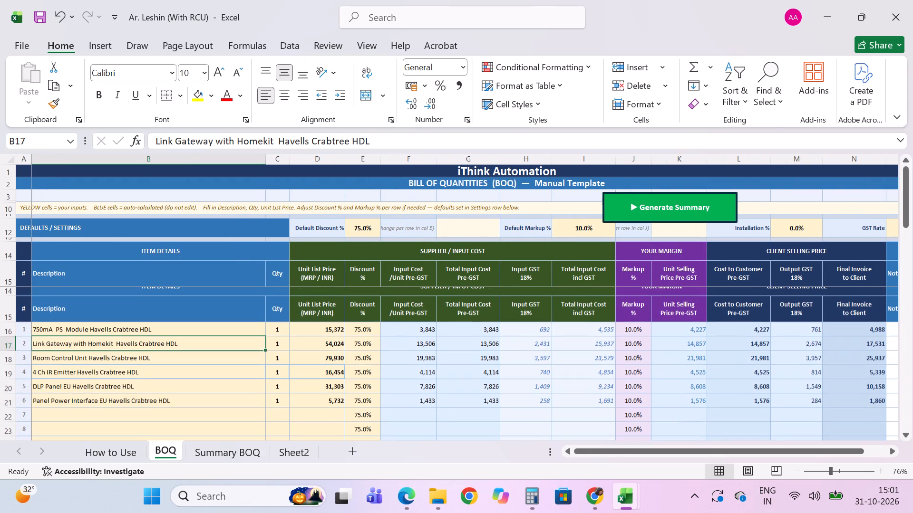
click(223, 403)
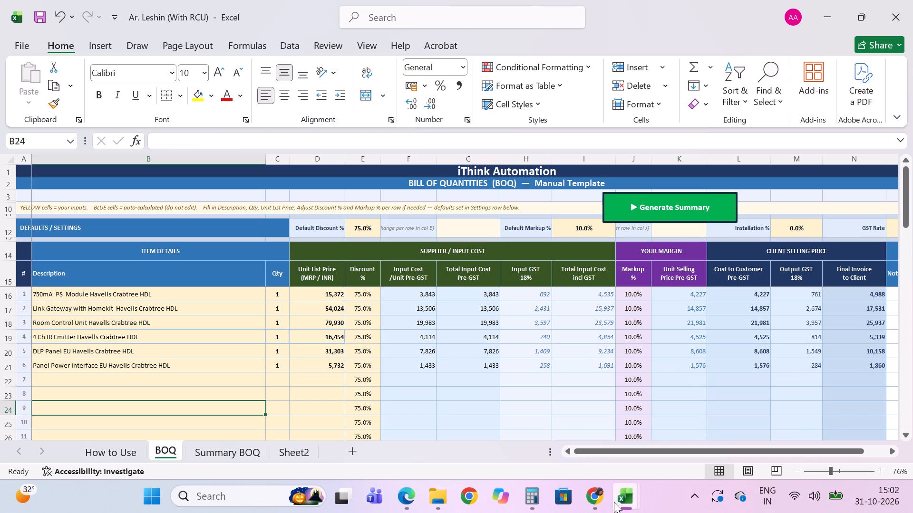
click(662, 436)
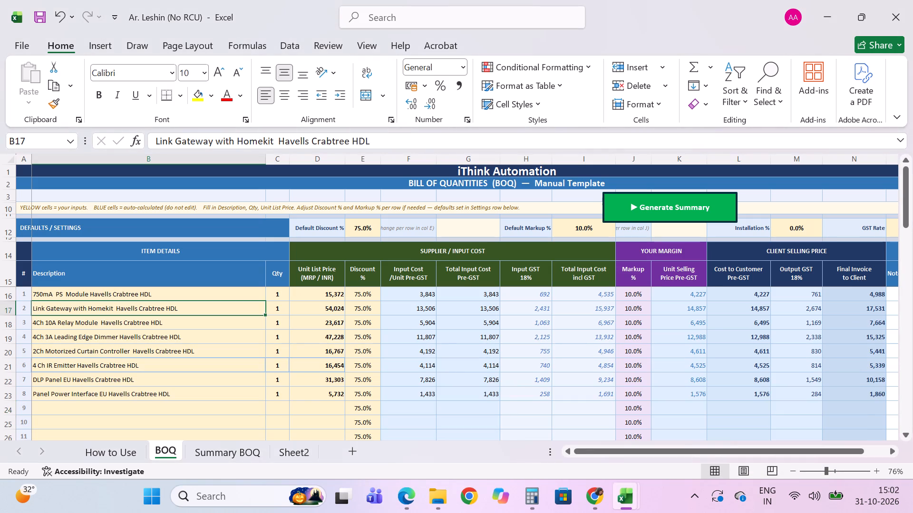
scroll(290, 376, down, 1)
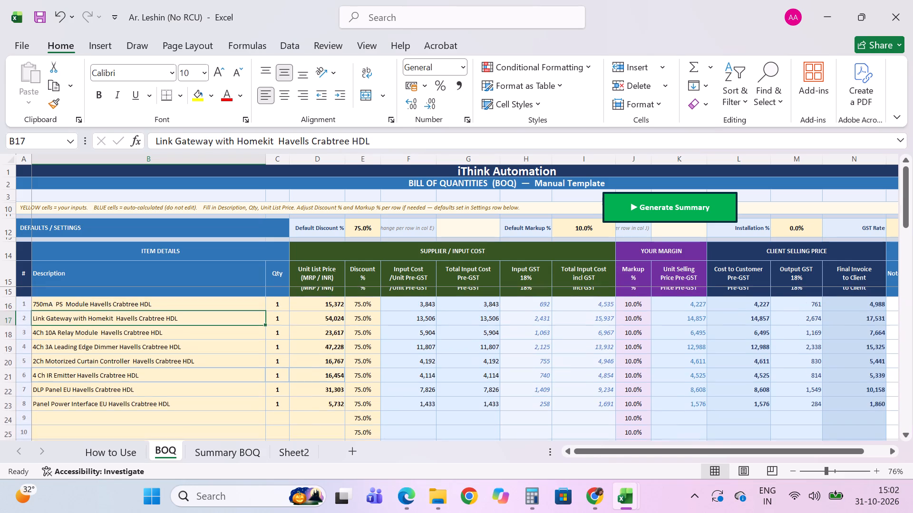
scroll(290, 376, down, 2)
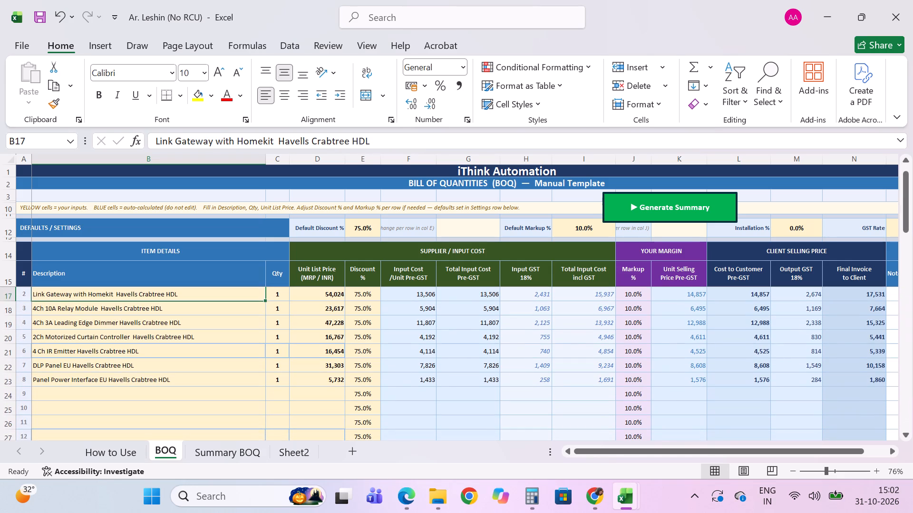
scroll(290, 376, down, 2)
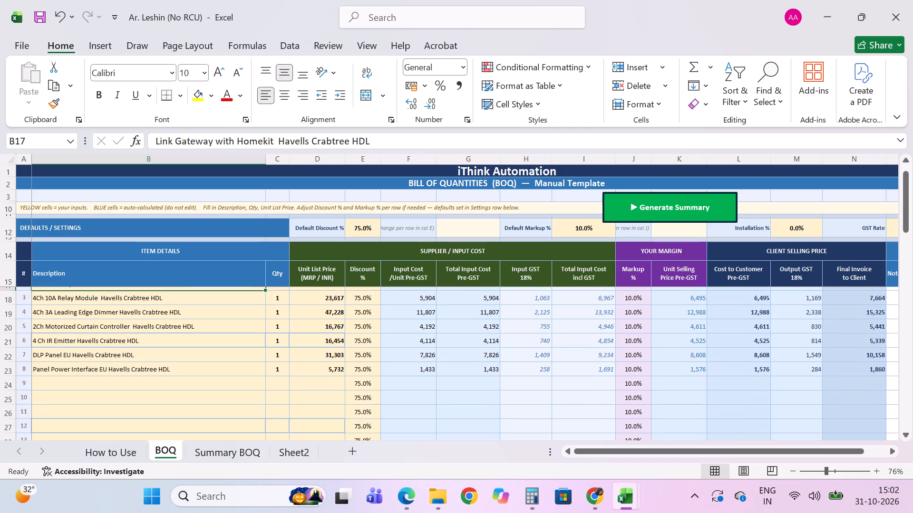
scroll(290, 376, down, 3)
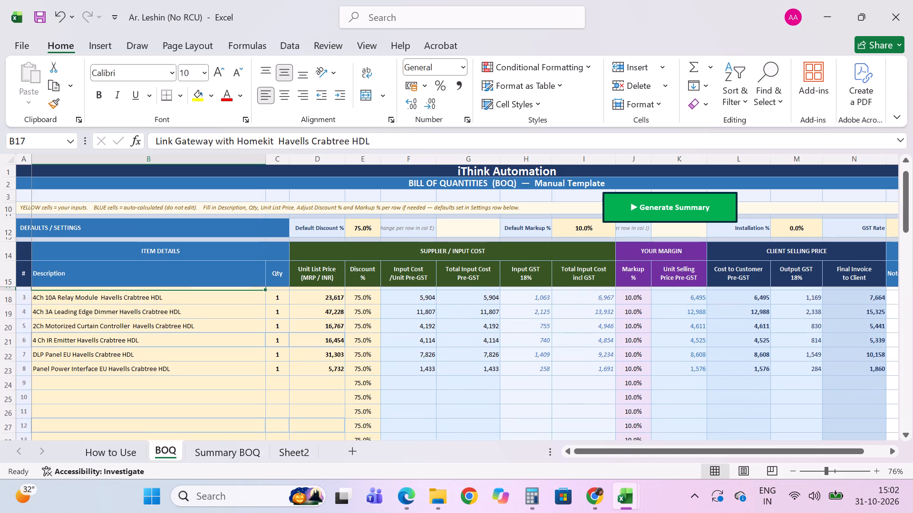
scroll(290, 376, down, 3)
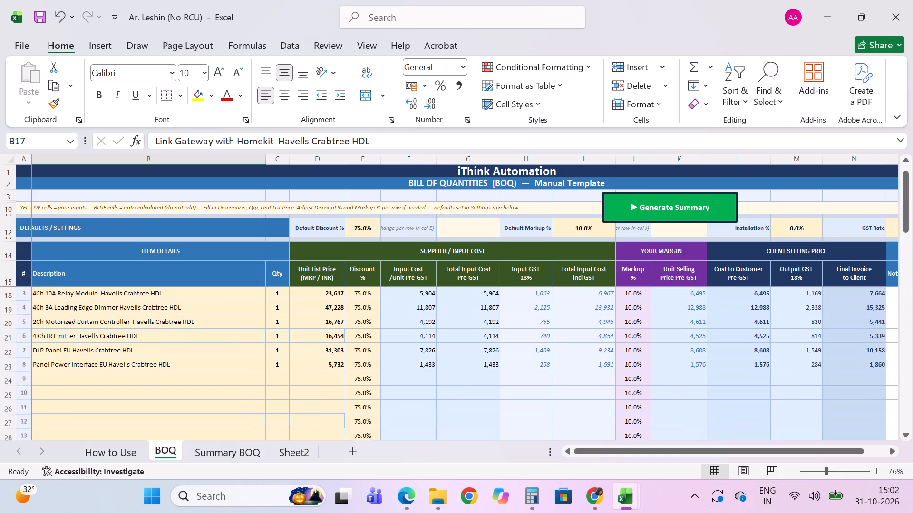
scroll(290, 376, down, 2)
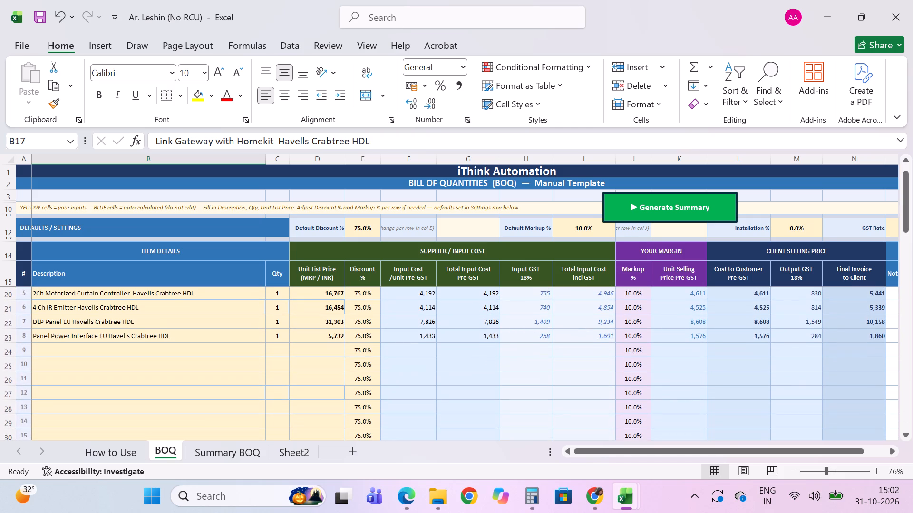
scroll(290, 376, down, 6)
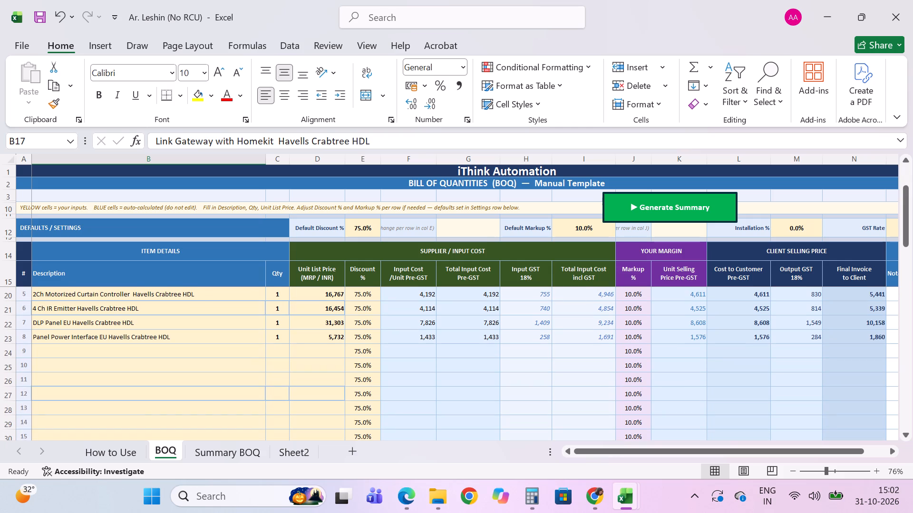
scroll(290, 376, down, 1)
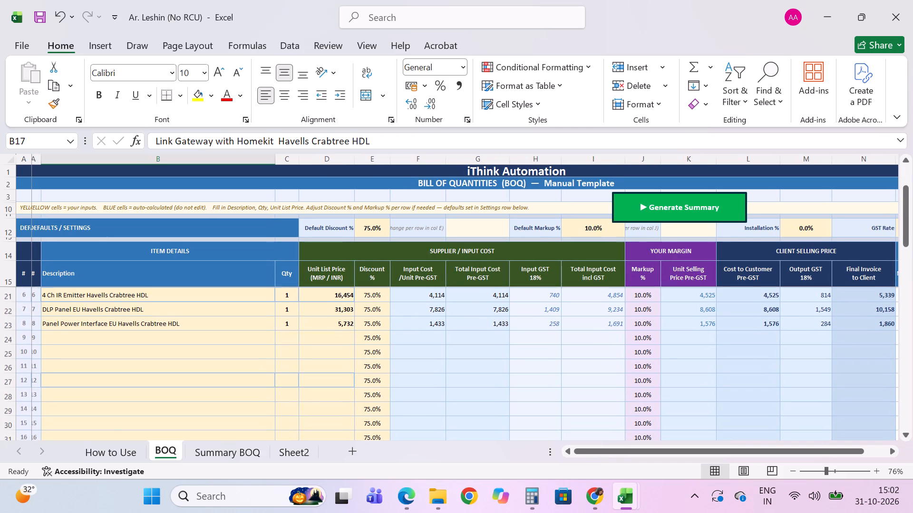
scroll(290, 376, down, 1)
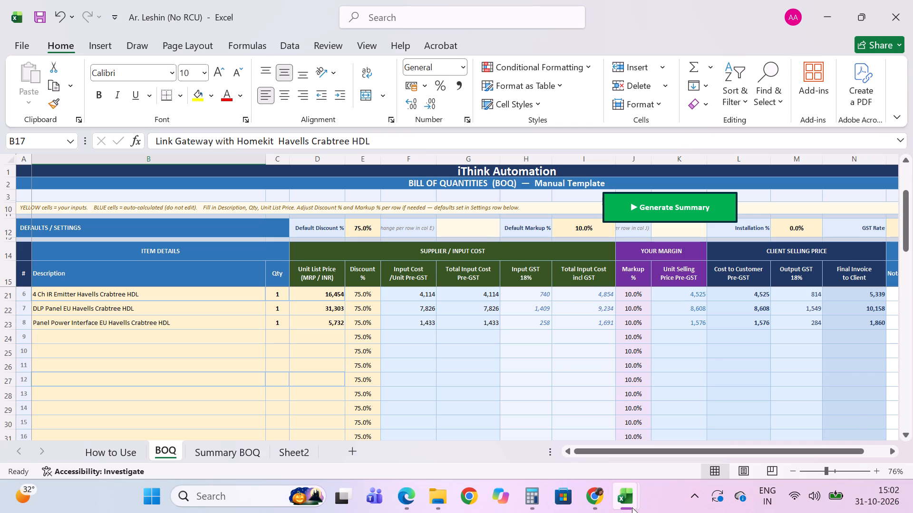
click(513, 438)
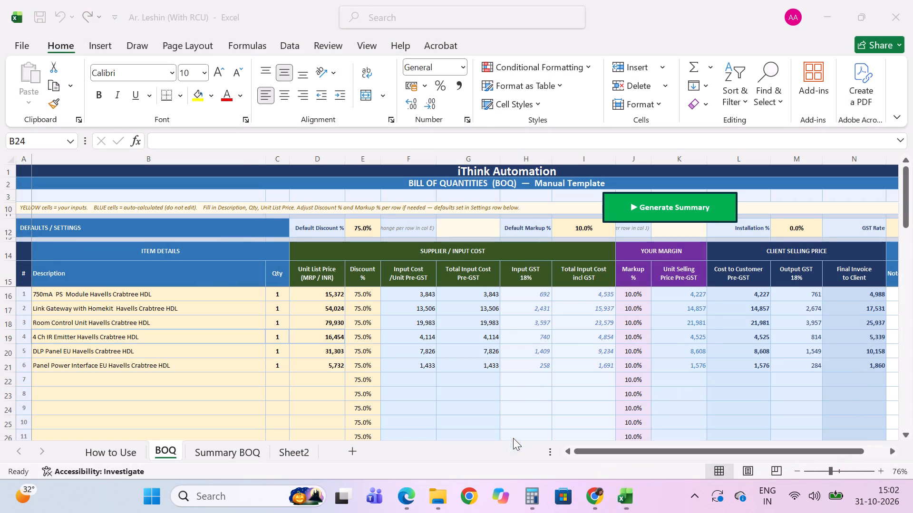
scroll(513, 438, down, 3)
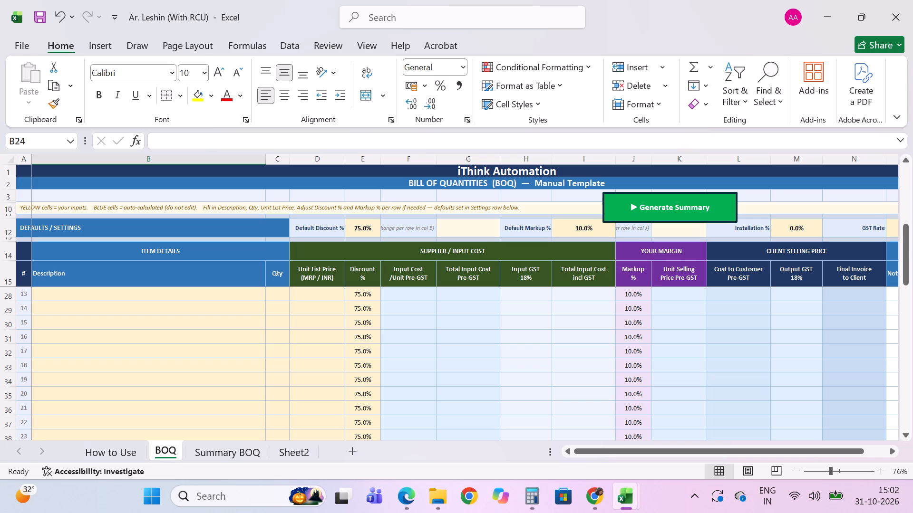
scroll(658, 345, up, 7)
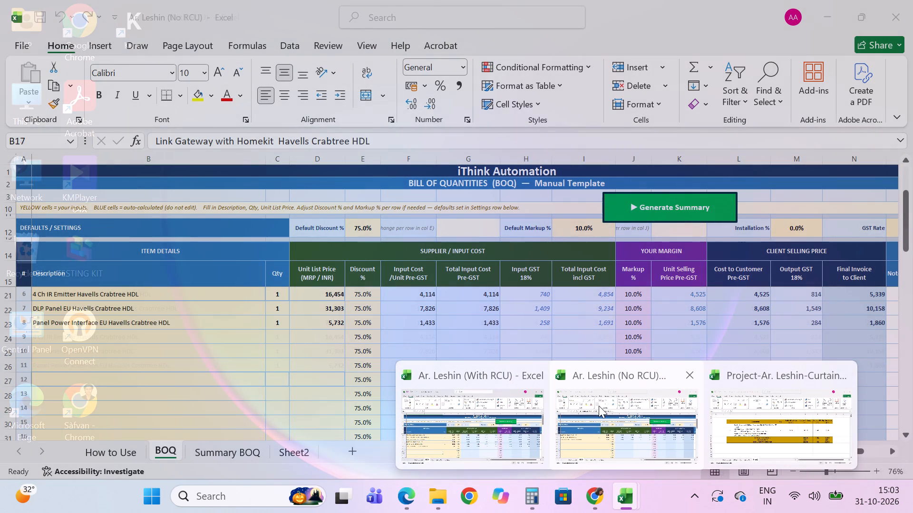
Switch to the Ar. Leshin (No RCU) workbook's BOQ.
click(599, 406)
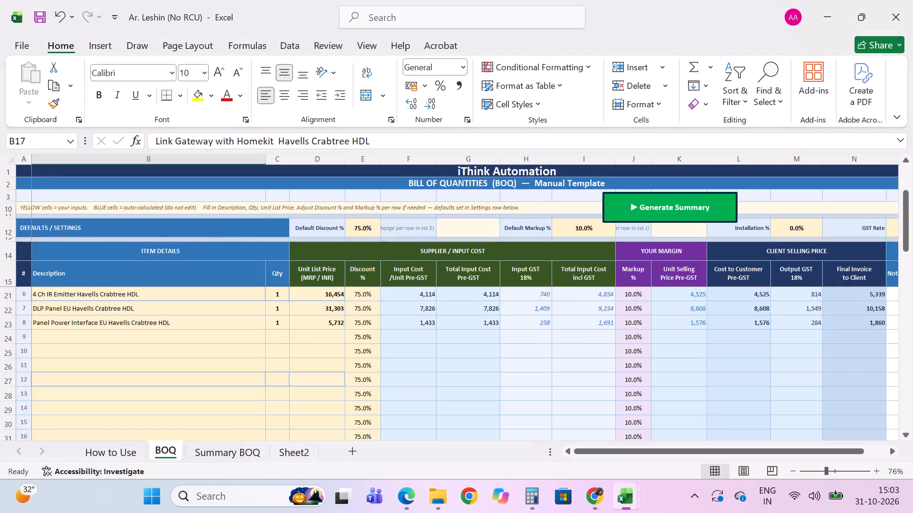
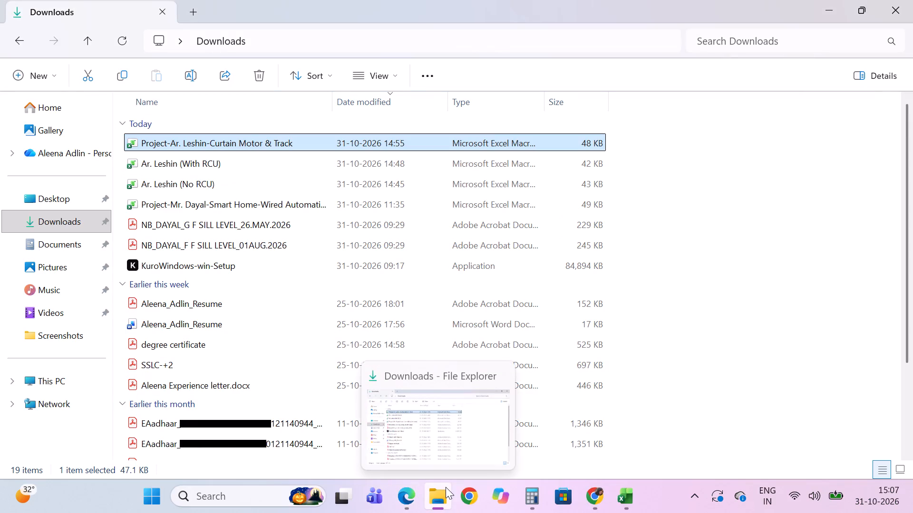
Switch to Google Drive in Chrome, clear the old search text and search Drive for "wired".
click(605, 512)
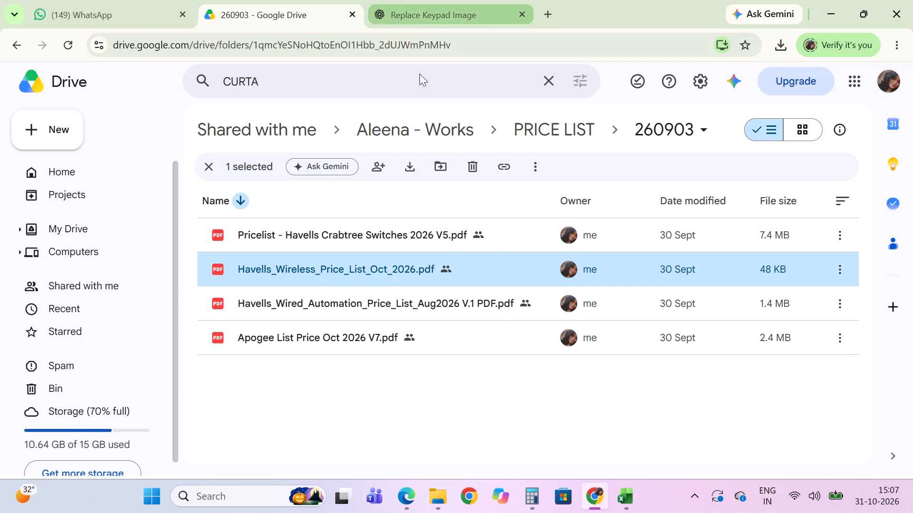
click(401, 81)
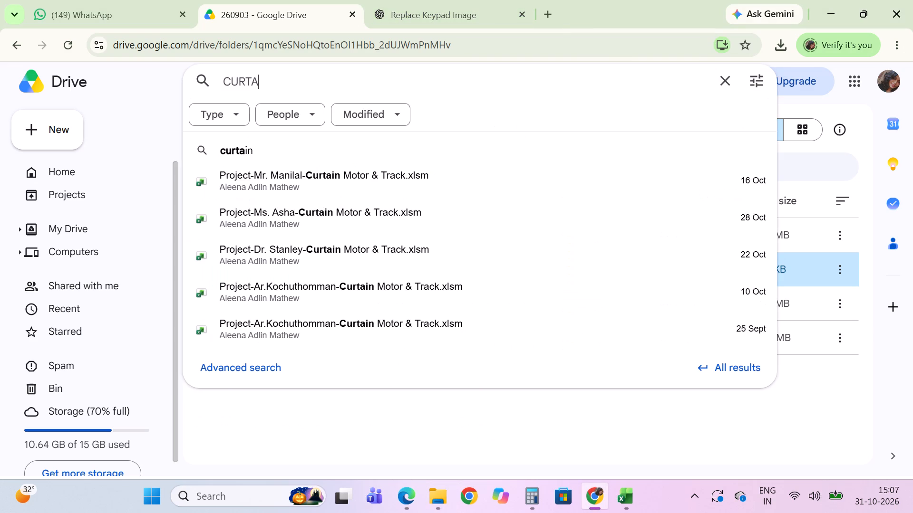
key(BackSpace)
key(BackSpace)
key(BackSpace)
key(BackSpace)
key(BackSpace)
key(BackSpace)
key(BackSpace)
key(BackSpace)
key(BackSpace)
key(BackSpace)
key(BackSpace)
key(BackSpace)
key(BackSpace)
key(BackSpace)
key(BackSpace)
key(BackSpace)
key(BackSpace)
key(BackSpace)
key(BackSpace)
key(BackSpace)
key(BackSpace)
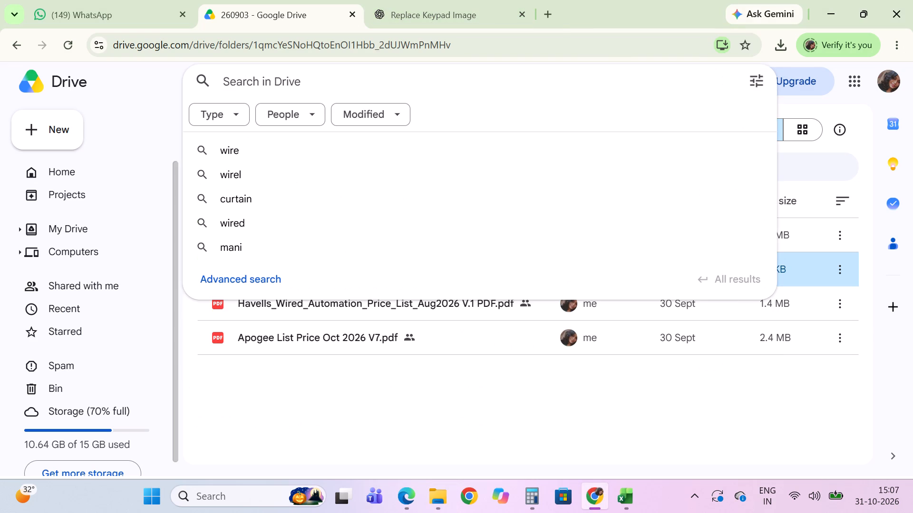
click(401, 81)
click(378, 234)
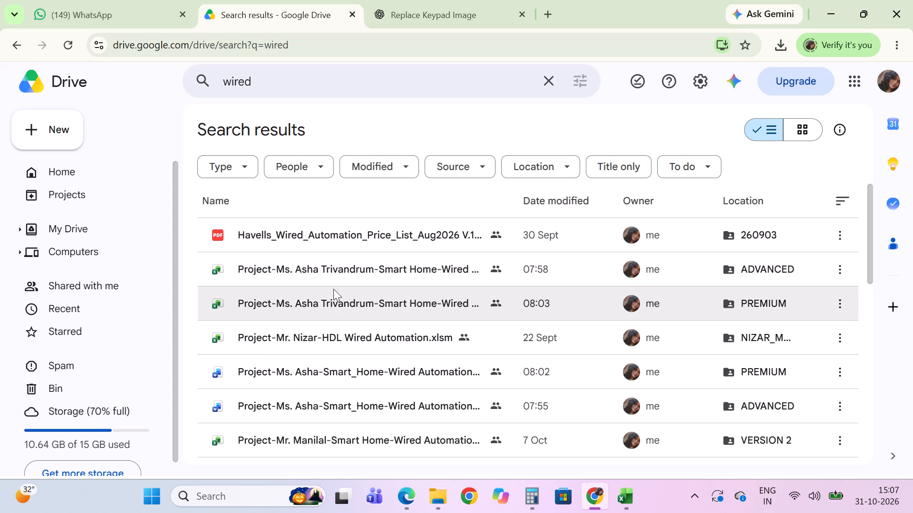
Download the Project-Ms. Asha-Smart_Home-Wired Automation Word document located in the PREMIUM folder.
click(350, 370)
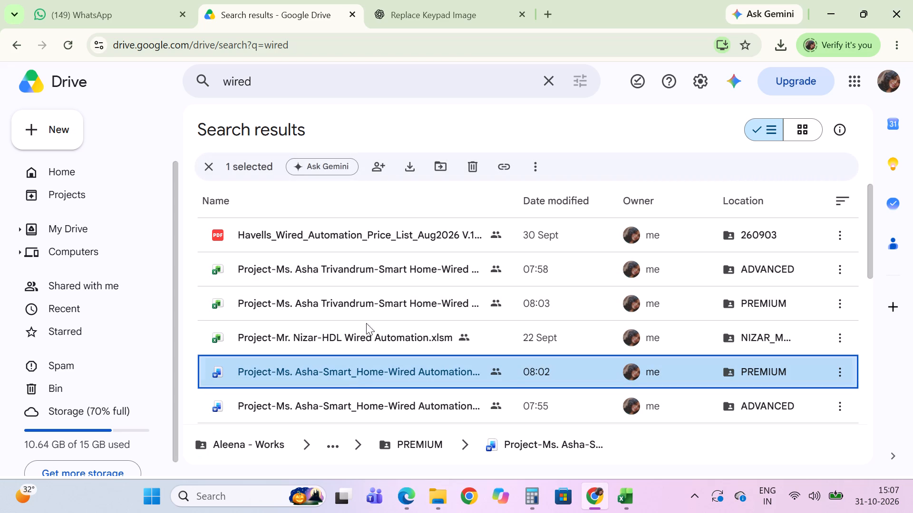
click(414, 172)
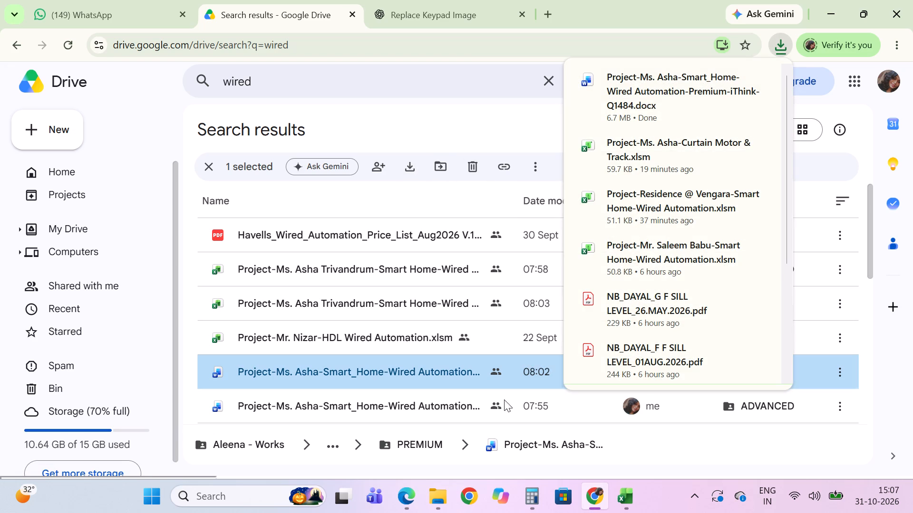
Switch to File Explorer, refresh the Downloads folder and open the downloaded Ms. Asha Wired Automation Word document's name for editing.
click(440, 505)
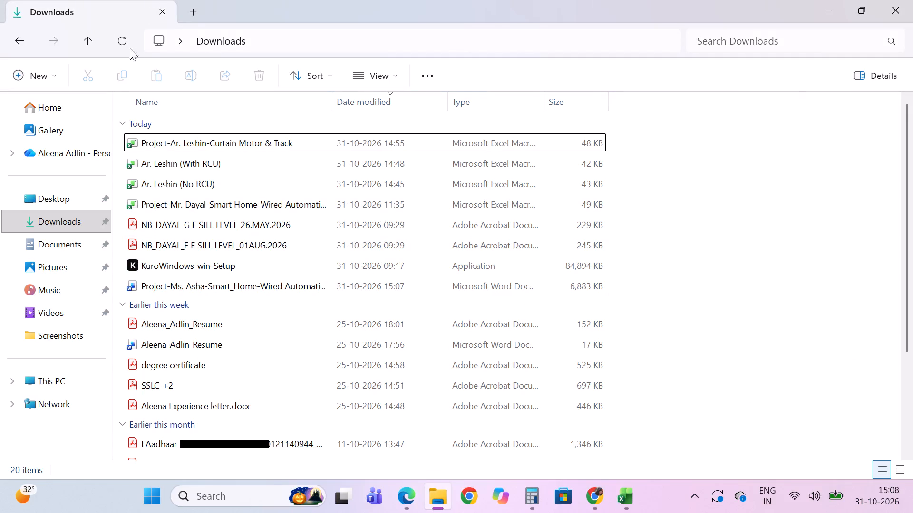
click(118, 38)
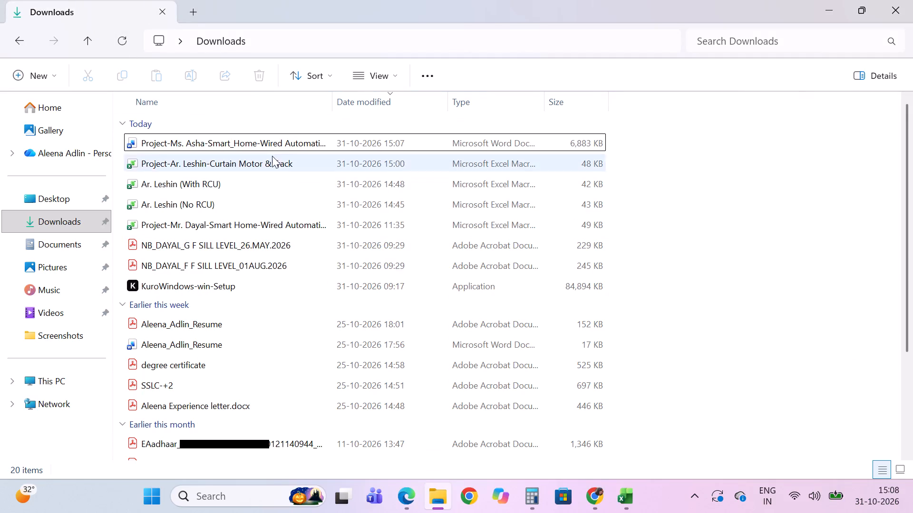
click(223, 141)
click(197, 83)
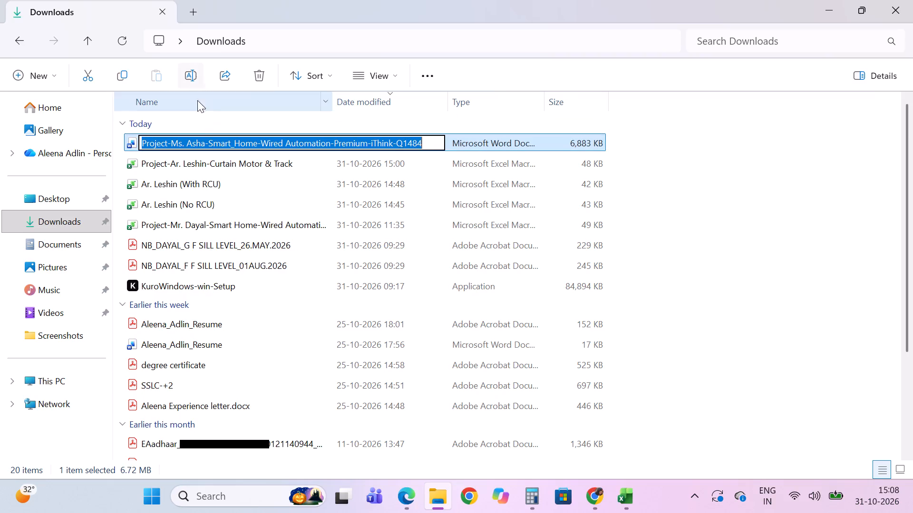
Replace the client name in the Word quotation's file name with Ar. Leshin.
click(203, 144)
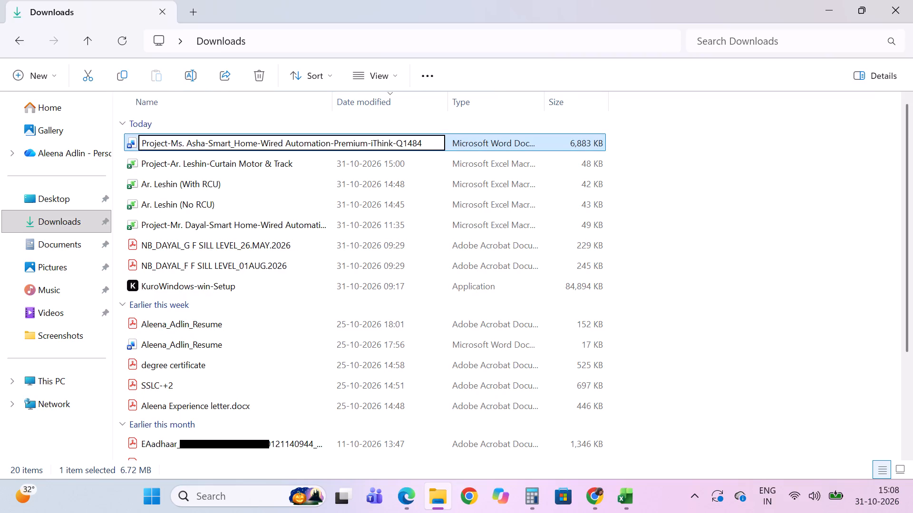
key(Right)
key(BackSpace)
key(BackSpace)
key(BackSpace)
key(BackSpace)
key(BackSpace)
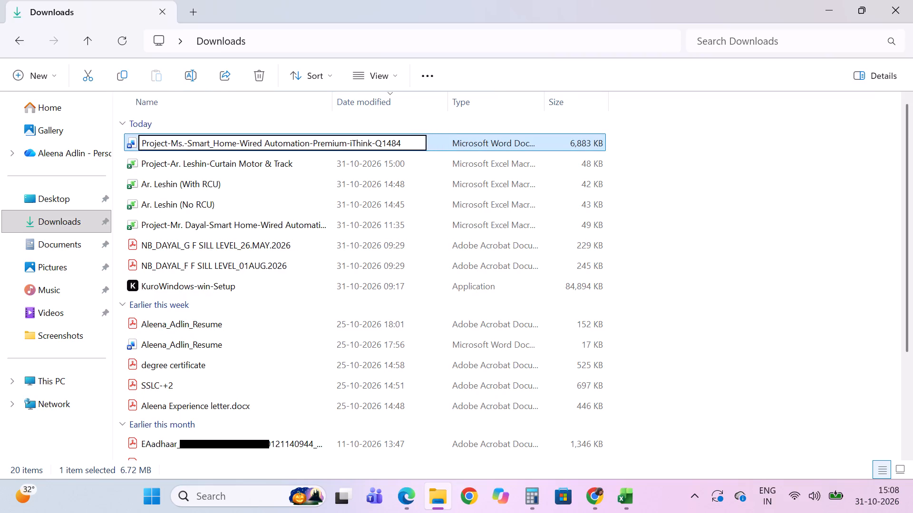
key(BackSpace)
key(BackSpace)
key(BackSpace)
key(a)
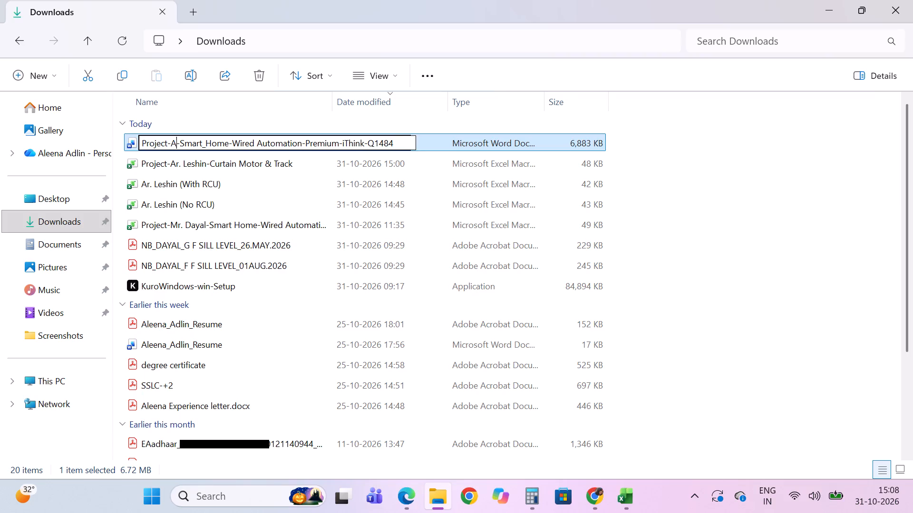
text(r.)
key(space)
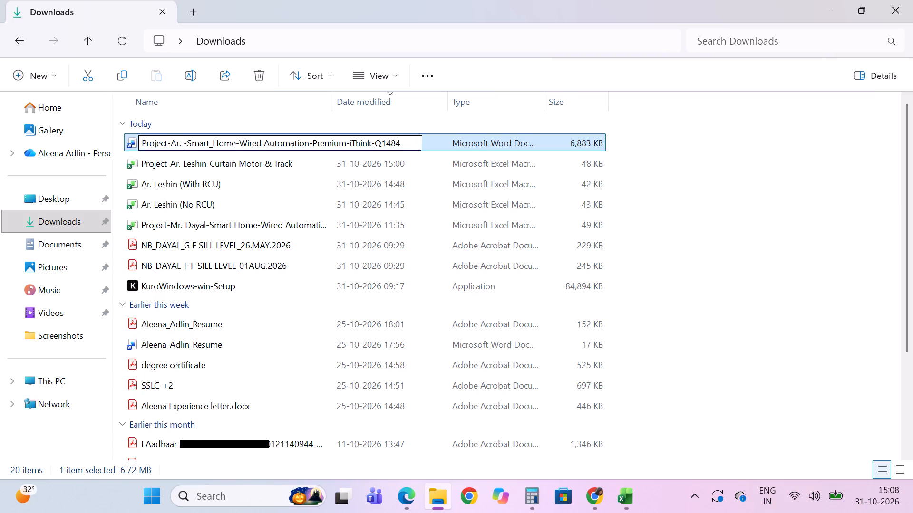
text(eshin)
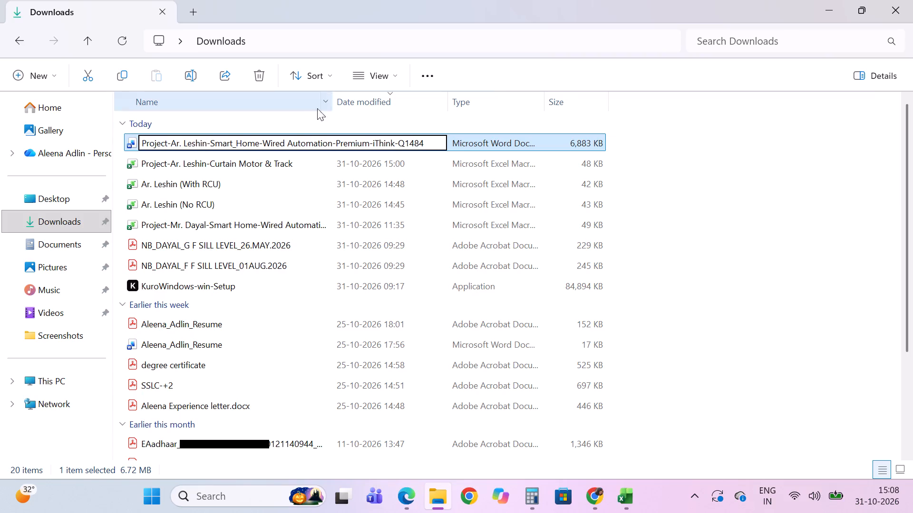
Change the quotation number at the end of the file name to Q1486.
click(433, 142)
key(BackSpace)
key(6)
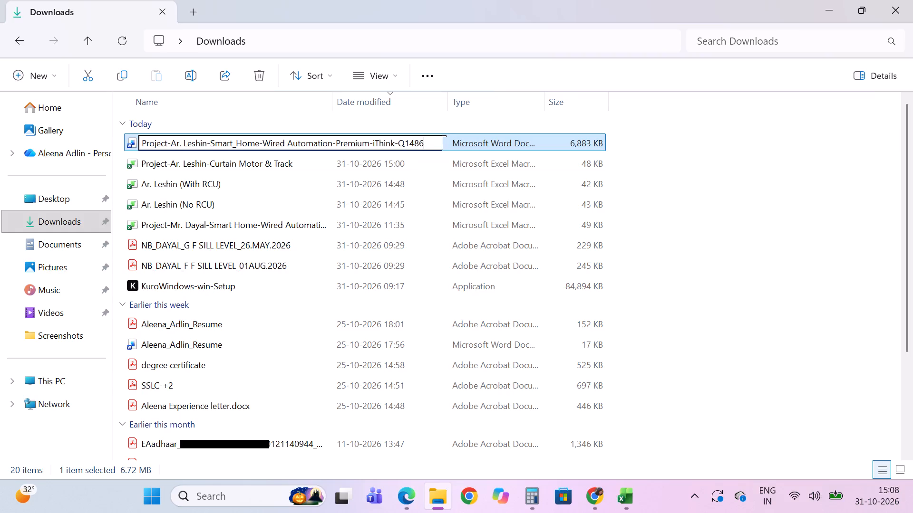
Remove the word Premium from the file name, keeping a single hyphen between Automation and iThink.
key(Left)
key(Left)
key(Left)
key(Left)
key(Left)
key(Left)
key(Left)
key(Left)
key(Left)
key(Left)
key(Left)
key(Left)
key(BackSpace)
key(BackSpace)
key(BackSpace)
key(BackSpace)
key(BackSpace)
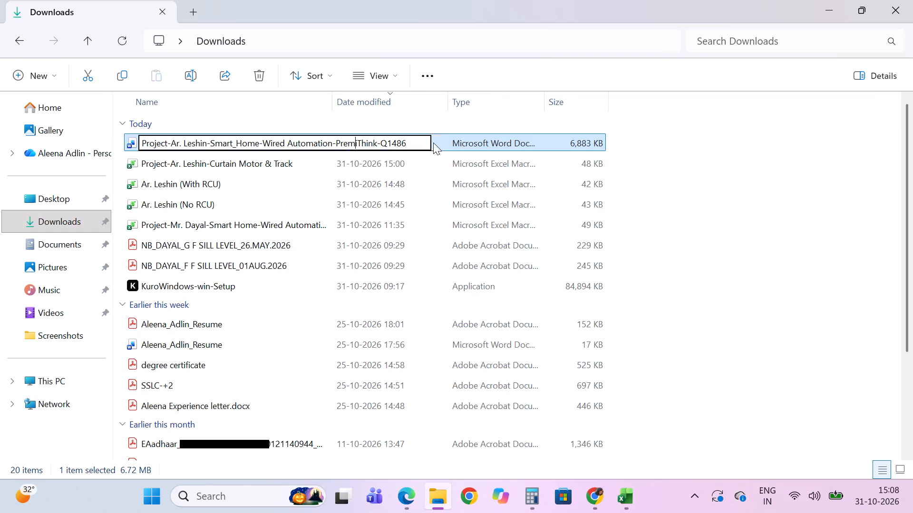
key(BackSpace)
key(BackSpace)
key(BackSpace)
key(BackSpace)
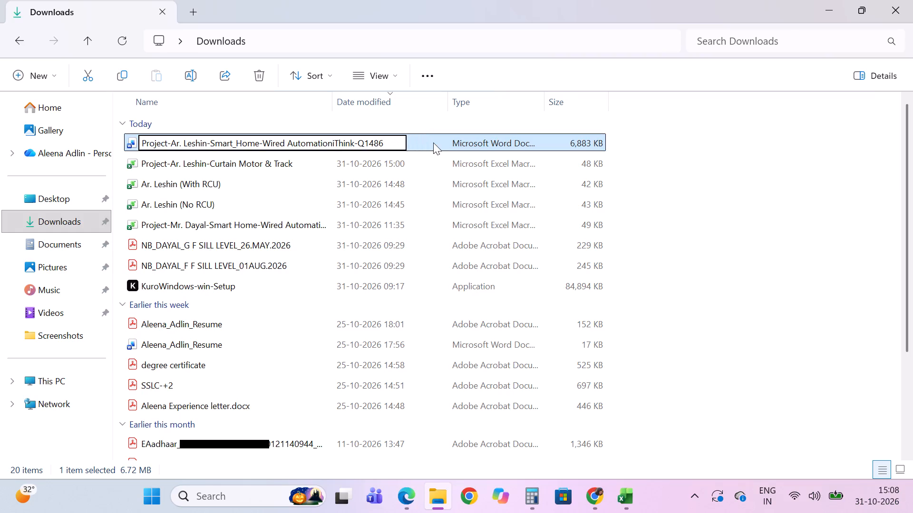
key(minus)
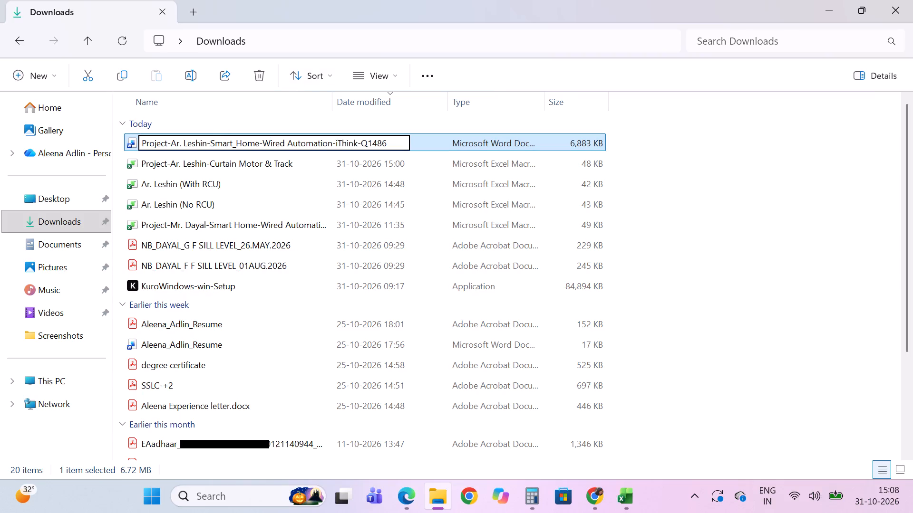
drag(213, 144, 252, 135)
key(BackSpace)
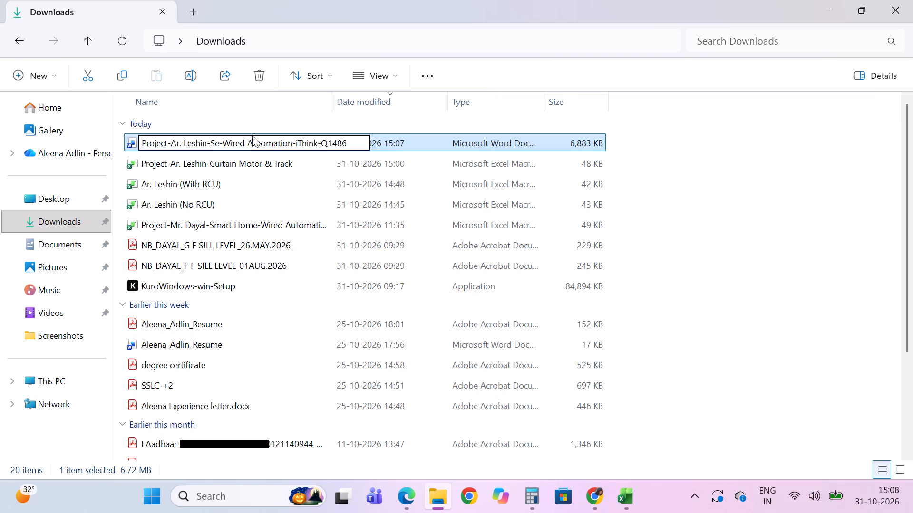
key(Right)
key(BackSpace)
key(BackSpace)
key(BackSpace)
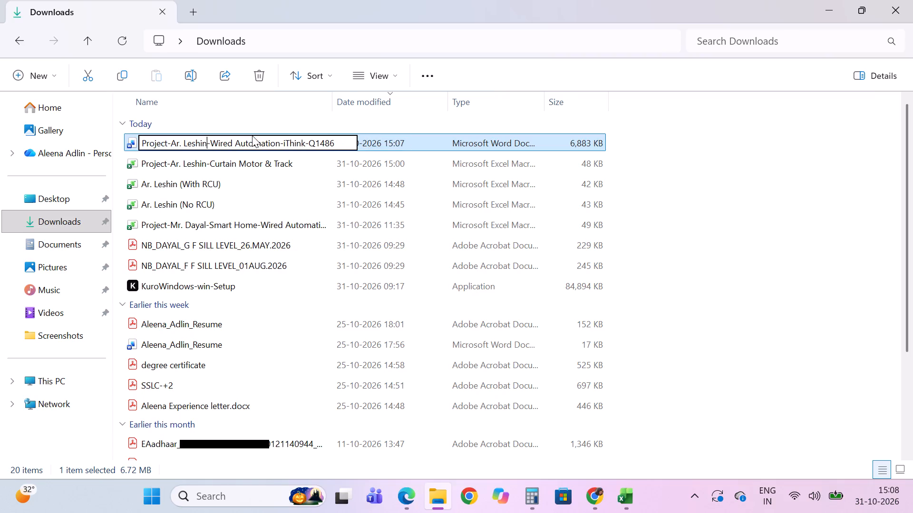
key(Return)
double_click(252, 135)
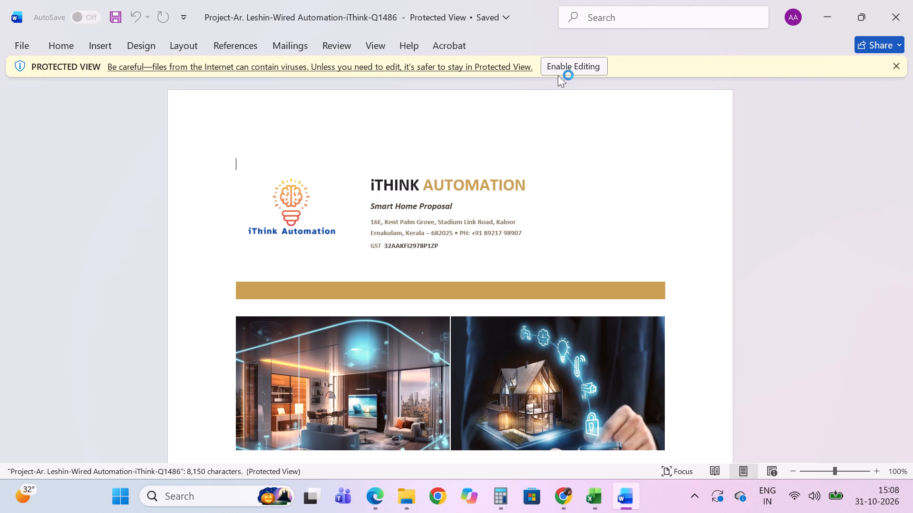
click(559, 62)
Replace the client name and place after Prepared for on the cover page with Leshin, keeping the original name's bold black formatting.
scroll(476, 219, down, 2)
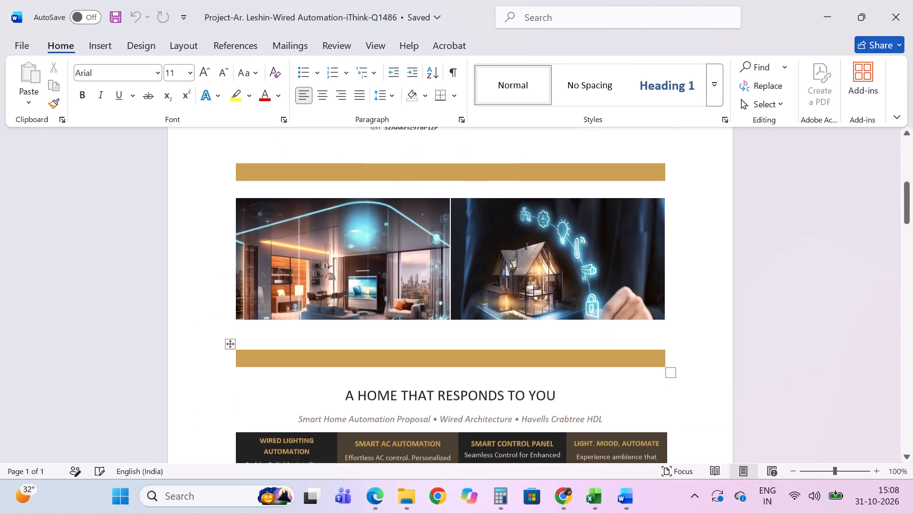
scroll(476, 219, down, 2)
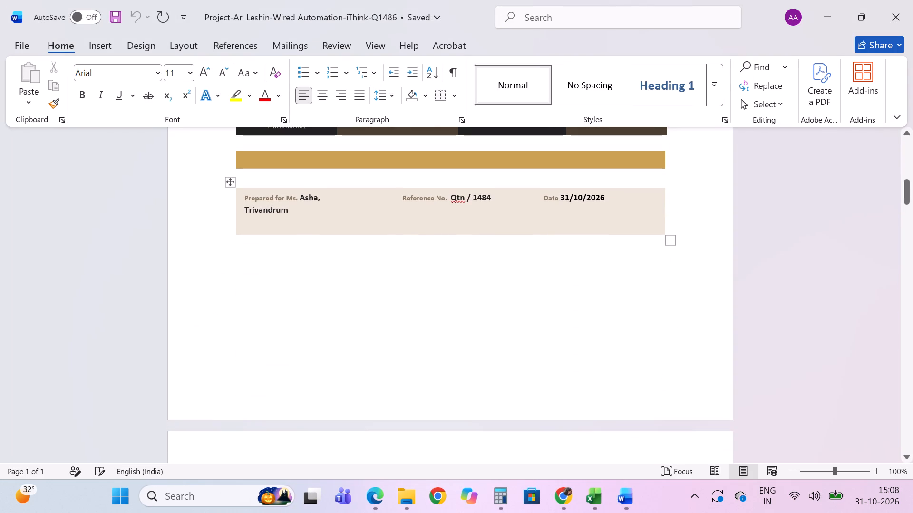
click(294, 210)
key(BackSpace)
key(BackSpace)
key(BackSpace)
key(BackSpace)
key(BackSpace)
key(BackSpace)
key(BackSpace)
key(BackSpace)
key(BackSpace)
key(BackSpace)
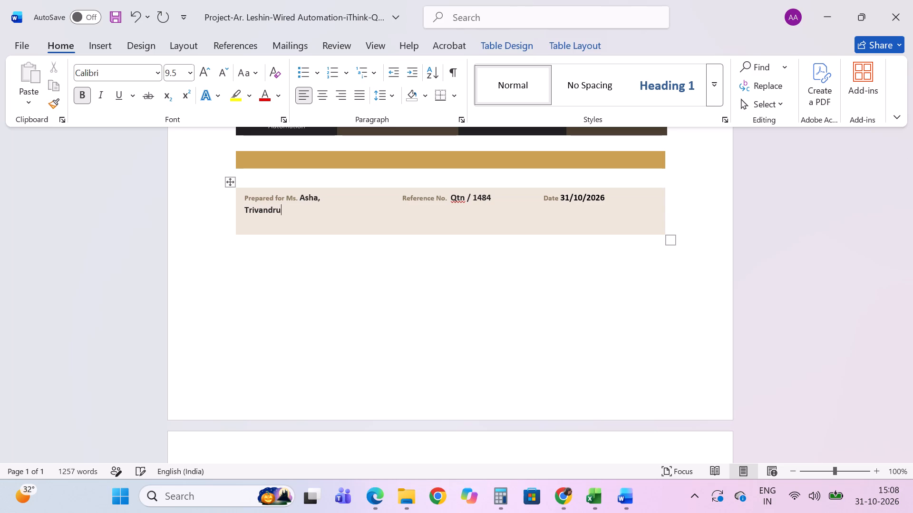
key(BackSpace)
key(BackSpace)
key(BackSpace)
key(BackSpace)
key(BackSpace)
key(BackSpace)
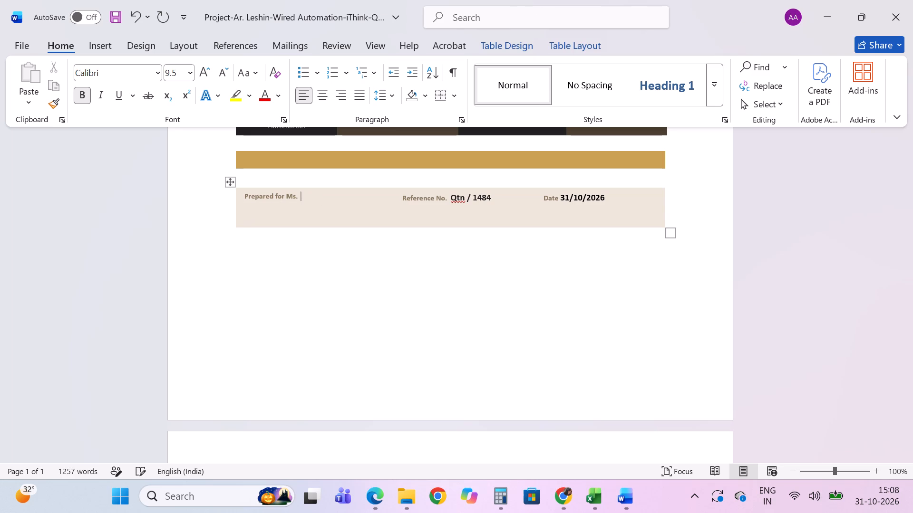
key(Left)
key(Left)
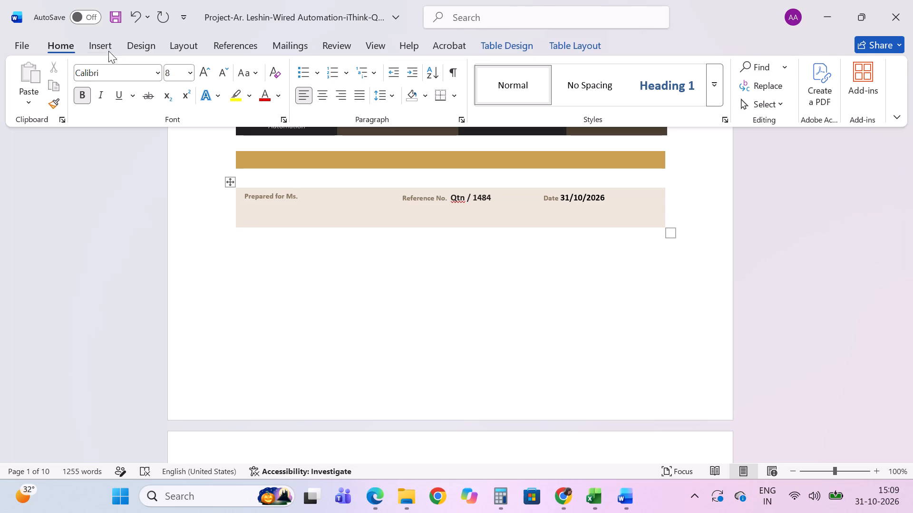
click(141, 19)
click(141, 19)
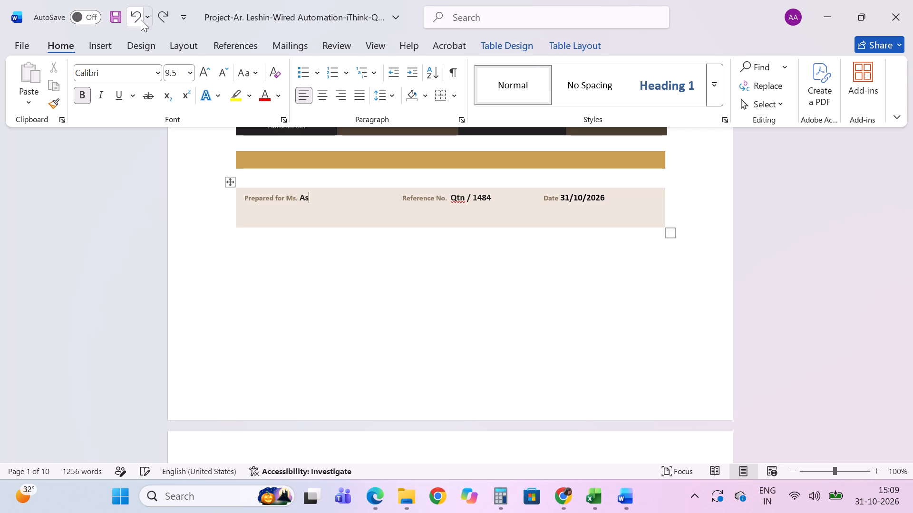
key(BackSpace)
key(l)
key(Left)
key(BackSpace)
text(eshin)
Change the client's title before Leshin on the cover page to Ar.
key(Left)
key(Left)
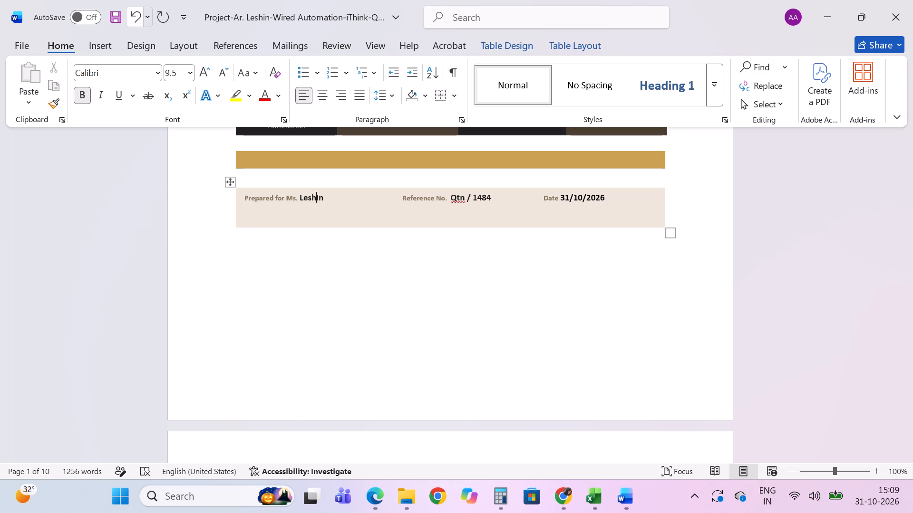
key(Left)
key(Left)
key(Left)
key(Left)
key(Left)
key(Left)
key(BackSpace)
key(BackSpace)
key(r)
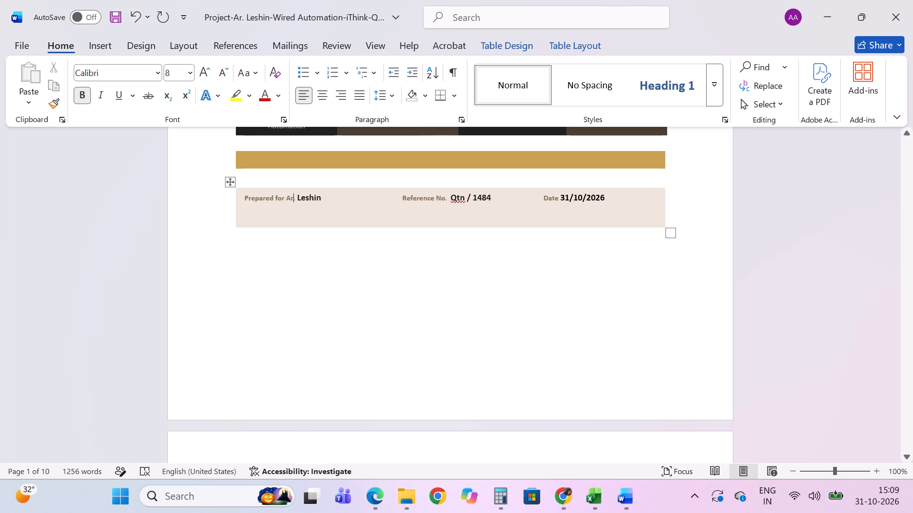
Change the reference number on the cover page to Qtn / 1486.
click(500, 203)
key(BackSpace)
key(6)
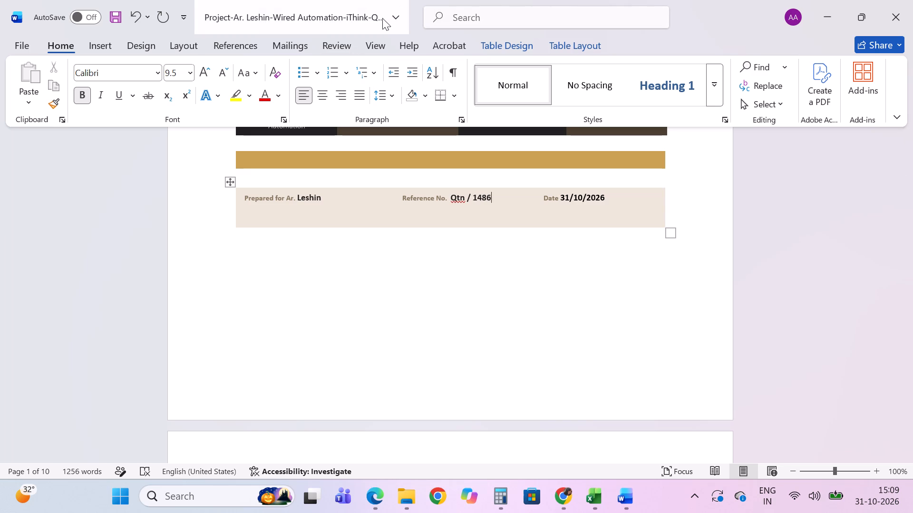
Check the document's full file name and location.
click(402, 18)
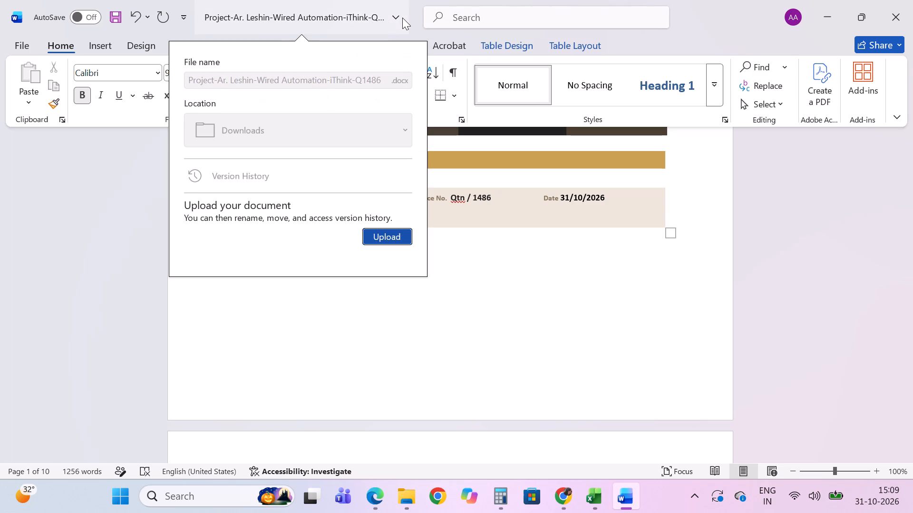
click(447, 299)
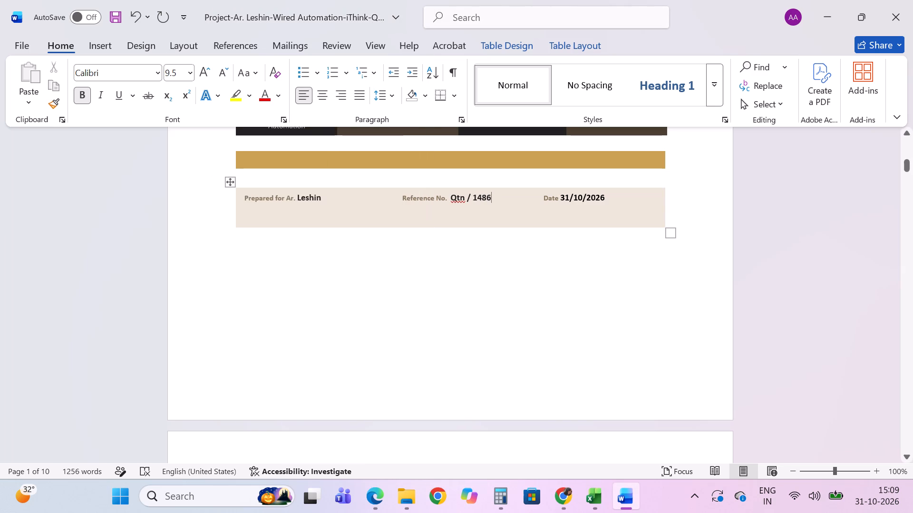
Delete VRF before "air-conditioning systems" in the Solution Overview paragraph.
scroll(578, 266, down, 3)
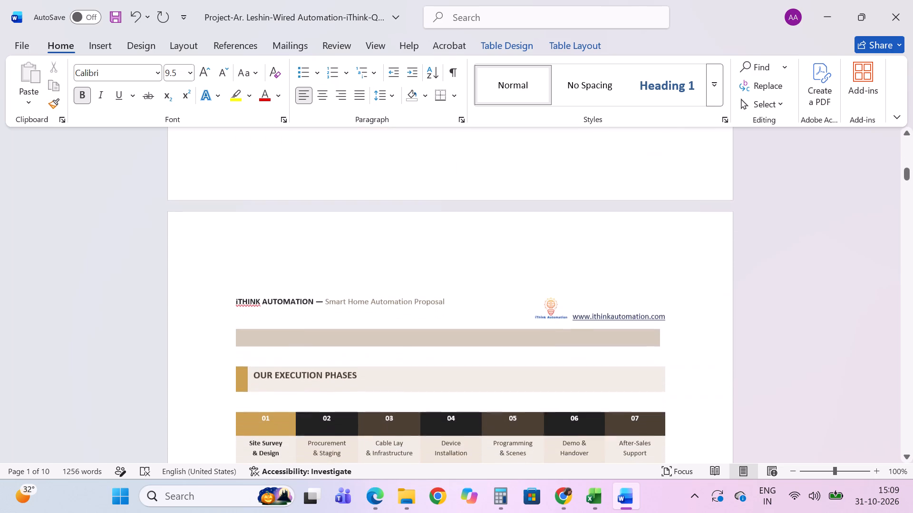
scroll(578, 266, up, 5)
scroll(578, 266, down, 1)
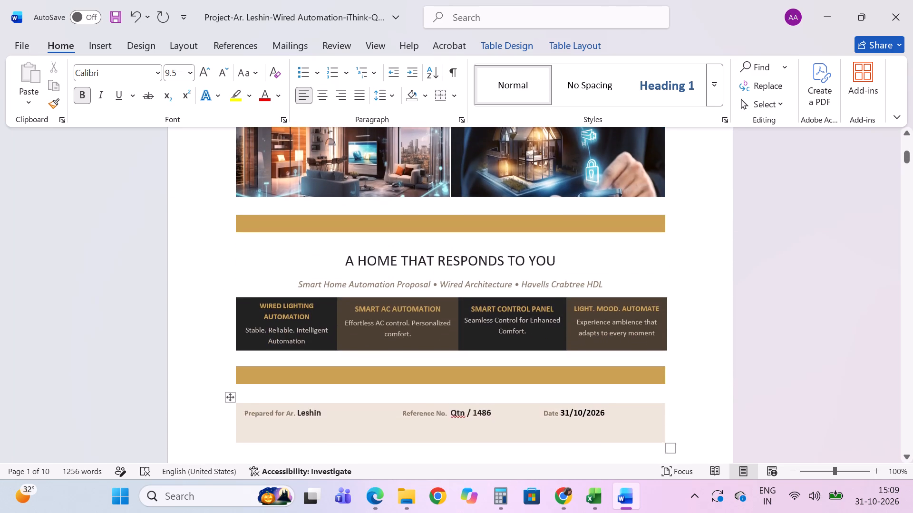
scroll(578, 266, down, 2)
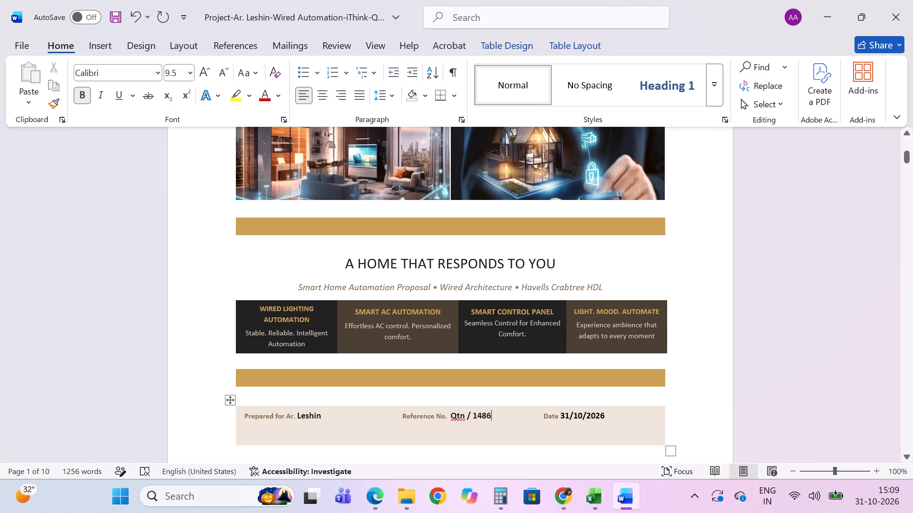
scroll(436, 349, down, 5)
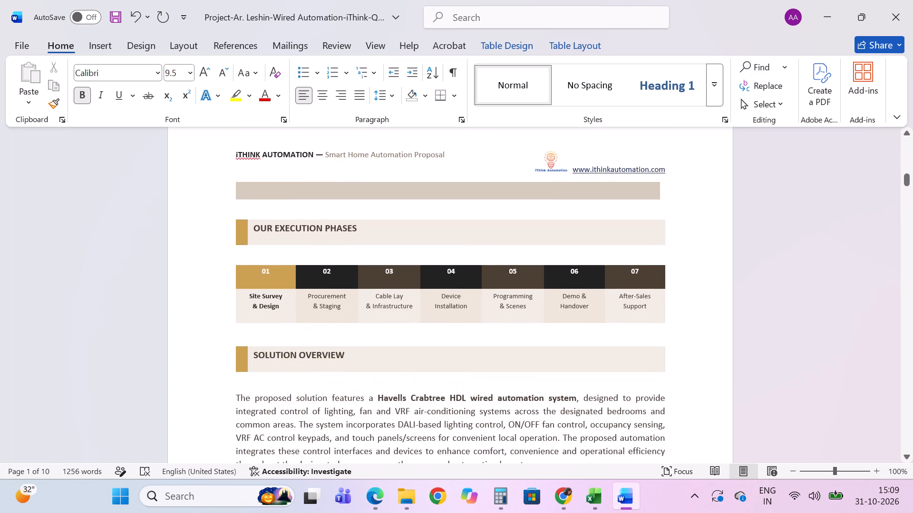
scroll(436, 349, down, 1)
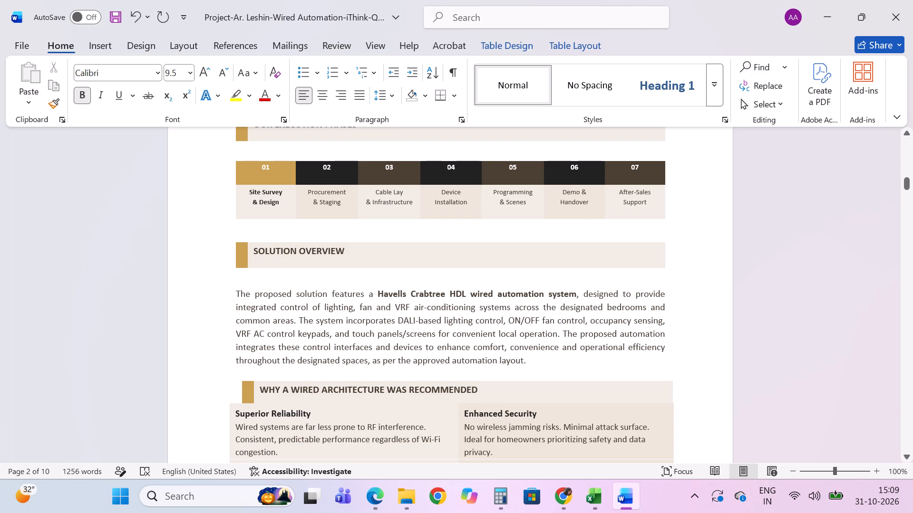
drag(397, 310, 408, 308)
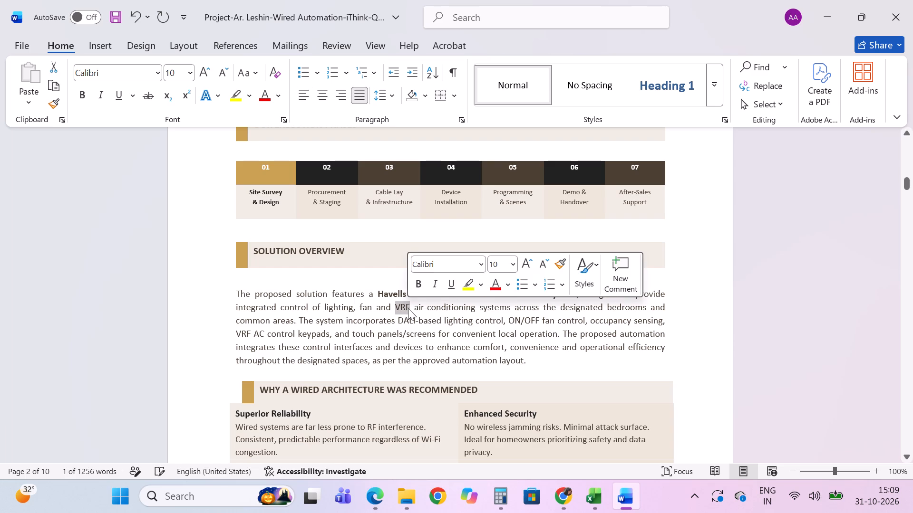
key(BackSpace)
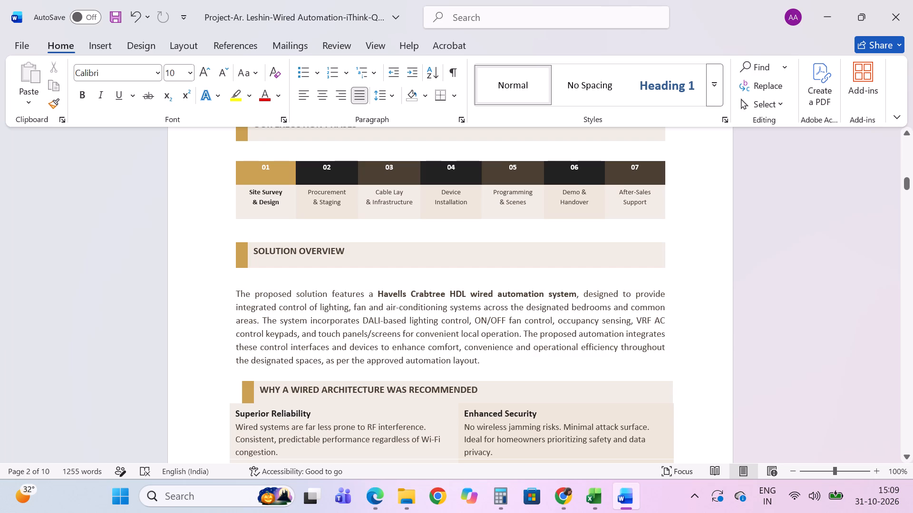
Change "designated bedrooms" to "designated room" in the Solution Overview paragraph.
drag(484, 308, 321, 318)
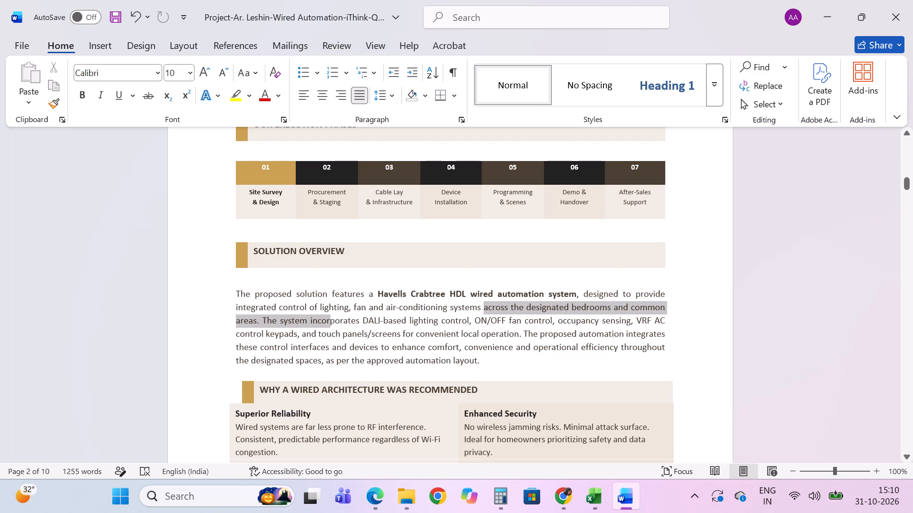
drag(321, 318, 253, 320)
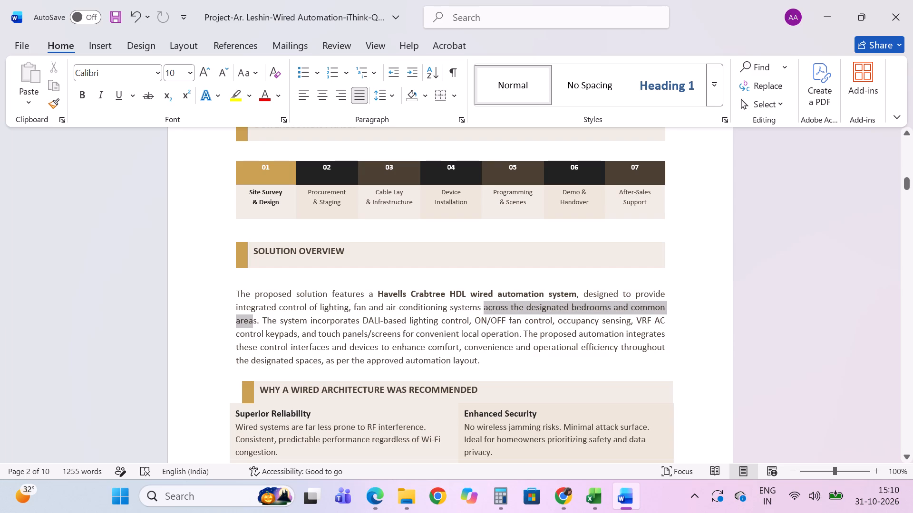
drag(253, 320, 585, 304)
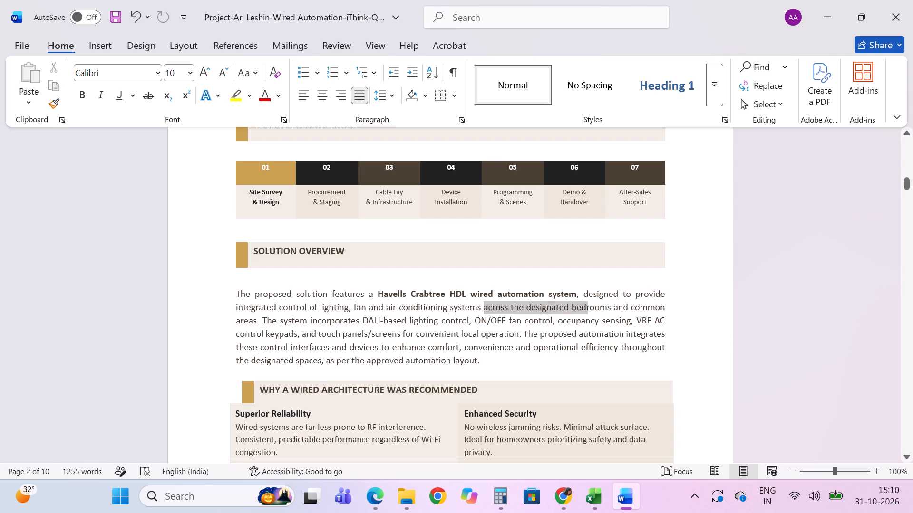
drag(585, 304, 586, 307)
click(586, 307)
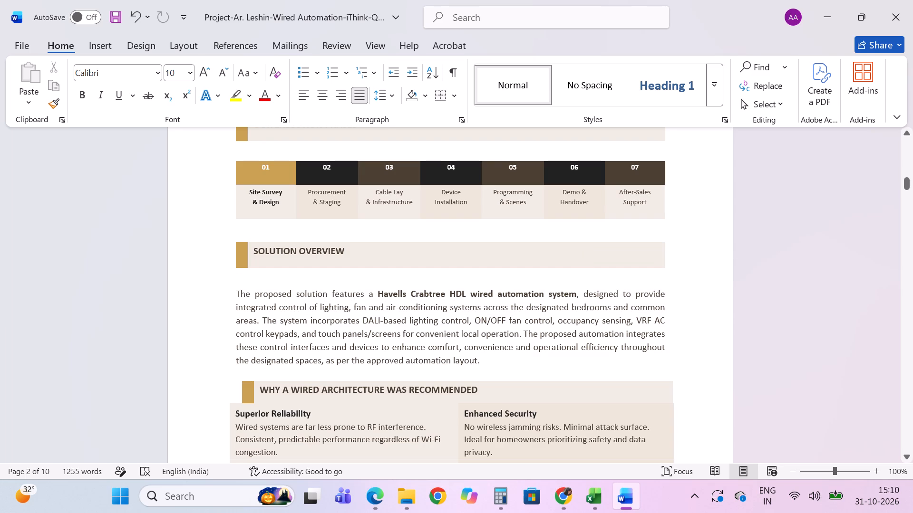
key(BackSpace)
key(BackSpace)
key(BackSpace)
key(Right)
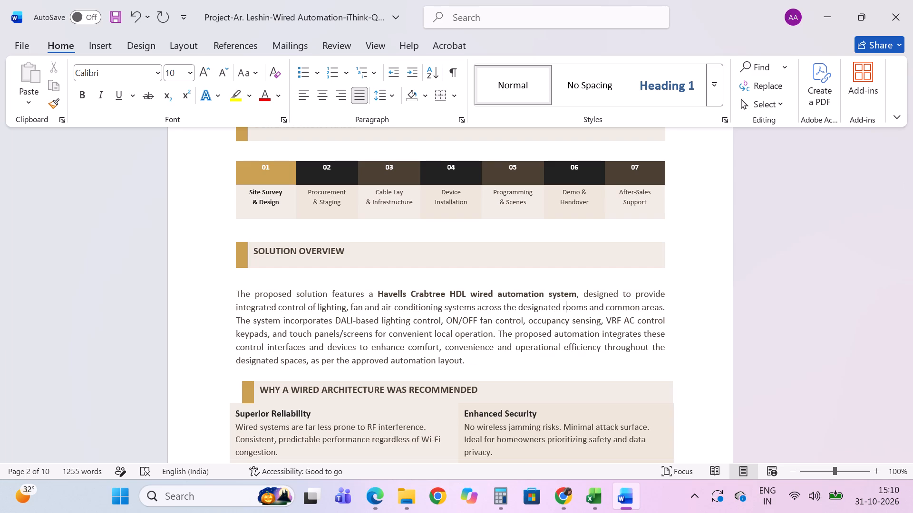
key(Right)
key(Right)
key(Right)
key(Right)
key(BackSpace)
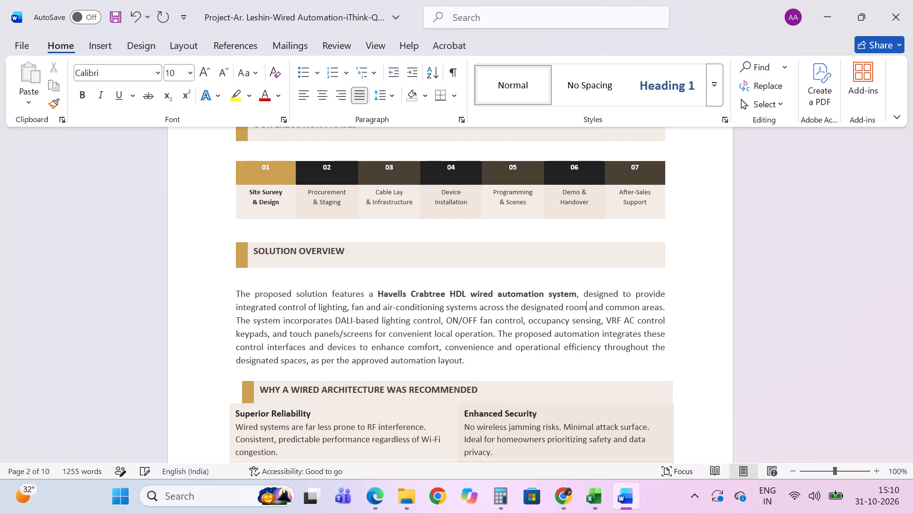
Delete "and common areas" so the Solution Overview's first sentence ends at "designated room".
key(Right)
key(Right)
key(Right)
key(Right)
key(Right)
key(Right)
key(Right)
key(Right)
key(Right)
key(Right)
key(Right)
key(Right)
key(Right)
key(Right)
key(Right)
key(Right)
key(Right)
key(BackSpace)
key(BackSpace)
key(BackSpace)
key(BackSpace)
key(BackSpace)
key(BackSpace)
key(BackSpace)
key(BackSpace)
key(BackSpace)
key(BackSpace)
key(BackSpace)
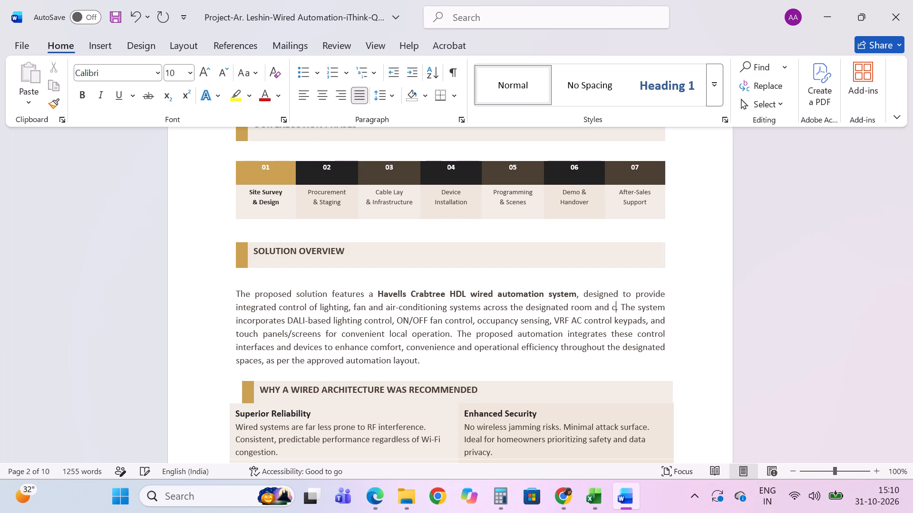
key(BackSpace)
key(BackSpace)
key(BackSpace)
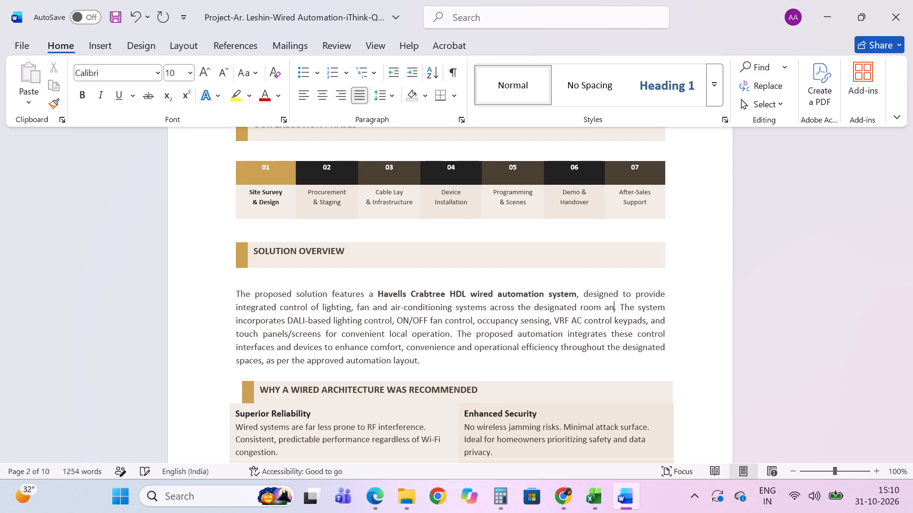
key(BackSpace)
key(BackSpace)
key(BackSpace)
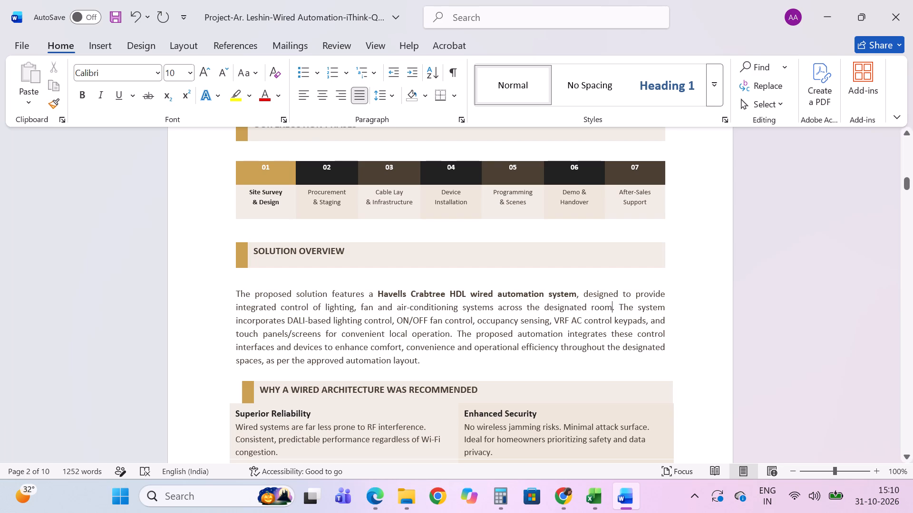
Remove "DALI-based" from the Solution Overview's second sentence so it reads "The system incorporates lighting control".
drag(290, 323, 301, 322)
drag(301, 322, 326, 322)
key(BackSpace)
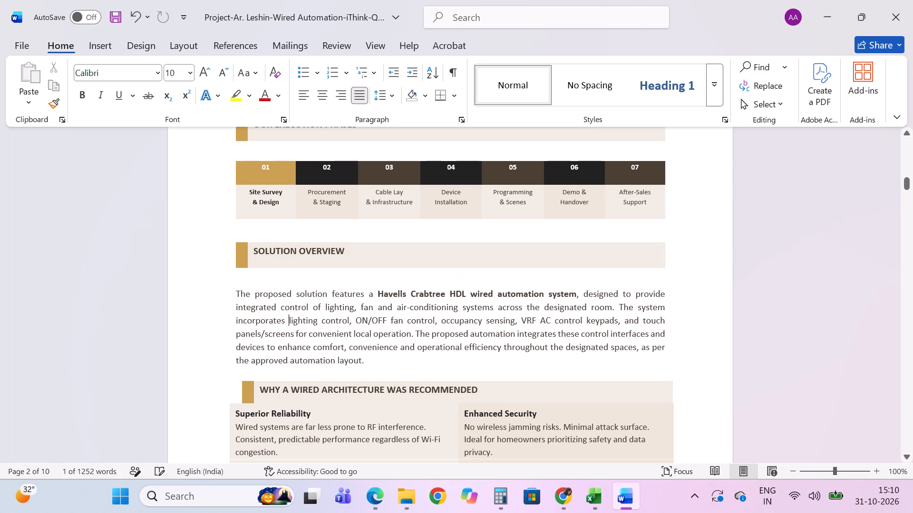
key(BackSpace)
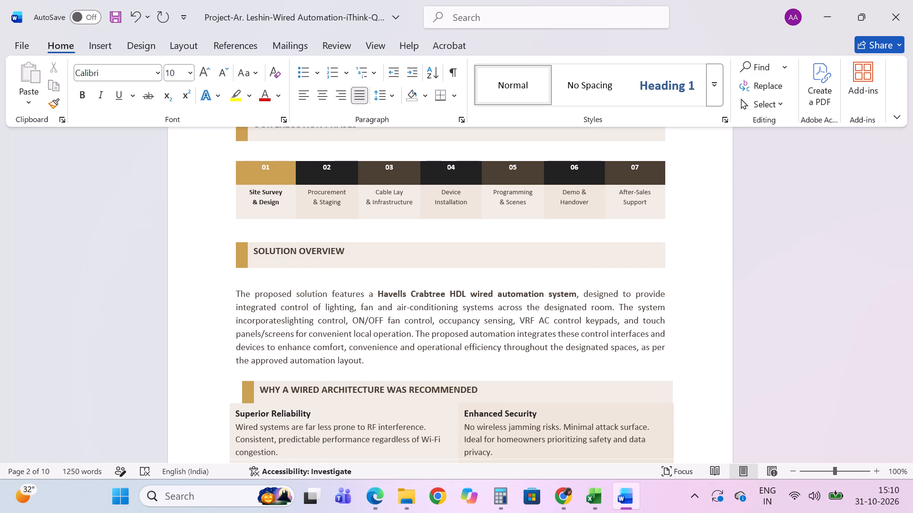
key(space)
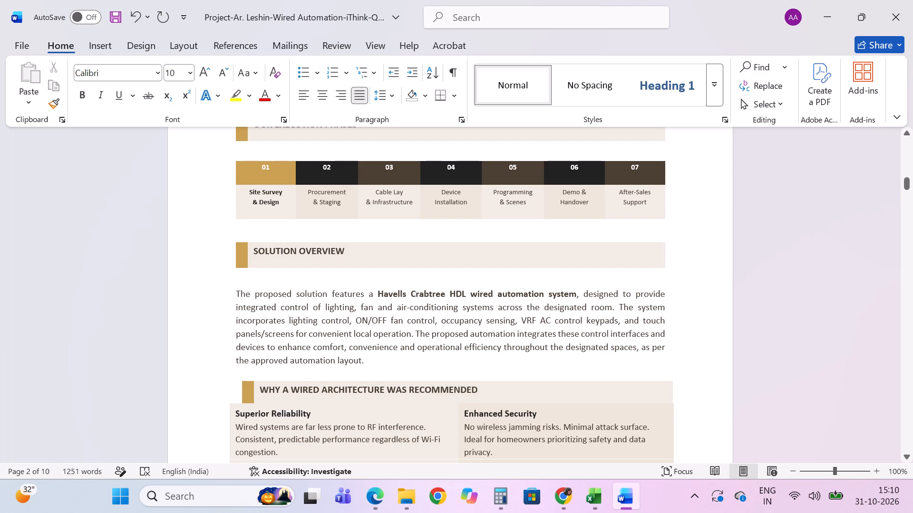
Delete "occupancy sensing" and its extra comma from the Solution Overview's second sentence.
drag(443, 317, 511, 323)
key(BackSpace)
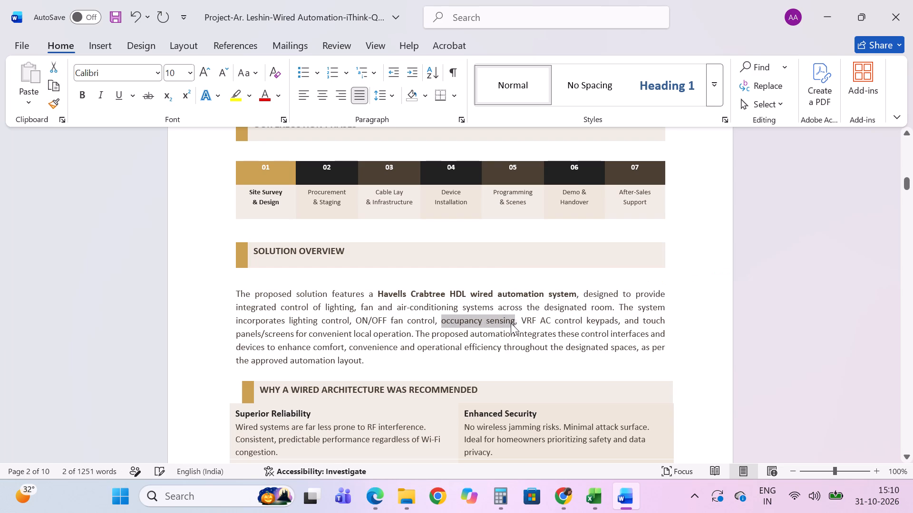
key(BackSpace)
key(BackSpace)
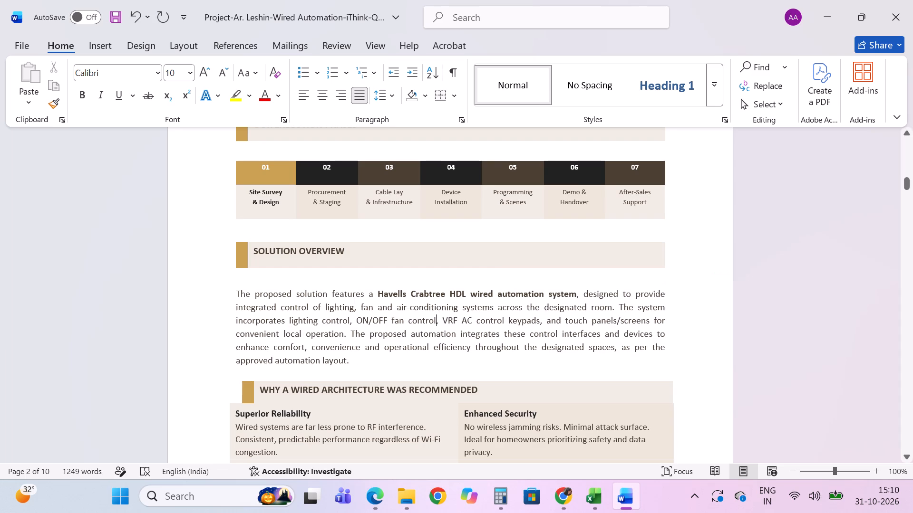
Change "VRF AC control keypads" to "AC, control keypads" in the Solution Overview paragraph.
click(461, 323)
key(BackSpace)
key(BackSpace)
key(BackSpace)
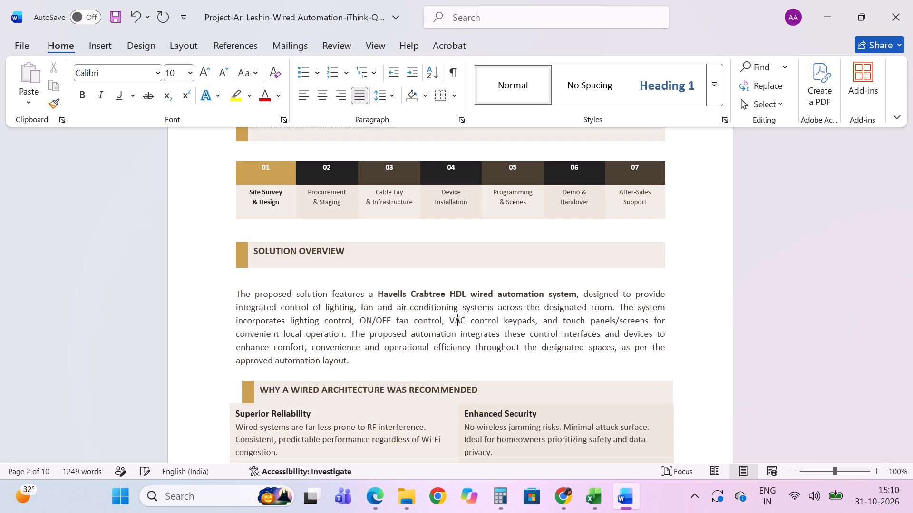
key(BackSpace)
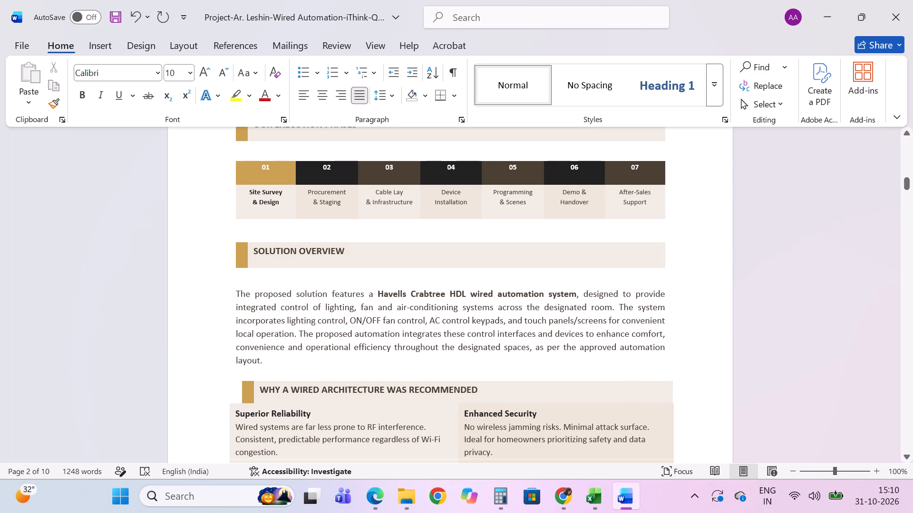
click(440, 321)
key(comma)
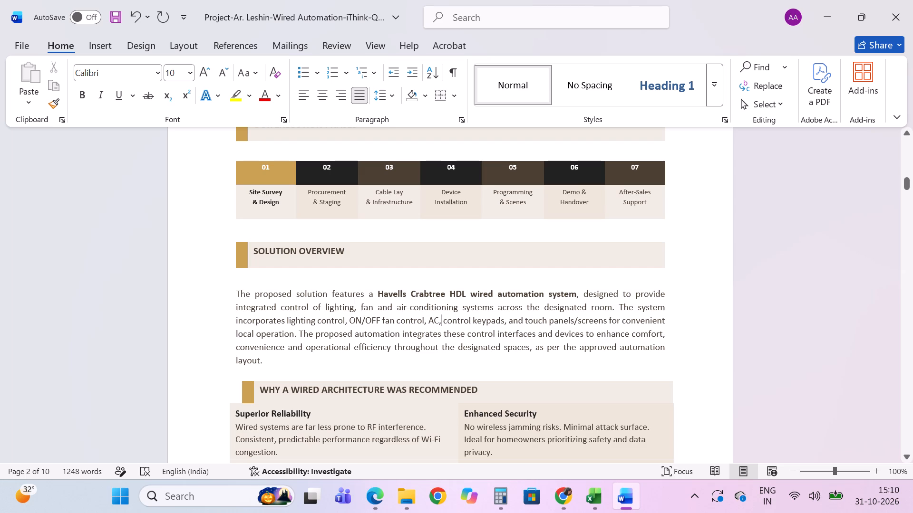
Shorten "touch panels/screens" to "touch panel" in the Solution Overview paragraph.
click(607, 323)
key(BackSpace)
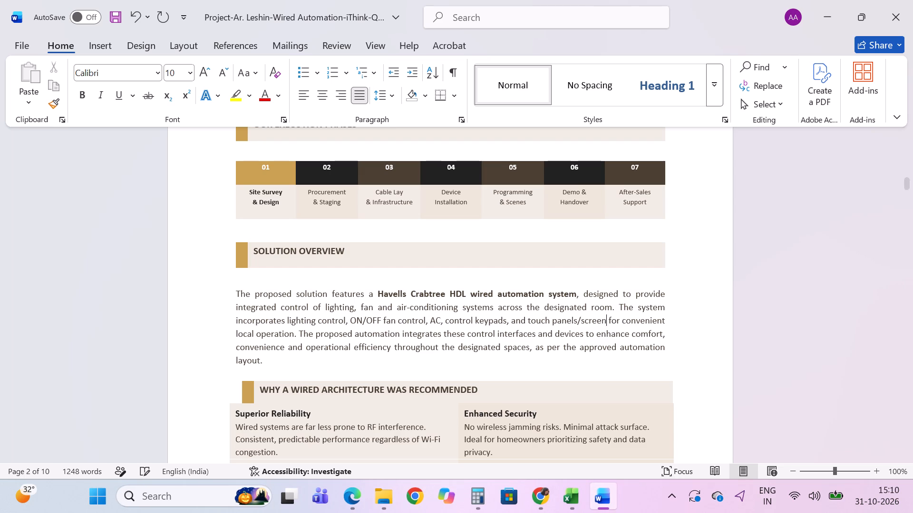
key(BackSpace)
key(BackSpace)
key(BackSpace)
key(BackSpace)
key(BackSpace)
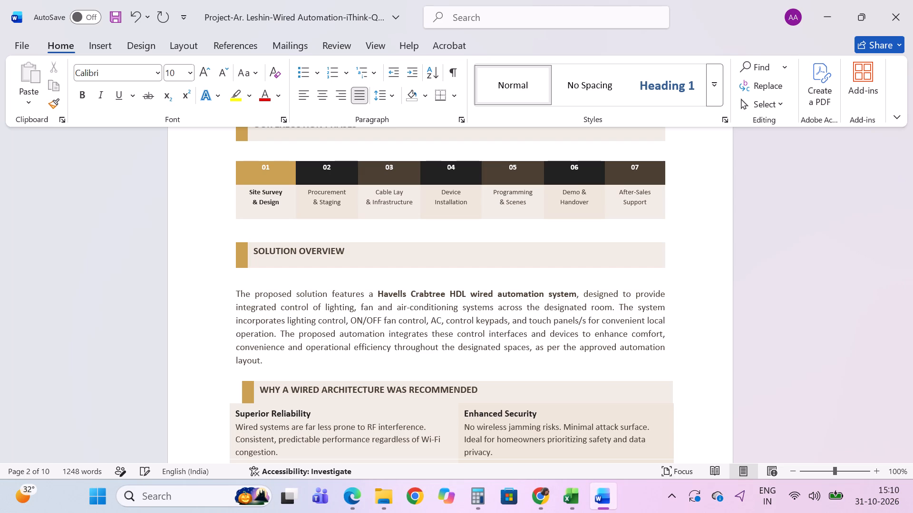
key(BackSpace)
key(BackSpace)
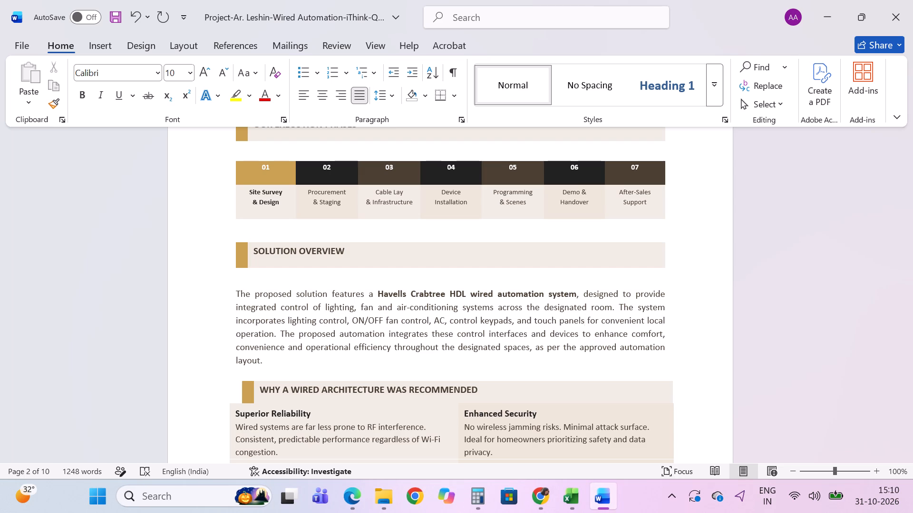
key(BackSpace)
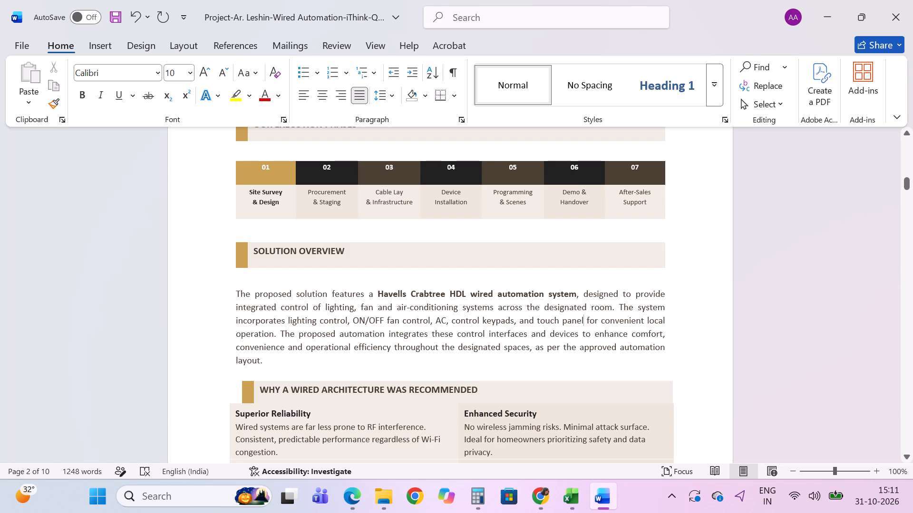
Replace "DALI" with "dimming" in the Lighting Automation bullet under Scope of Automation.
scroll(373, 355, down, 4)
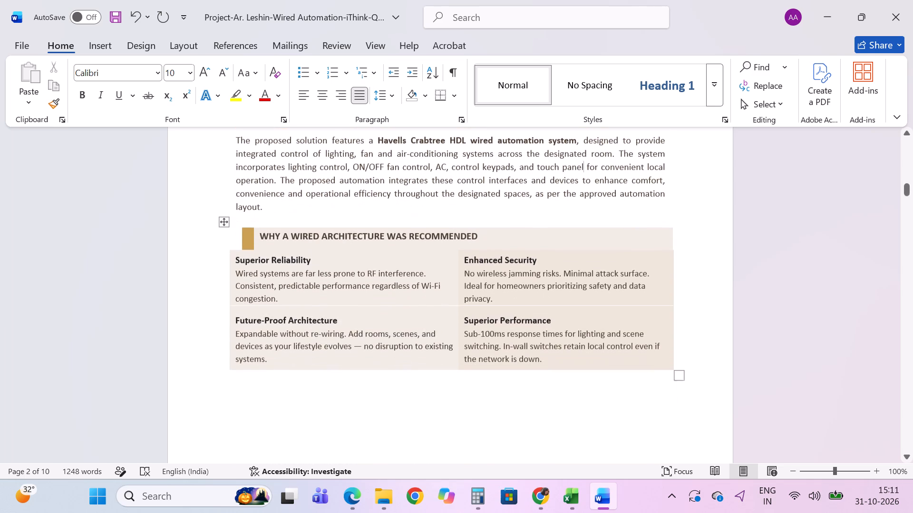
scroll(373, 355, down, 5)
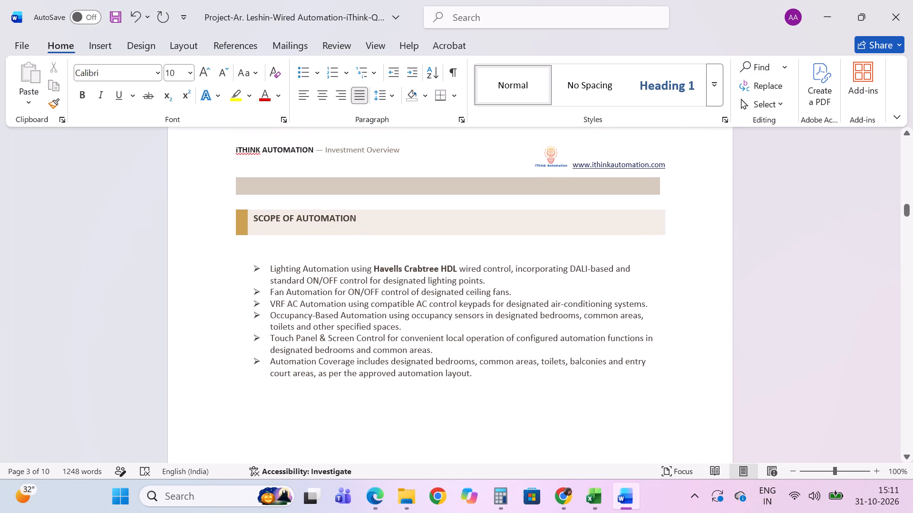
click(587, 272)
key(BackSpace)
key(BackSpace)
key(BackSpace)
key(BackSpace)
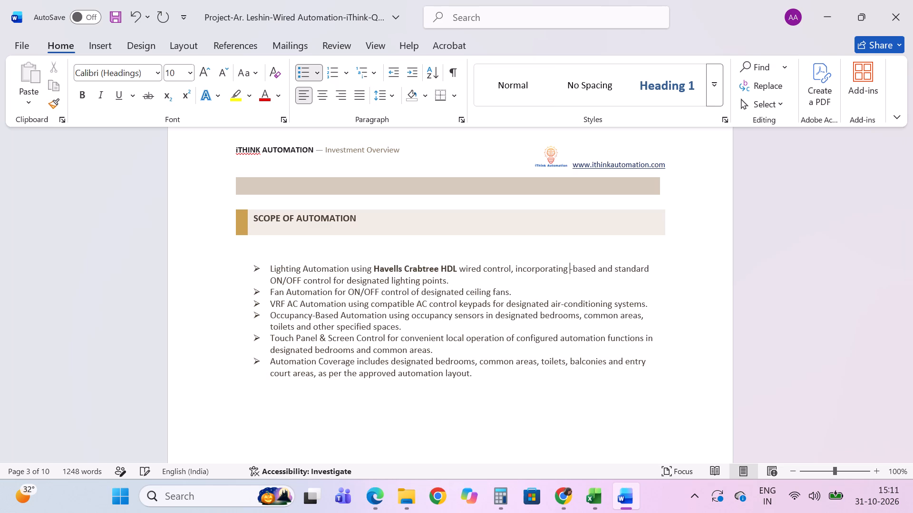
text(dimming)
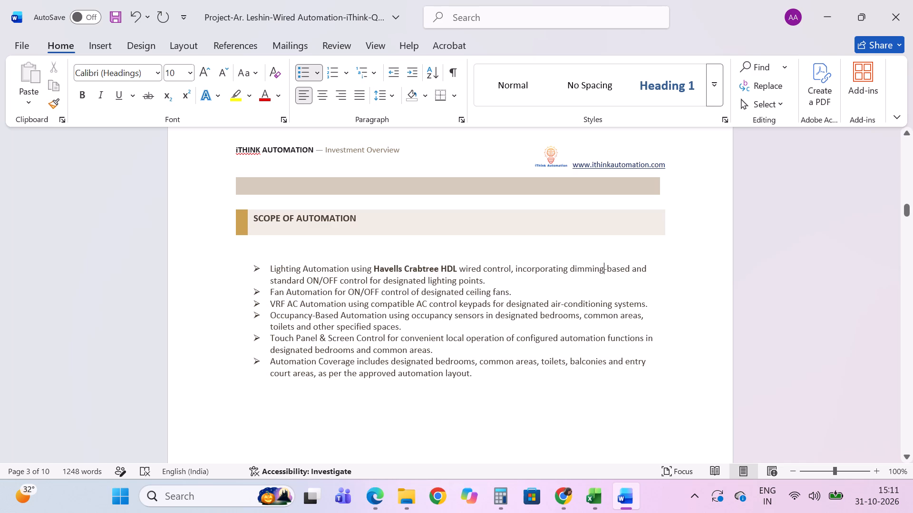
Edit the AC Automation bullet under Scope of Automation, removing "VRF" at its start and making "systems" singular at its end.
click(289, 304)
key(BackSpace)
key(BackSpace)
key(BackSpace)
key(BackSpace)
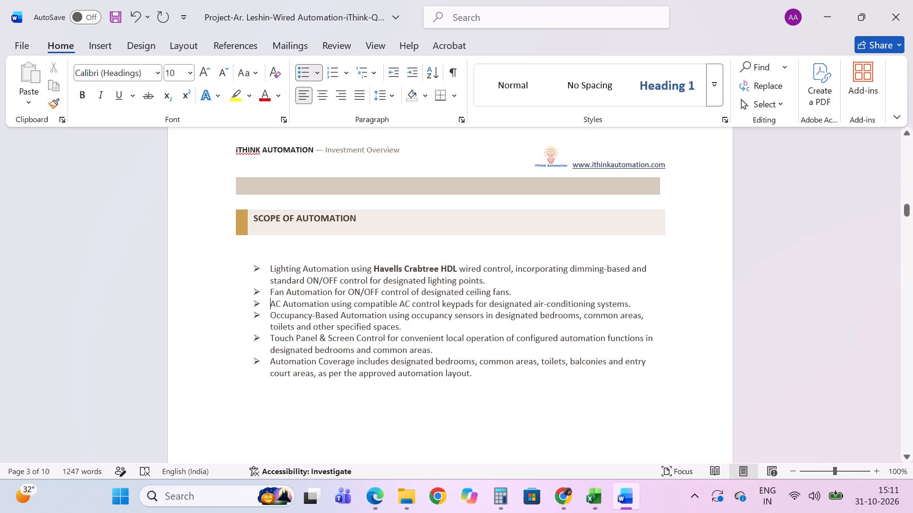
click(626, 303)
key(Right)
key(BackSpace)
Delete the Occupancy-Based Automation bullet from the Scope of Automation list.
drag(411, 325, 284, 318)
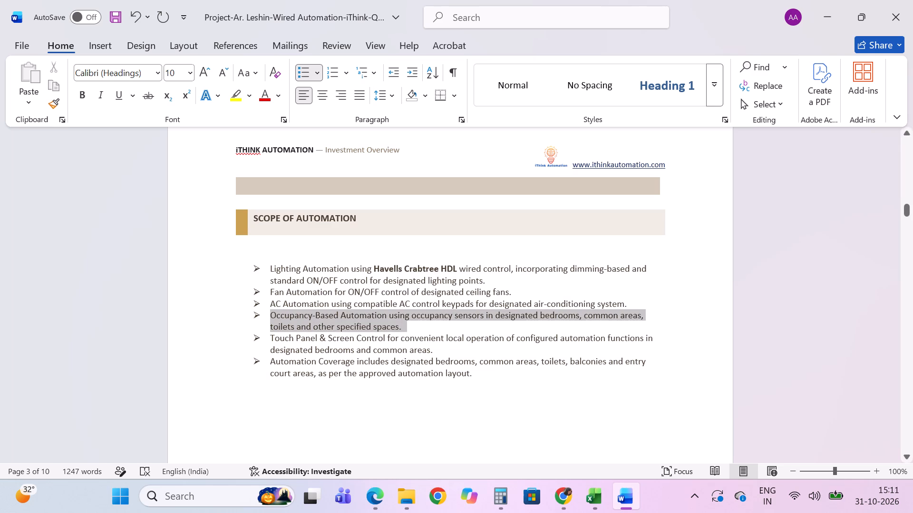
drag(284, 318, 283, 317)
key(BackSpace)
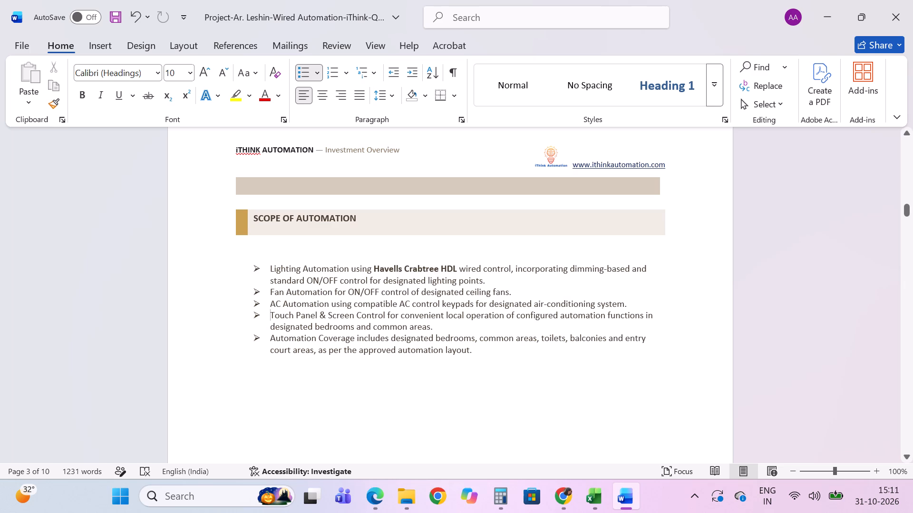
Remove "& Screen" from the touch panel bullet so it starts with "Touch Panel Control".
drag(323, 313, 351, 316)
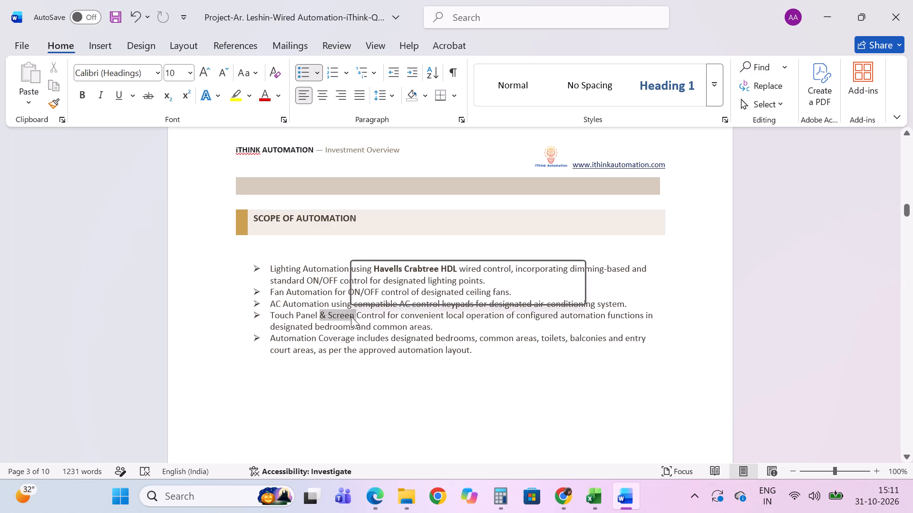
key(BackSpace)
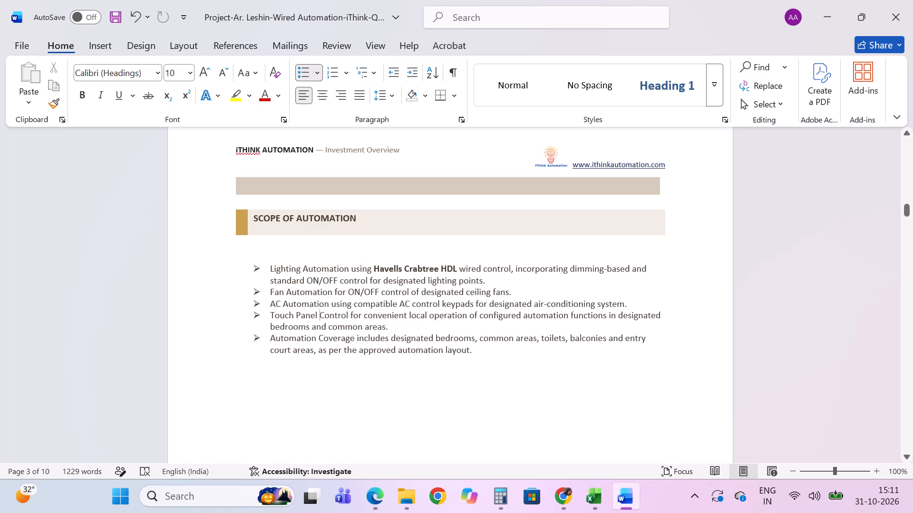
Change "designated bedrooms and common areas" to "designated room" at the end of the Touch Panel Control bullet.
click(394, 328)
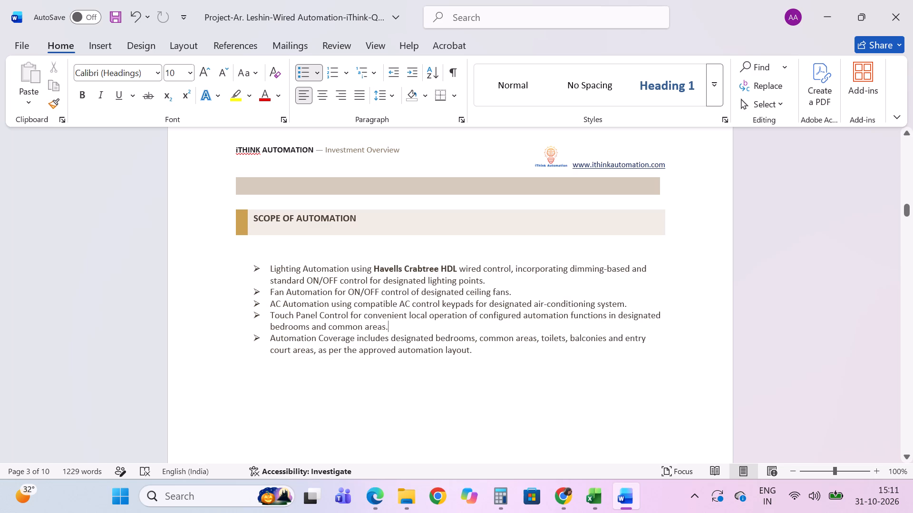
click(385, 325)
drag(385, 325, 335, 331)
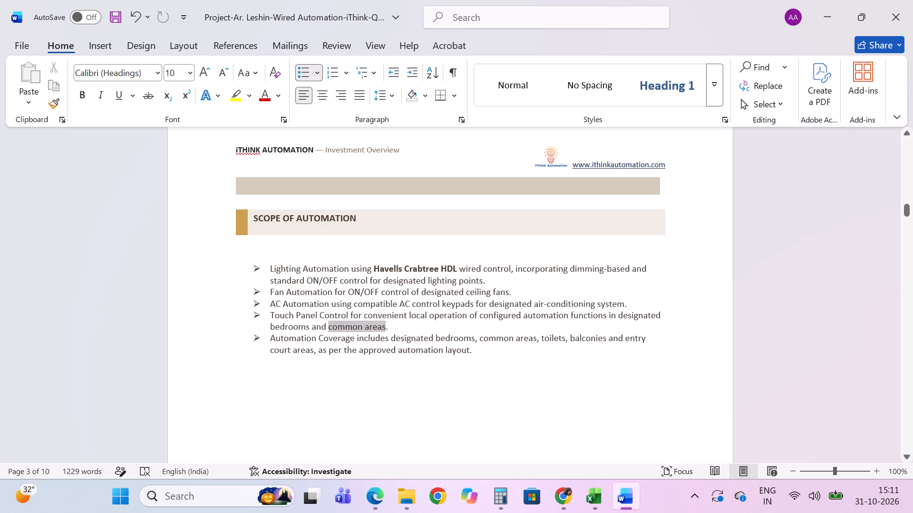
drag(335, 331, 314, 331)
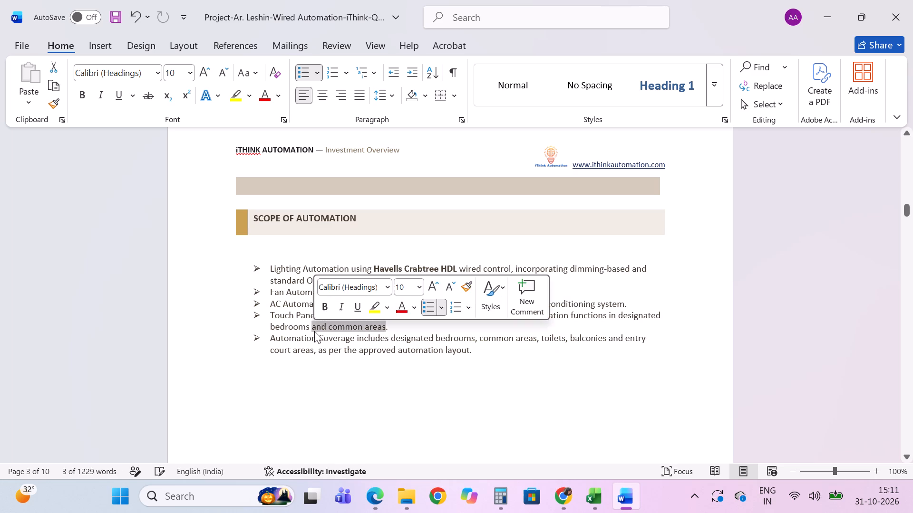
key(BackSpace)
key(BackSpace)
key(Left)
key(Left)
key(Left)
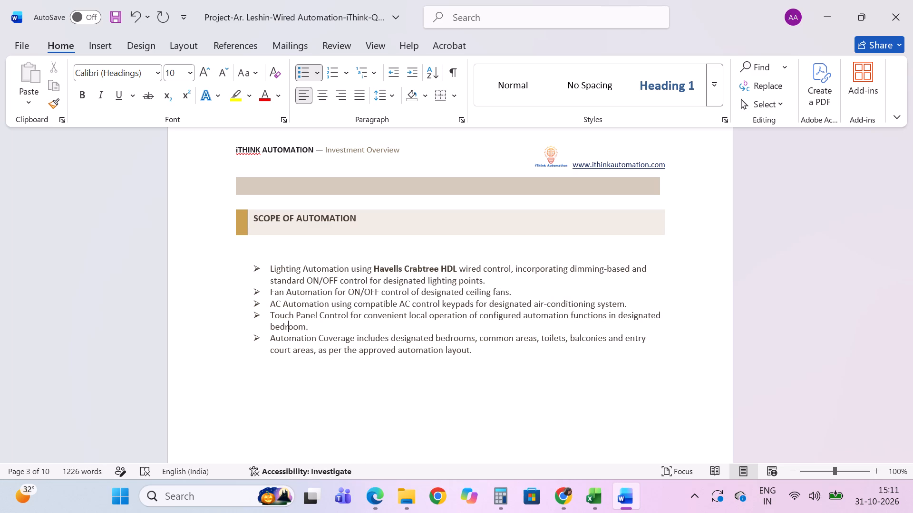
key(Left)
key(BackSpace)
key(BackSpace)
key(BackSpace)
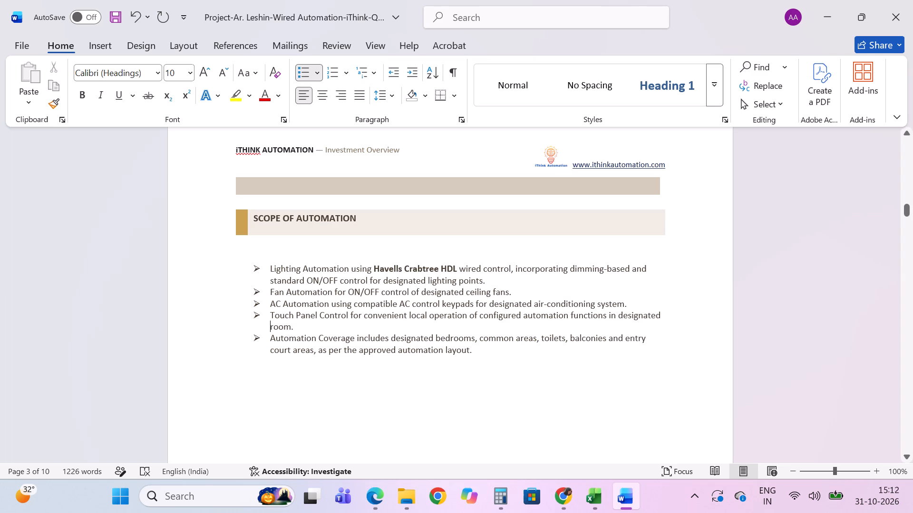
Delete the Automation Coverage bullet from the end of the Scope of Automation list.
drag(502, 365, 286, 361)
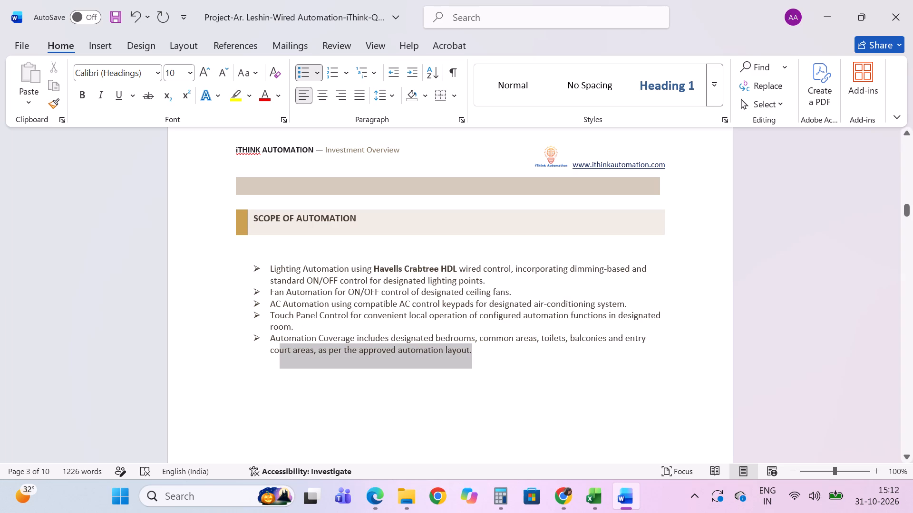
drag(286, 361, 251, 340)
key(BackSpace)
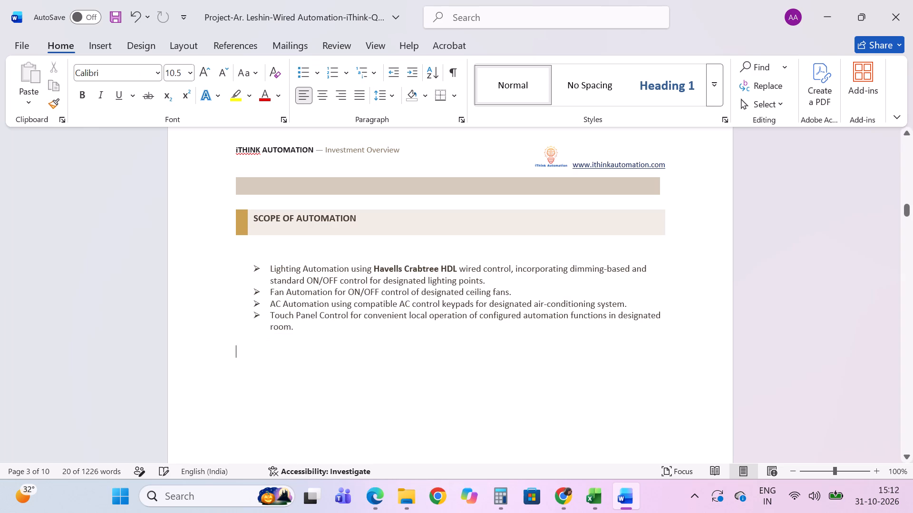
Insert four blank lines above the second Investment Overview header to move it onto the Quotation Summary page.
scroll(251, 340, down, 3)
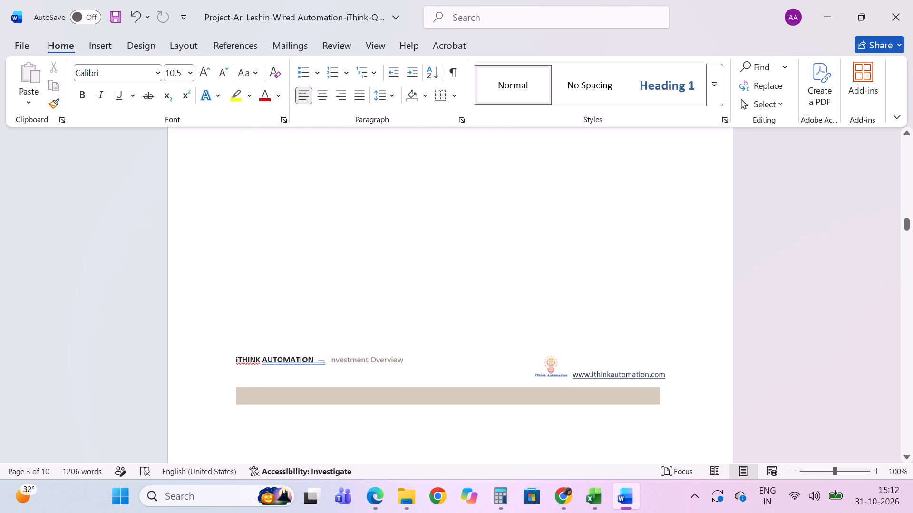
scroll(251, 340, down, 1)
click(324, 158)
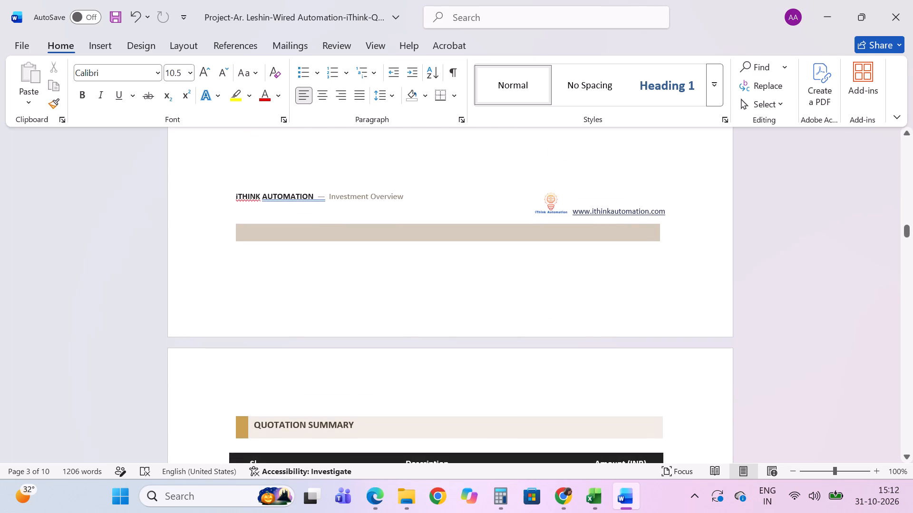
key(Return)
key(Return)
key(Return)
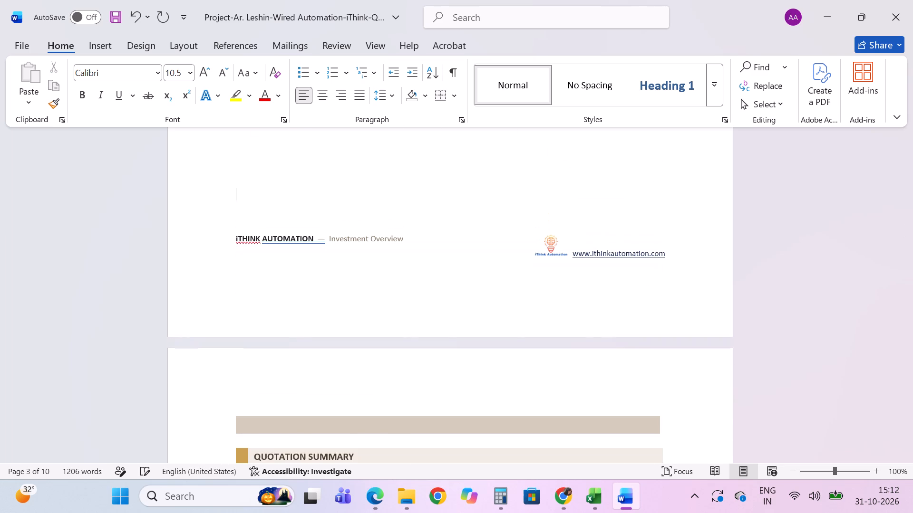
key(Return)
Delete the Transportation Charges and Design Charges rows from the Quotation Summary table.
scroll(324, 158, down, 1)
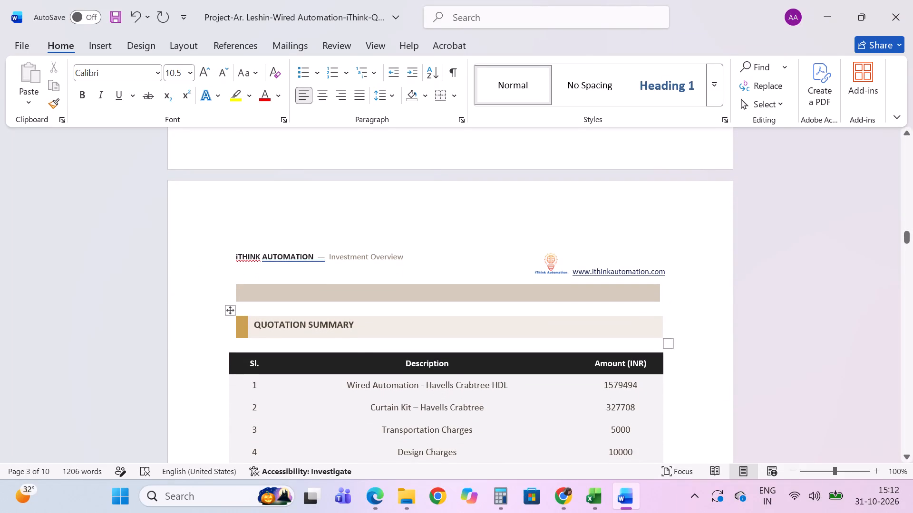
drag(244, 427, 249, 433)
drag(249, 433, 268, 456)
right_click(268, 456)
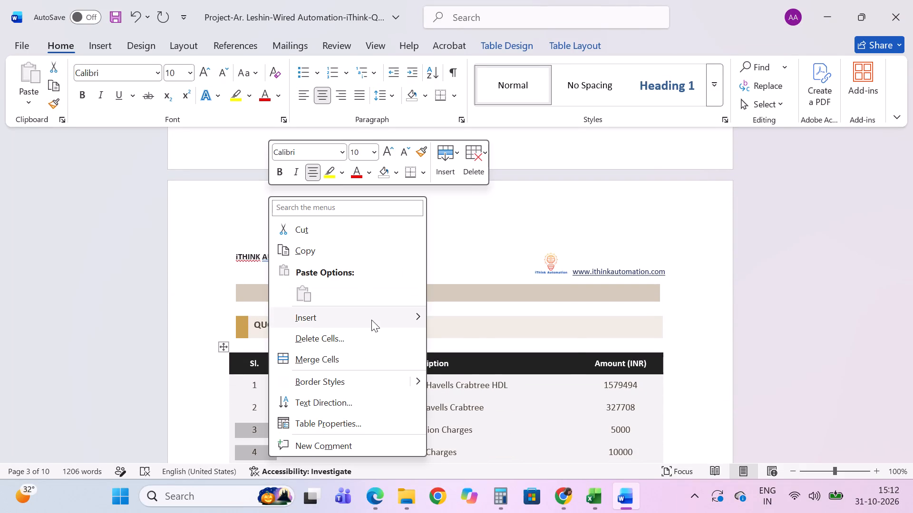
click(368, 336)
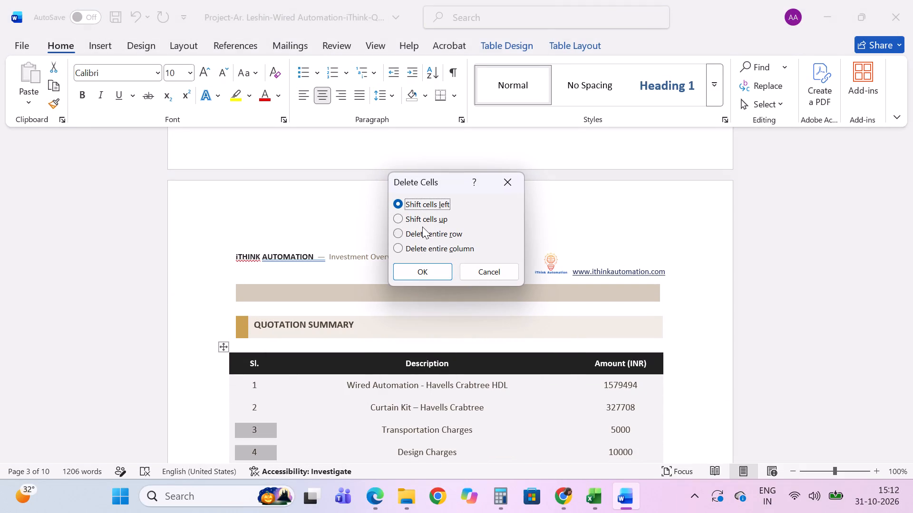
click(420, 233)
click(428, 266)
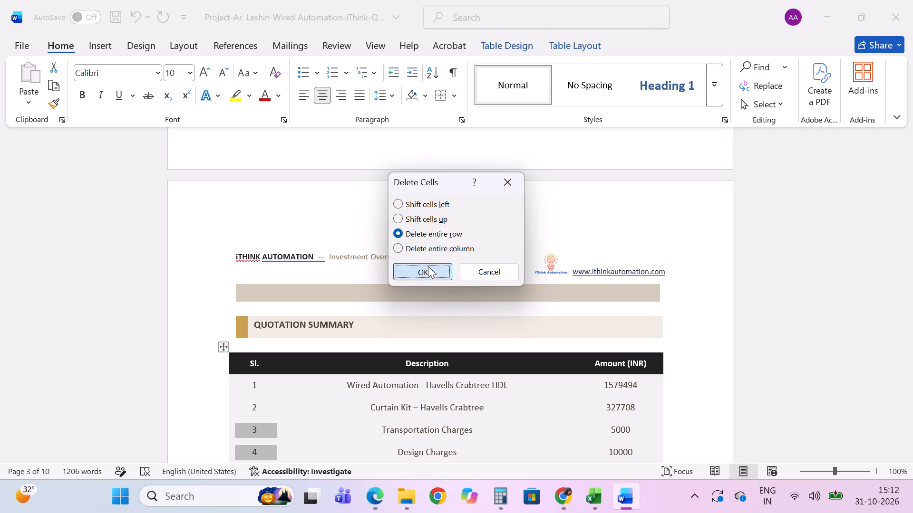
Add "DB protection equipments," after "switchboard plates," in the first exclusion note below the Quotation Summary table.
scroll(428, 266, down, 3)
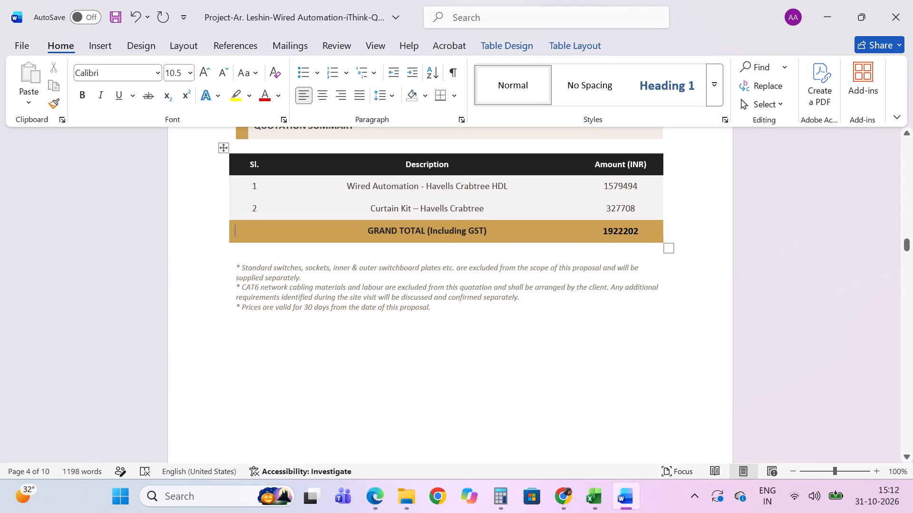
click(442, 272)
key(comma)
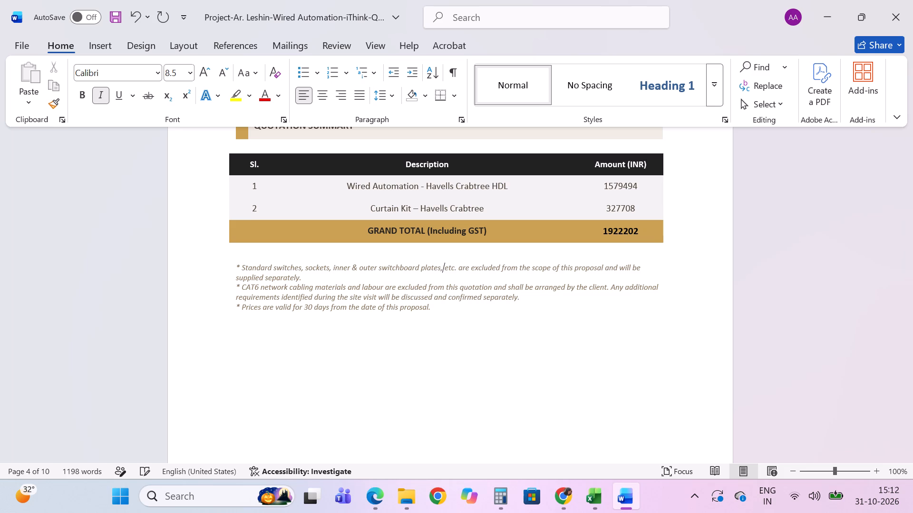
key(space)
text(a)
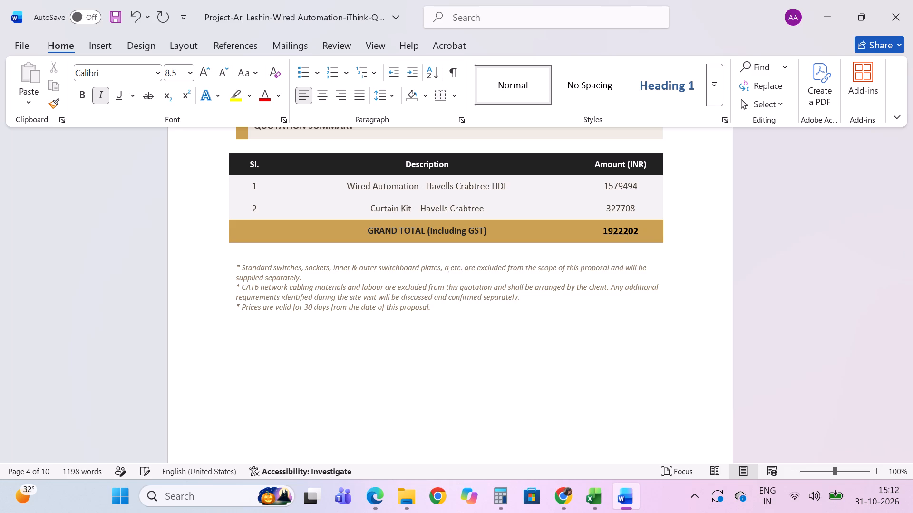
key(BackSpace)
key(d)
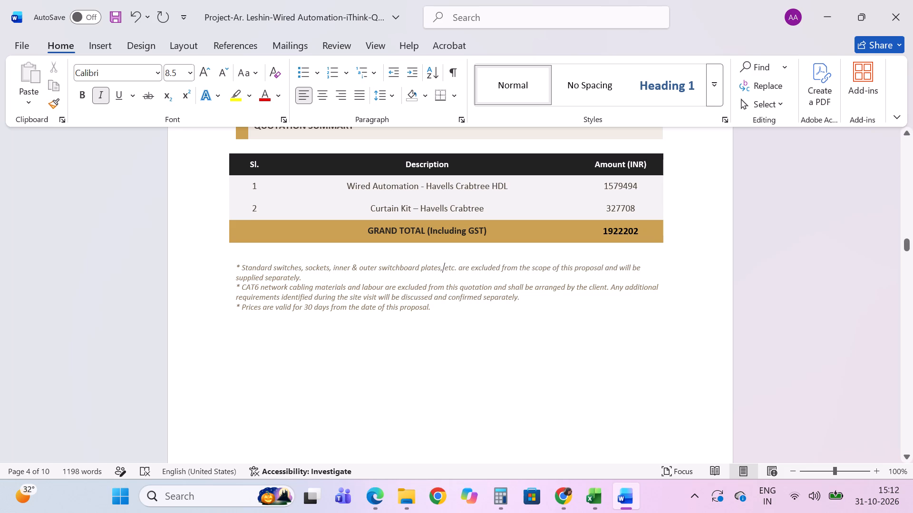
key(space)
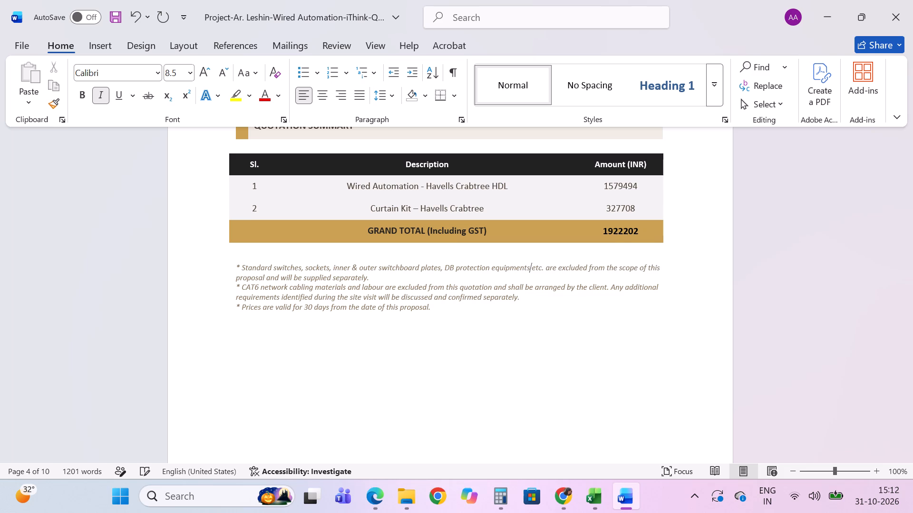
key(comma)
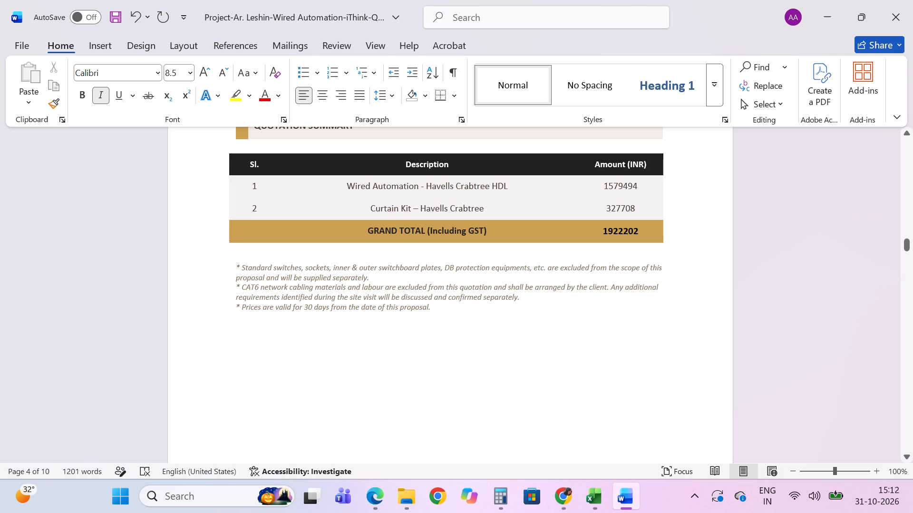
Delete the Investment Overview header table, including its logo and website link, from the top of the Design Sheet page.
scroll(547, 302, down, 1)
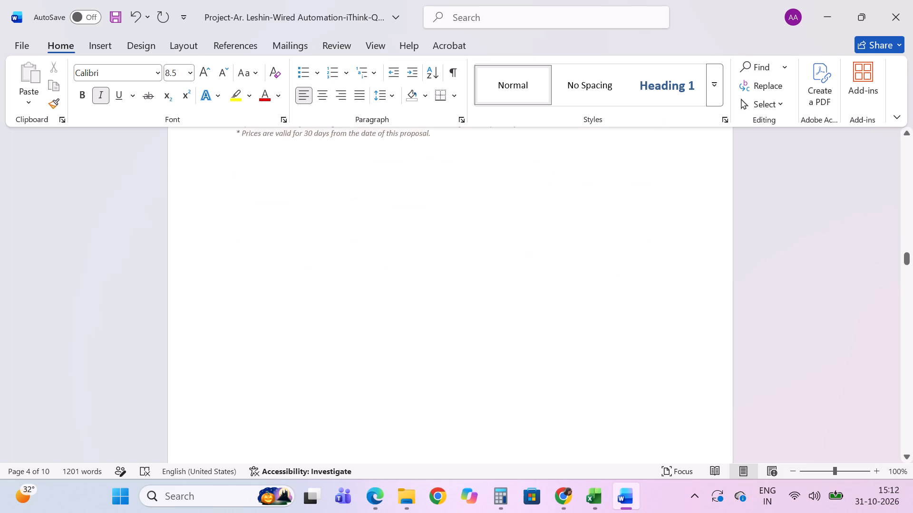
scroll(547, 302, down, 6)
scroll(547, 302, up, 1)
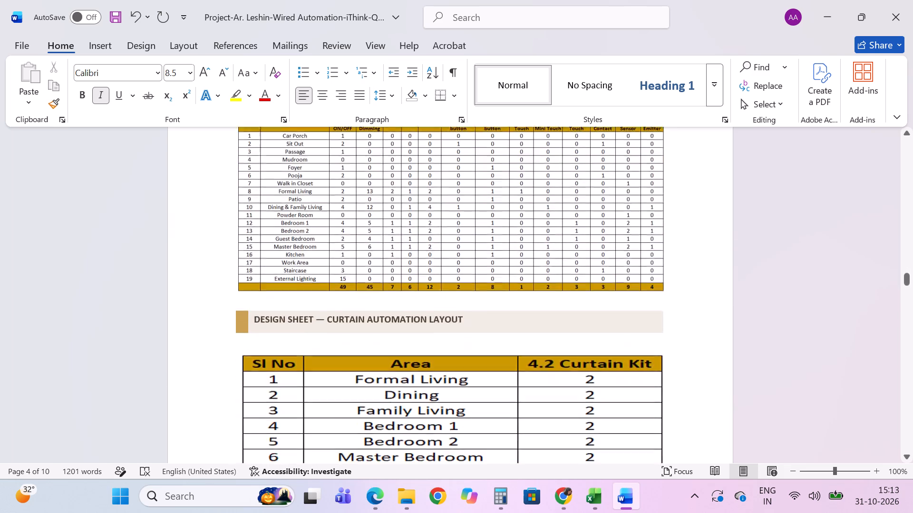
scroll(547, 302, up, 1)
scroll(547, 302, down, 7)
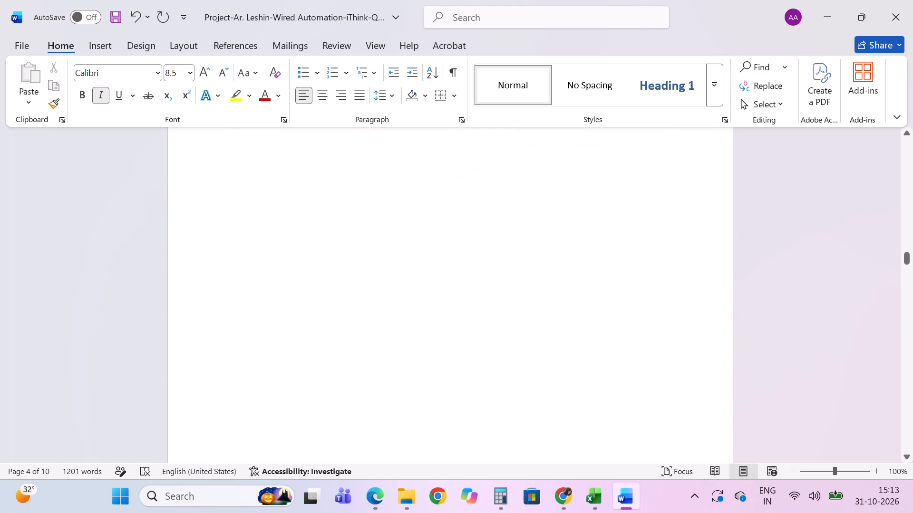
scroll(547, 302, down, 2)
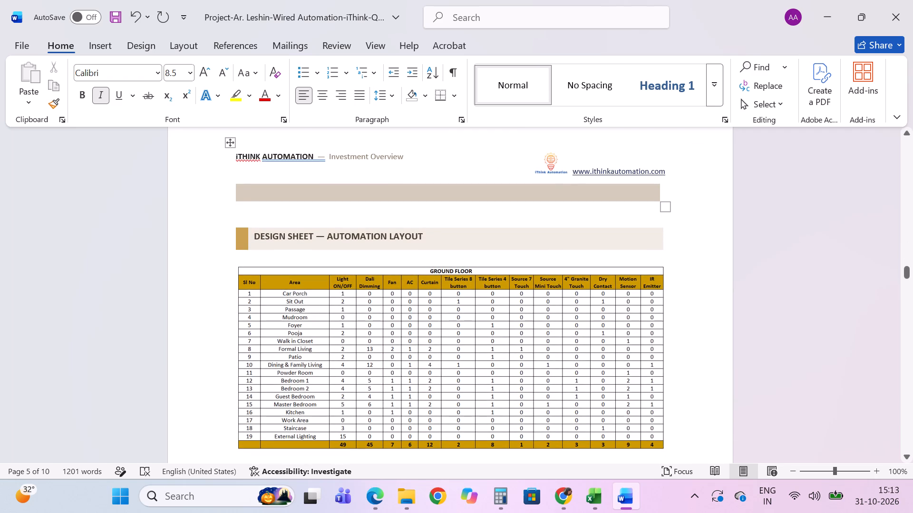
click(228, 143)
right_click(228, 143)
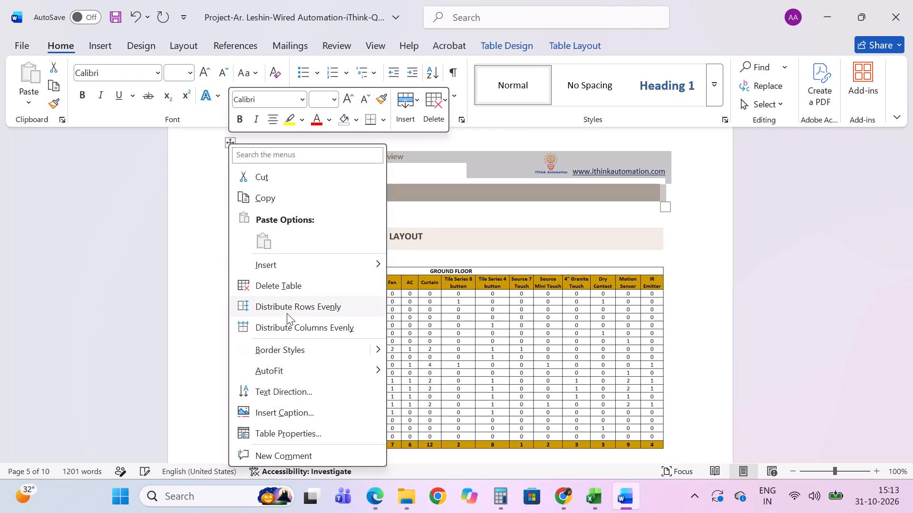
click(302, 289)
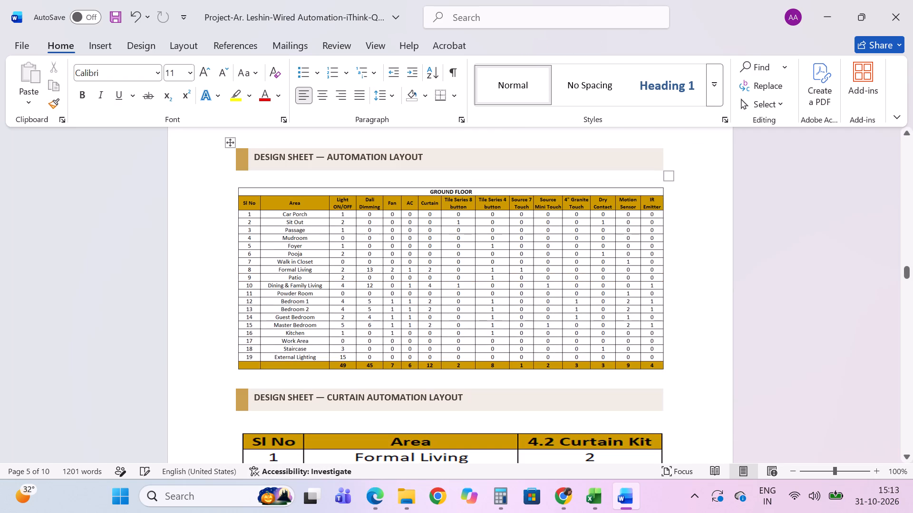
Delete the "Design Sheet — Automation Layout" heading and the Ground Floor layout picture below it.
click(229, 140)
right_click(229, 140)
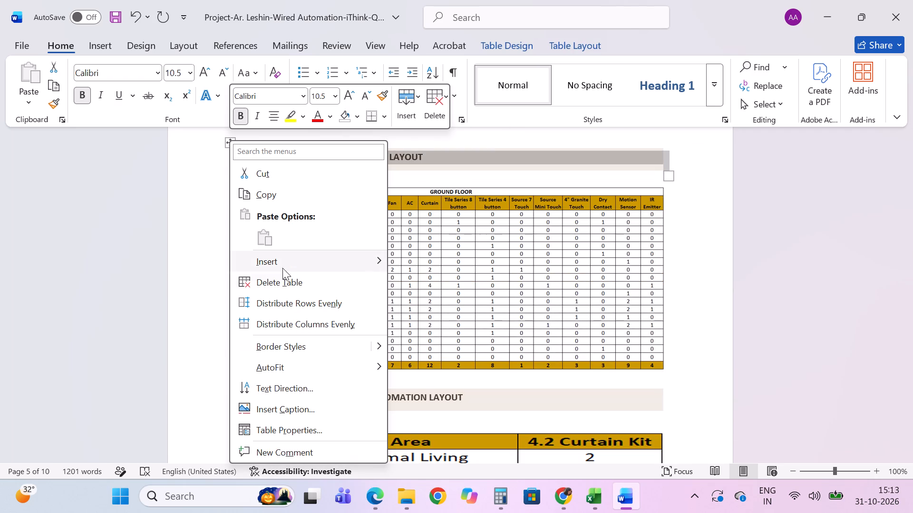
click(304, 285)
click(304, 285)
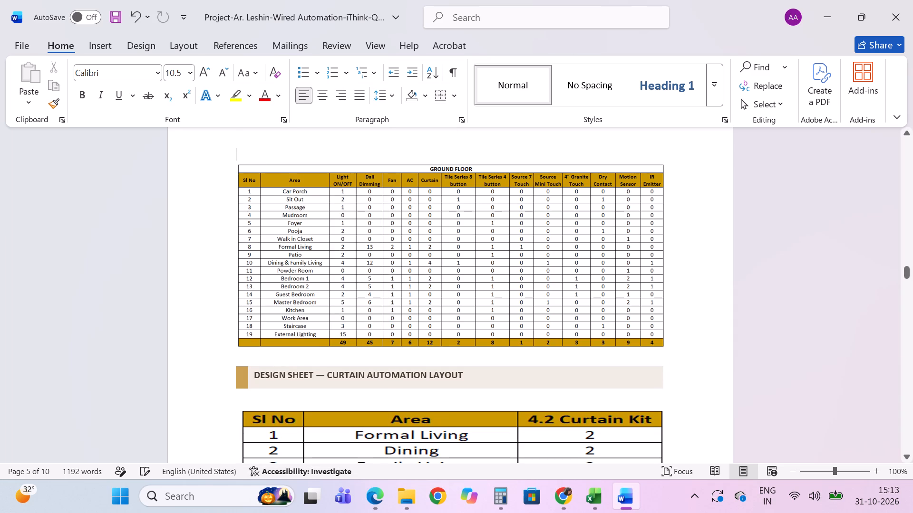
key(Delete)
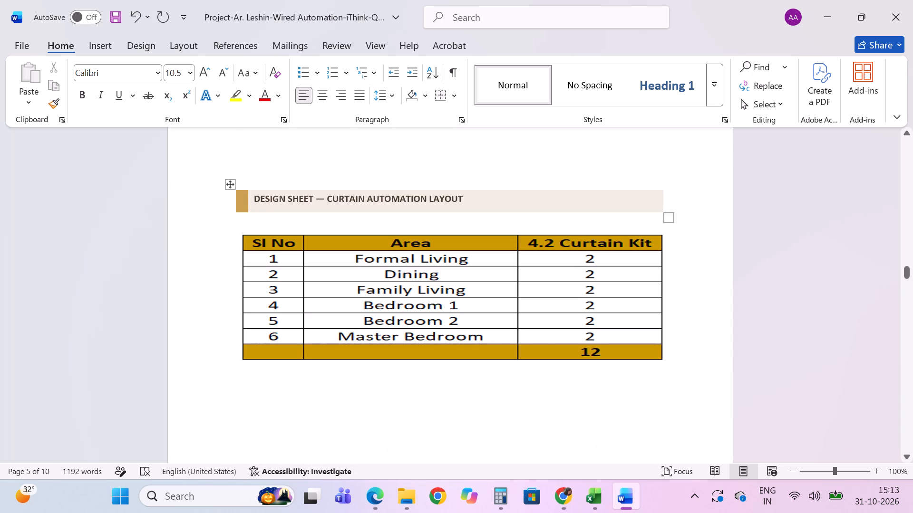
Delete the "Design Sheet — Curtain Automation Layout" heading and the curtain kit picture below it.
click(227, 187)
right_click(227, 187)
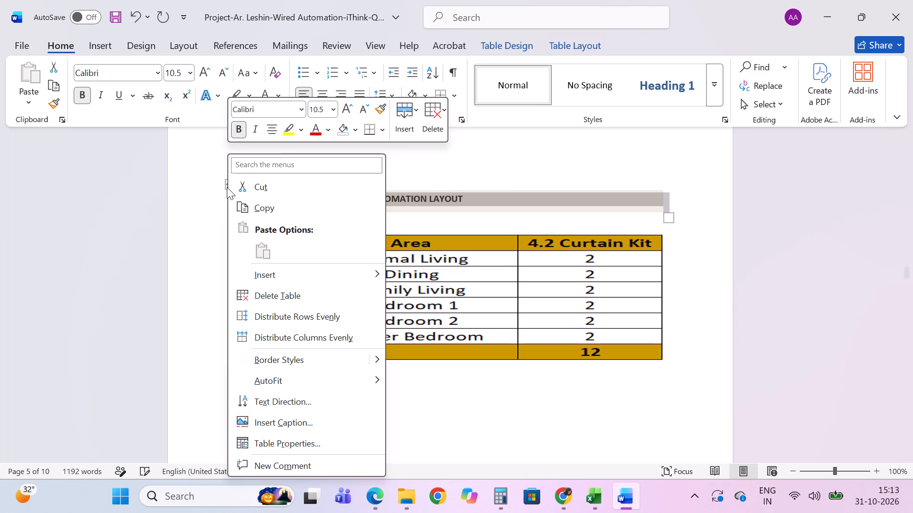
click(287, 296)
click(287, 296)
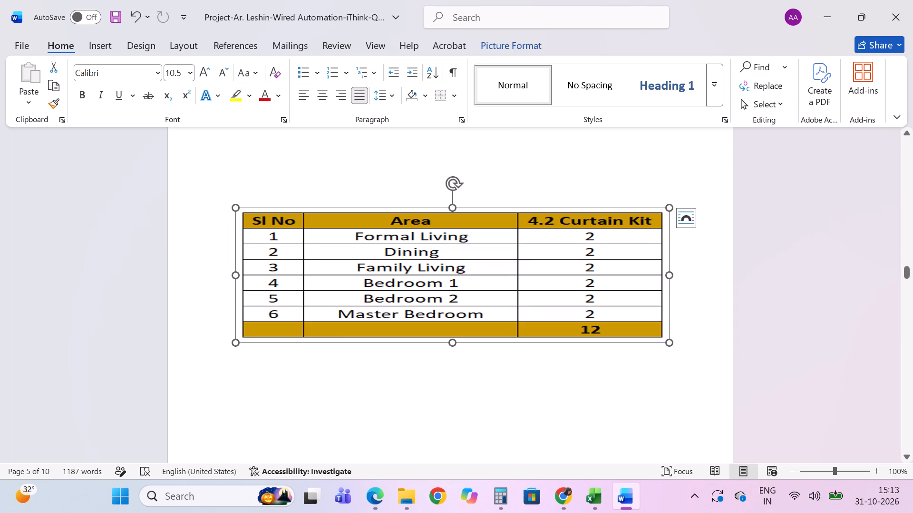
key(Delete)
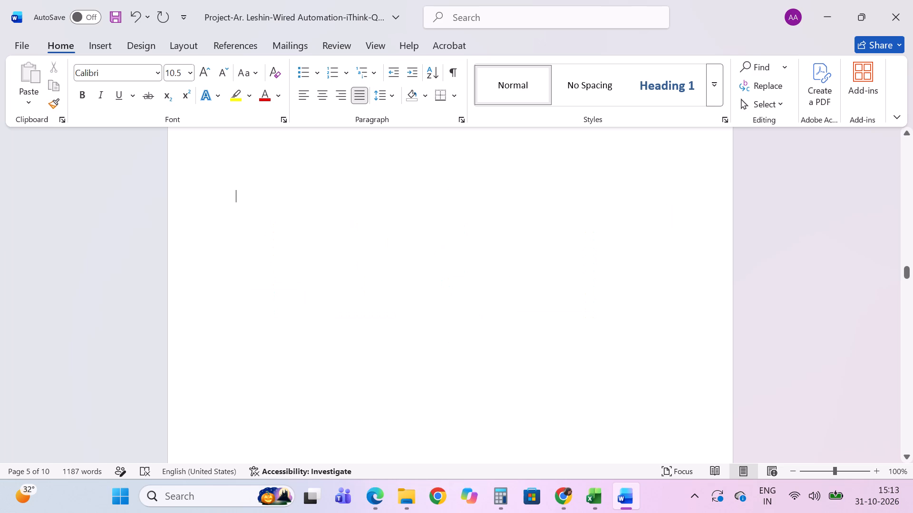
Remove the blank lines left by the deleted design sheets to eliminate the empty page before the Bill of Quantities.
key(BackSpace)
key(BackSpace)
key(BackSpace)
key(BackSpace)
key(BackSpace)
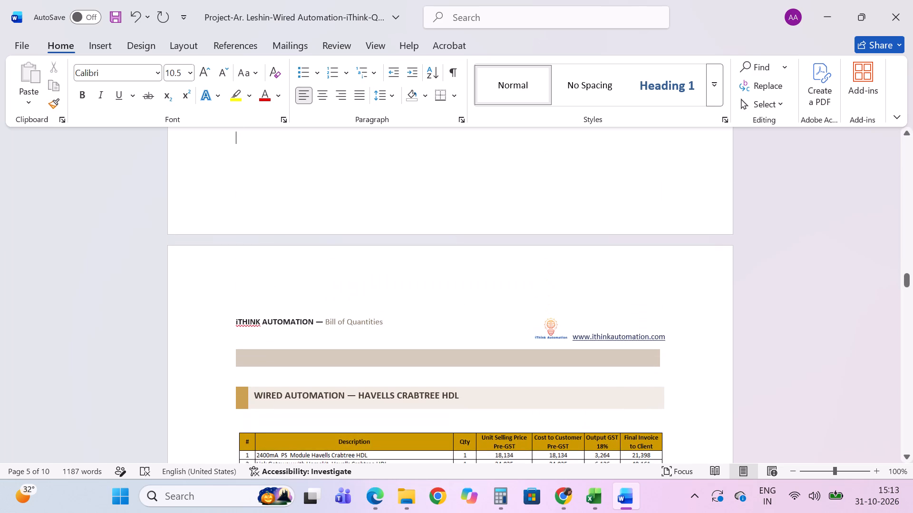
Add the note "*DB protection equipments not included in the scope." after the CAT6 note below the wired automation table.
scroll(287, 296, right, 2)
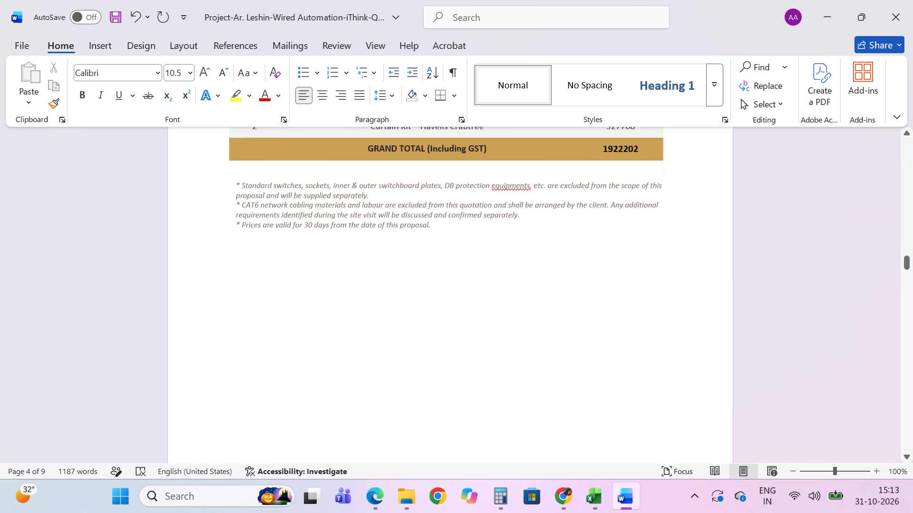
scroll(287, 296, right, 2)
scroll(287, 296, down, 4)
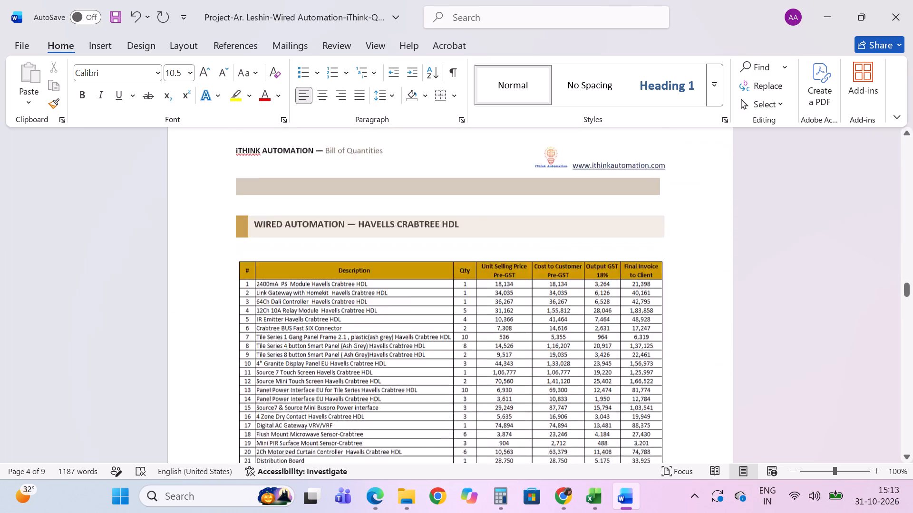
scroll(287, 296, down, 1)
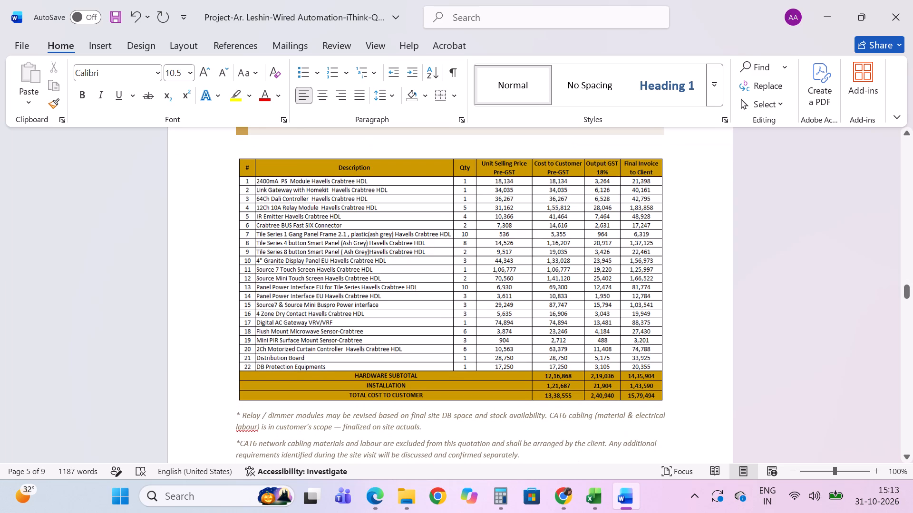
scroll(287, 296, down, 1)
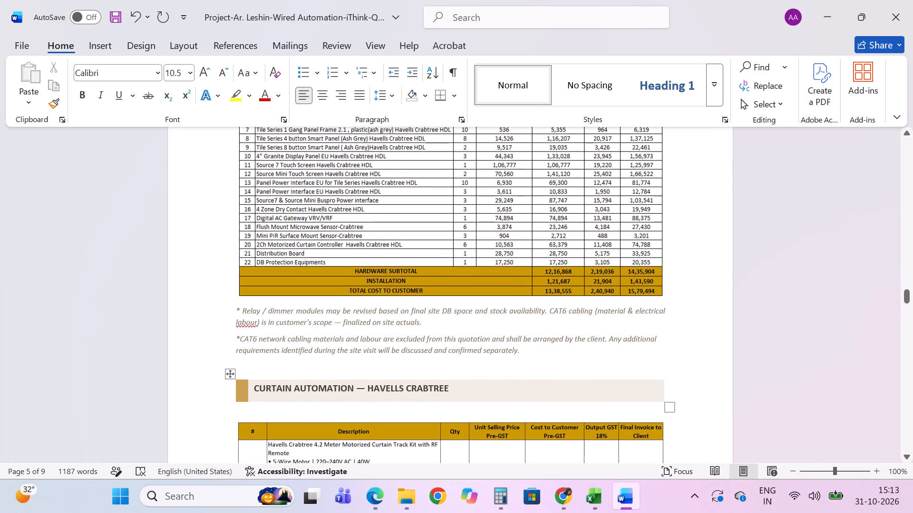
click(546, 357)
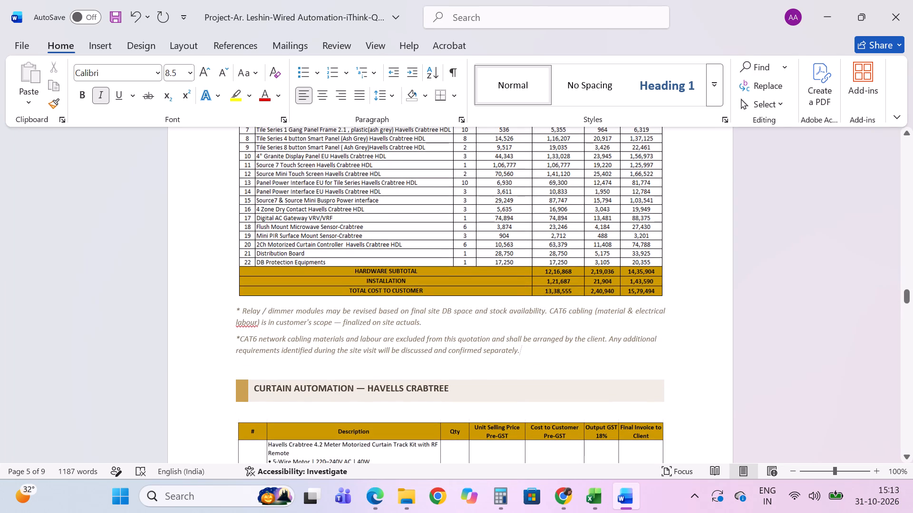
key(Return)
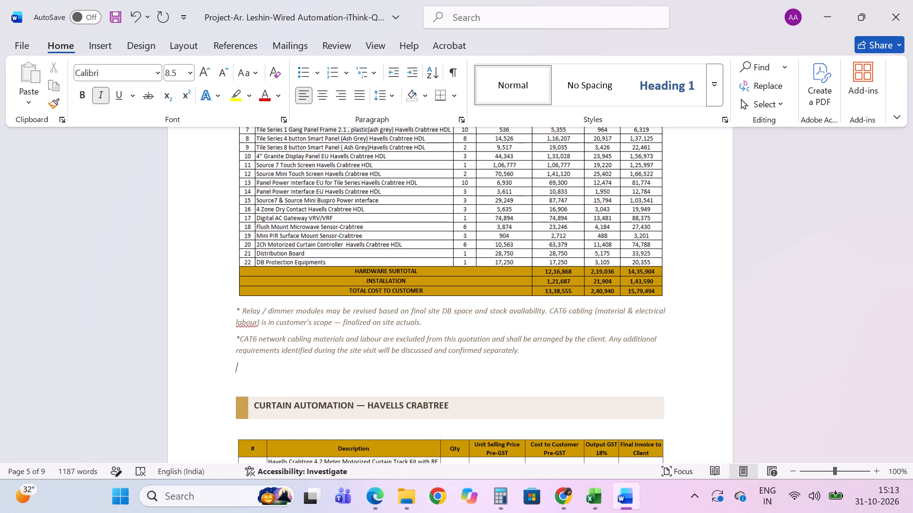
key(shift+asterisk)
text(DB)
key(space)
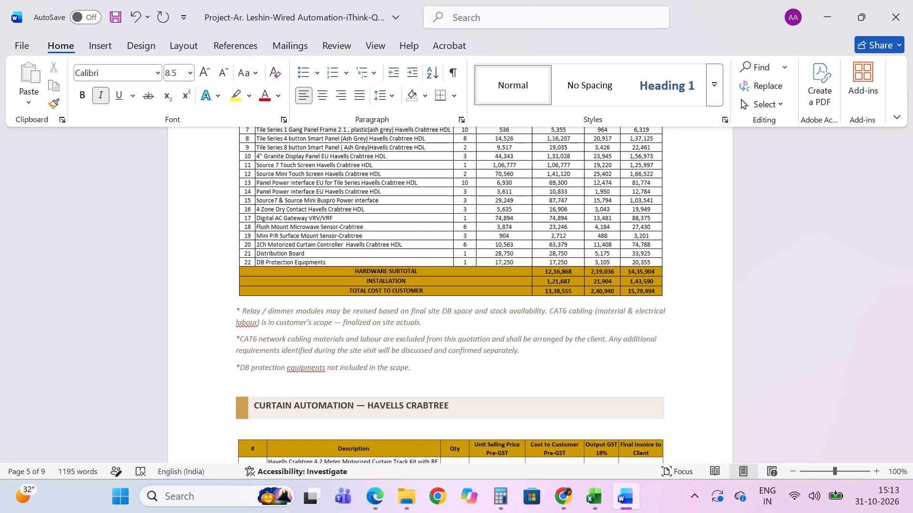
Change "labour" to "labor" in the relay and dimmer modules note below the wired automation table.
click(311, 373)
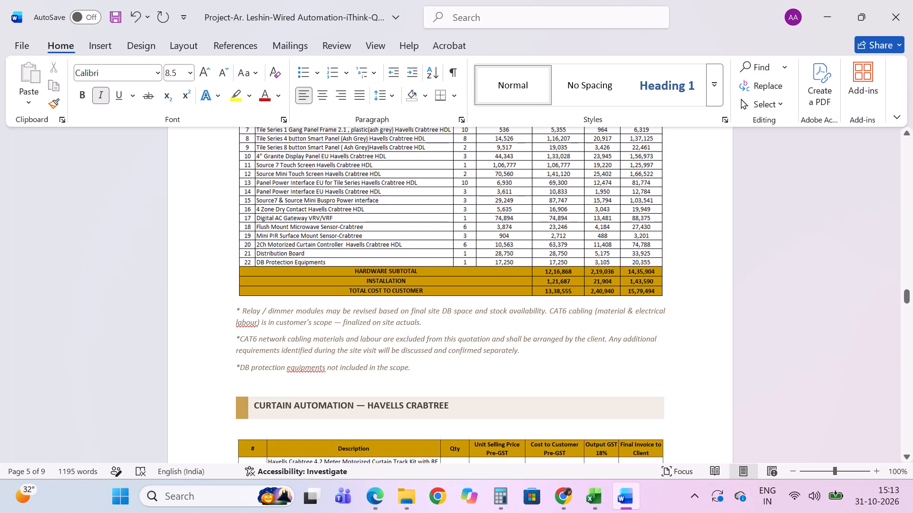
click(316, 370)
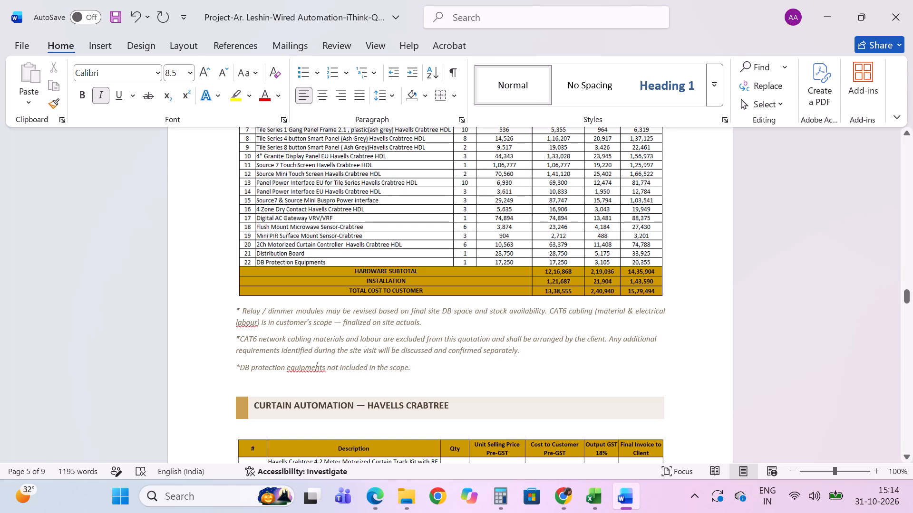
click(254, 323)
key(BackSpace)
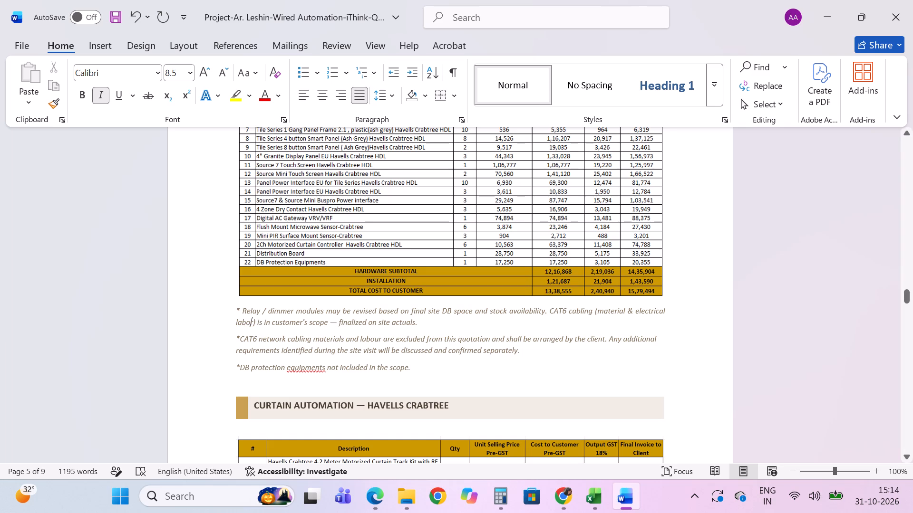
Delete the Proposed Switches & Control Interfaces picture that follows the curtain automation table.
scroll(324, 389, down, 4)
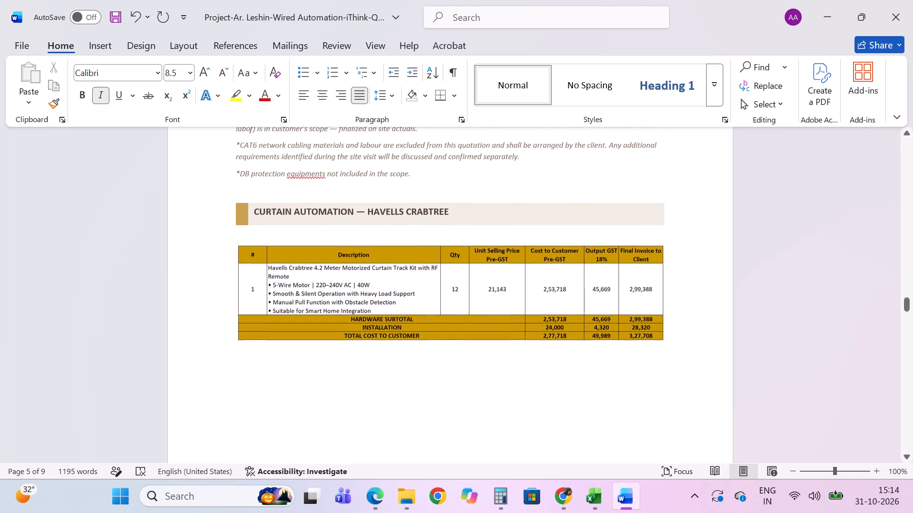
scroll(324, 389, down, 3)
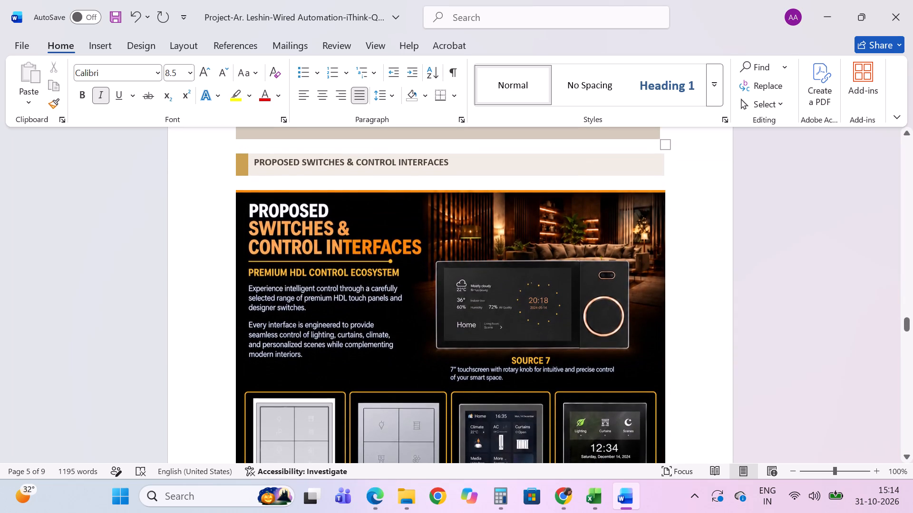
click(324, 389)
key(Delete)
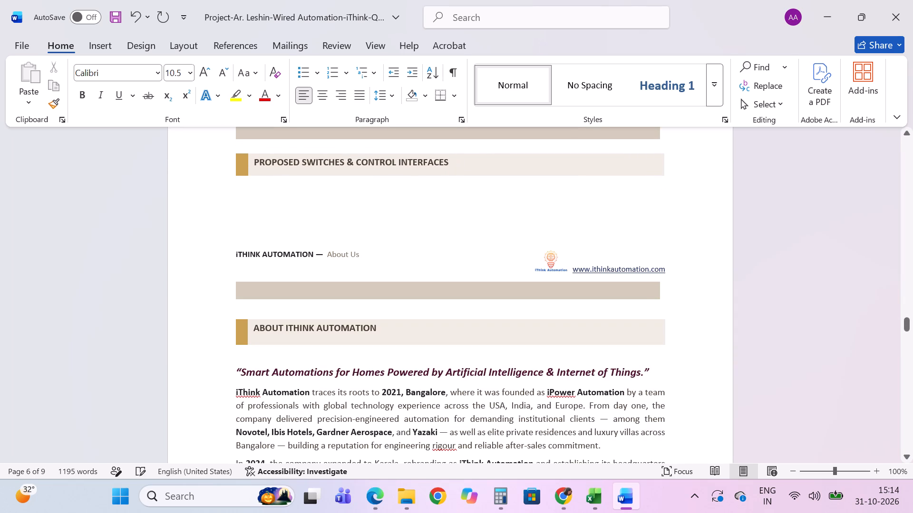
Delete the Bill of Quantities page header and the "Proposed Switches & Control Interfaces" heading on the emptied switches page.
scroll(234, 272, up, 2)
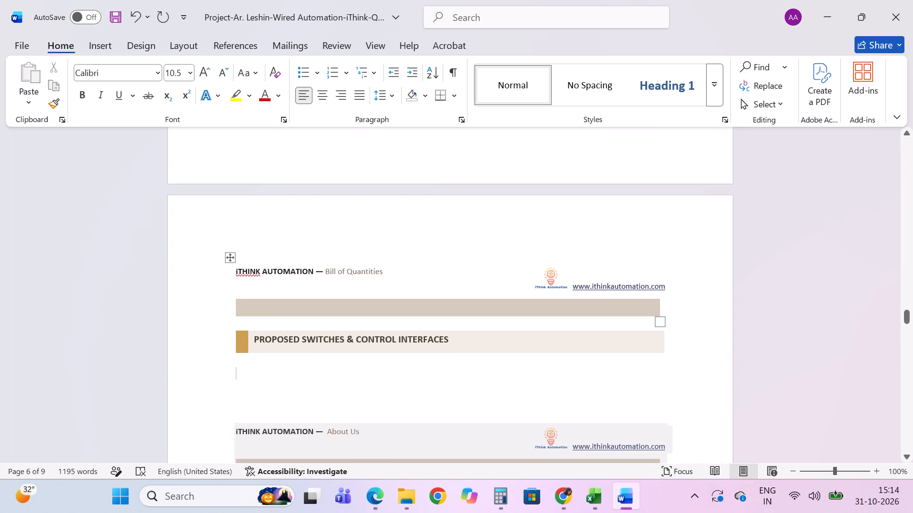
click(231, 262)
right_click(231, 262)
click(269, 298)
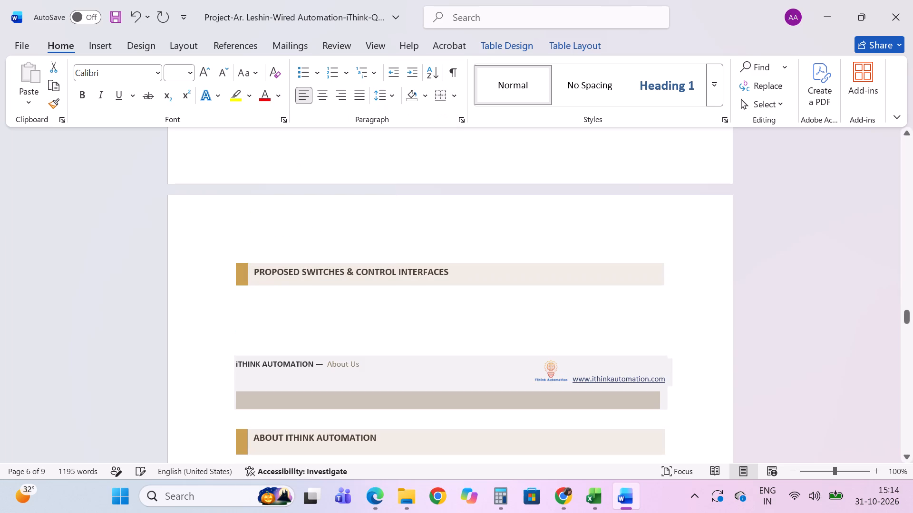
click(230, 255)
right_click(230, 255)
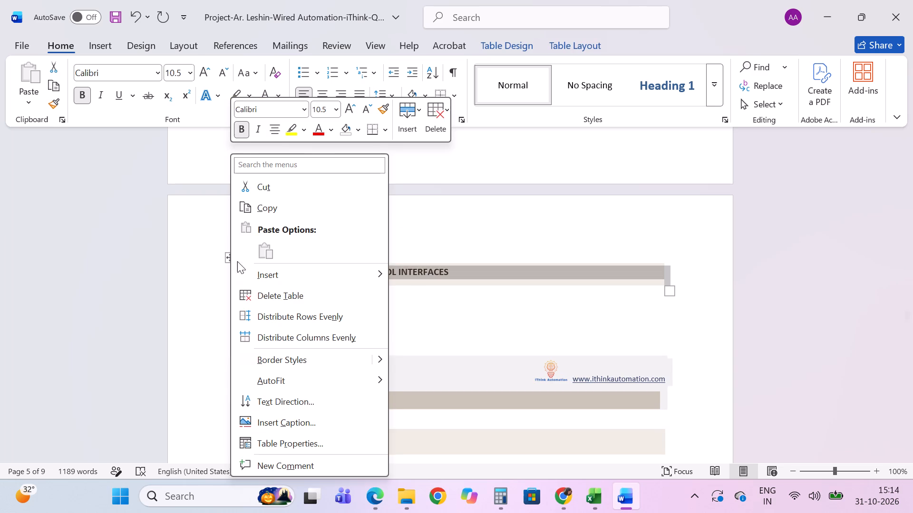
click(276, 294)
click(276, 294)
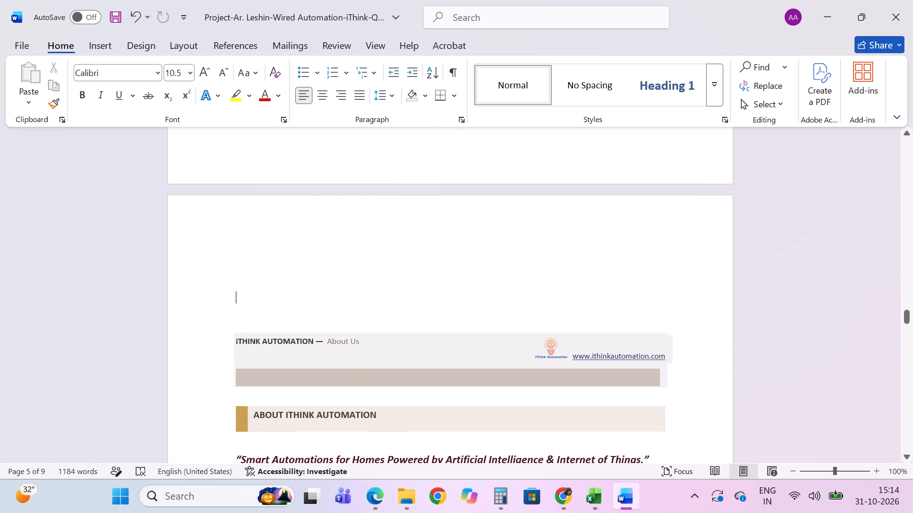
Remove the blank lines between the curtain automation table and the About Us section left by the deleted switches page.
key(BackSpace)
key(BackSpace)
key(BackSpace)
key(BackSpace)
key(BackSpace)
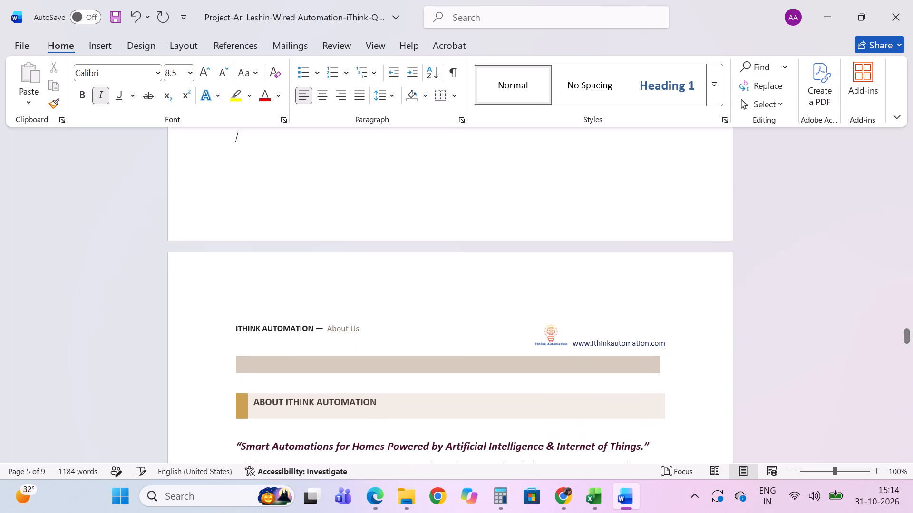
key(BackSpace)
scroll(276, 294, up, 2)
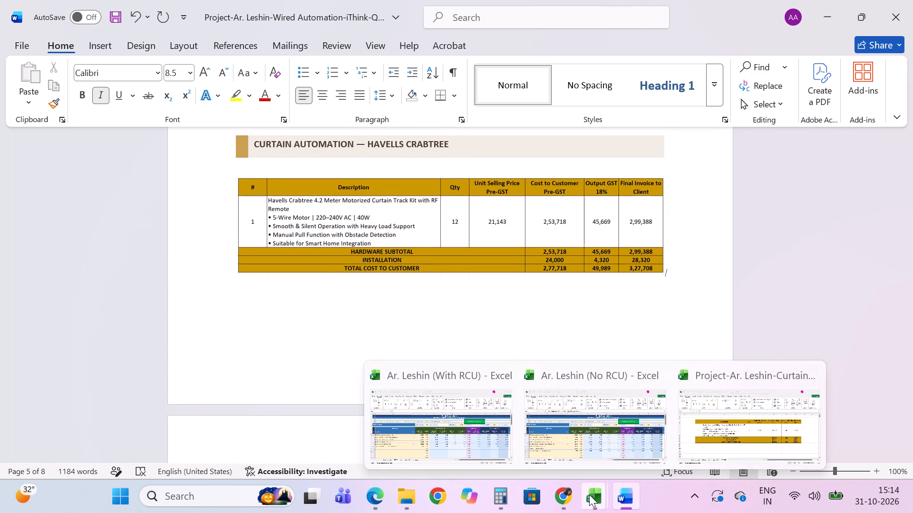
click(471, 425)
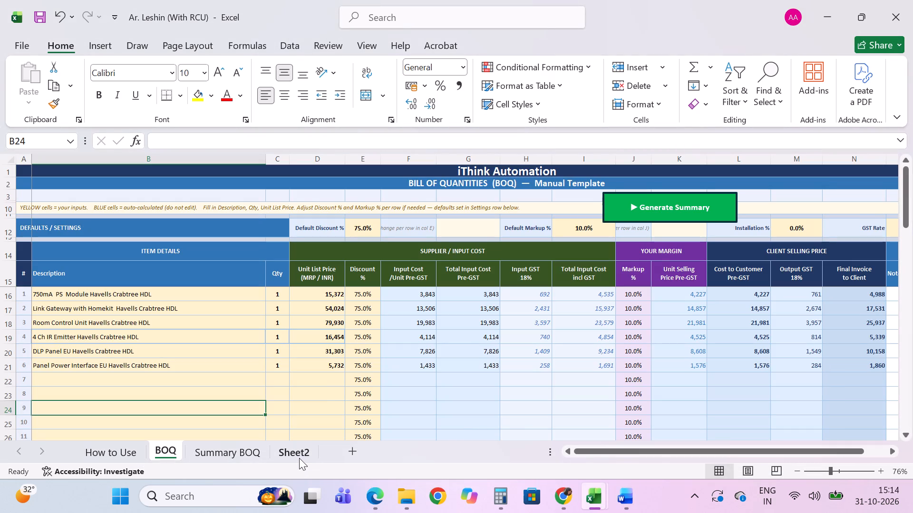
click(670, 204)
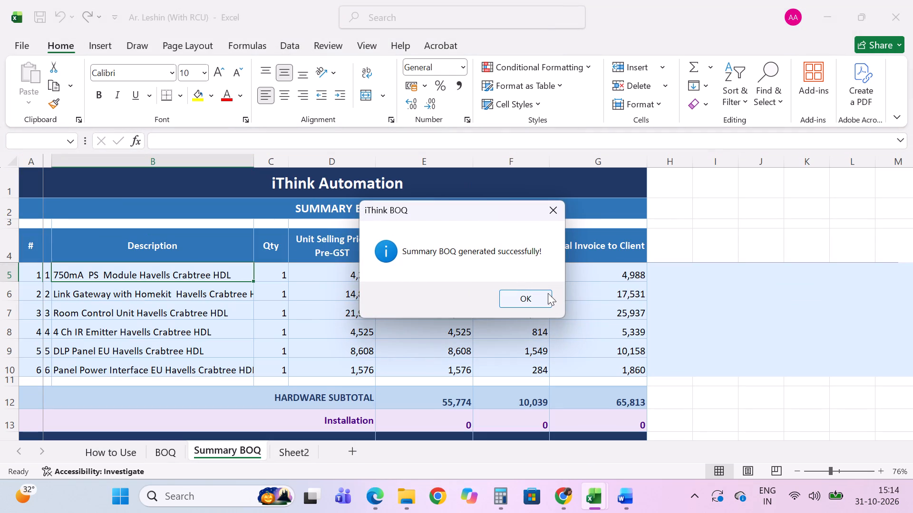
click(540, 298)
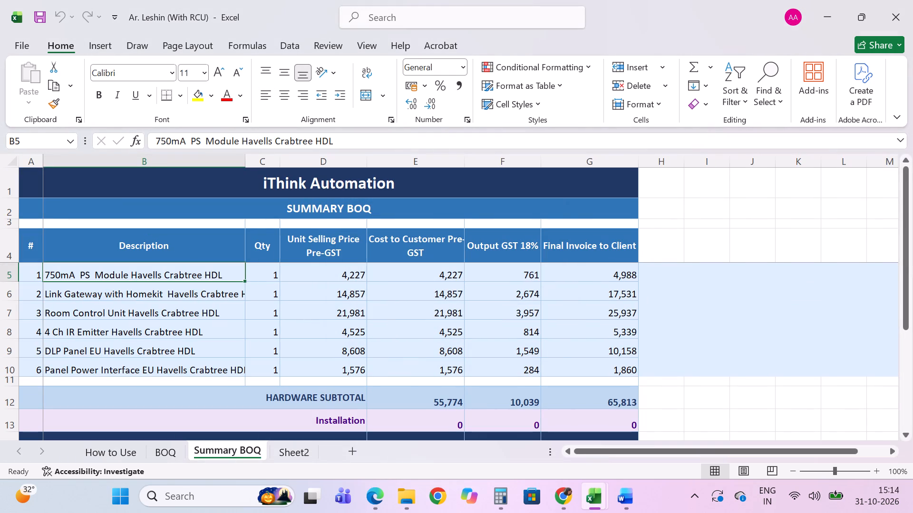
Copy the six item rows, from Description to Final Invoice, from Summary BOQ into Sheet2 starting at D3 as values only.
drag(184, 269, 581, 373)
key(ctrl+c)
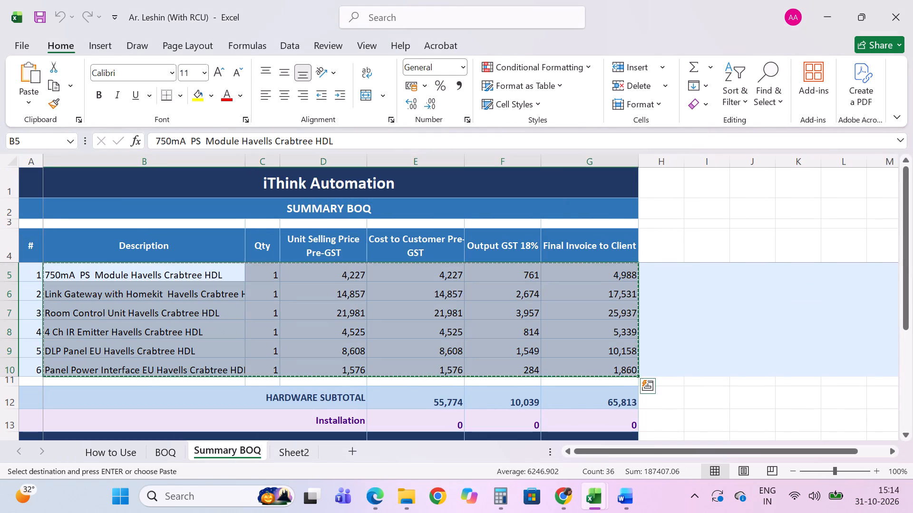
scroll(581, 373, down, 1)
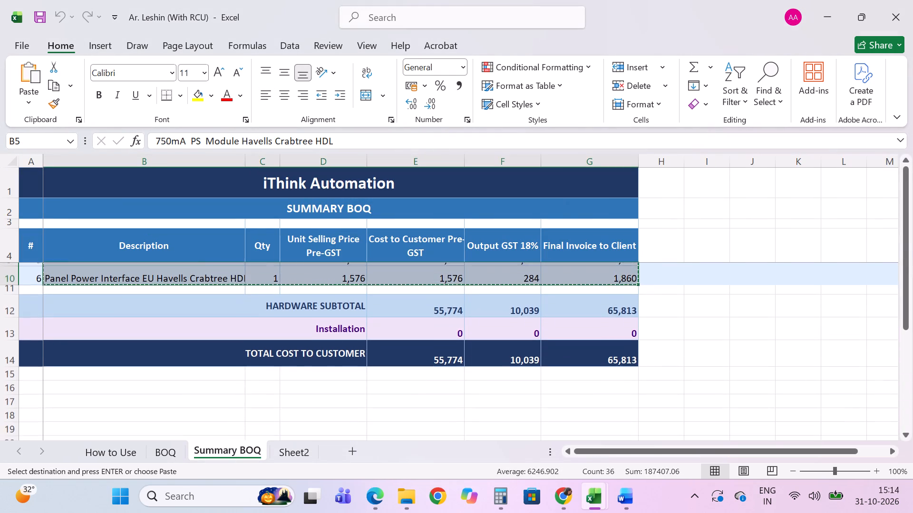
scroll(581, 373, down, 1)
click(285, 454)
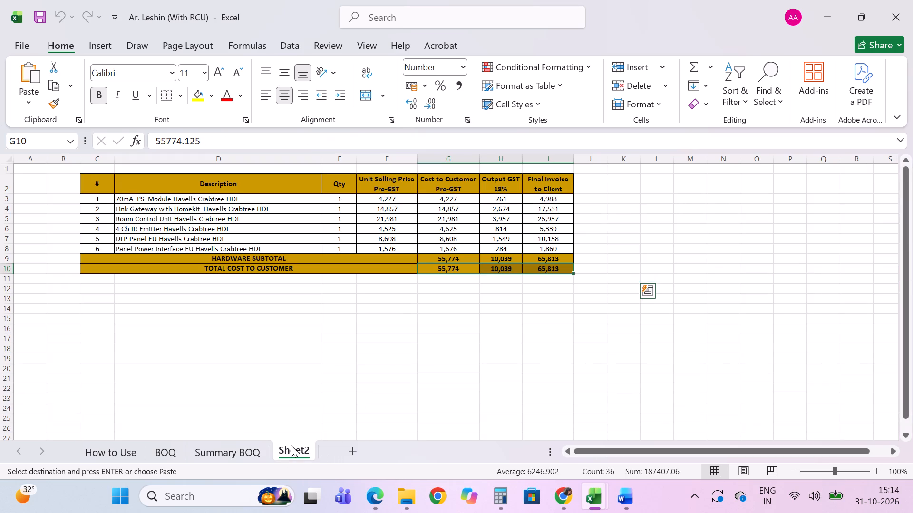
click(258, 201)
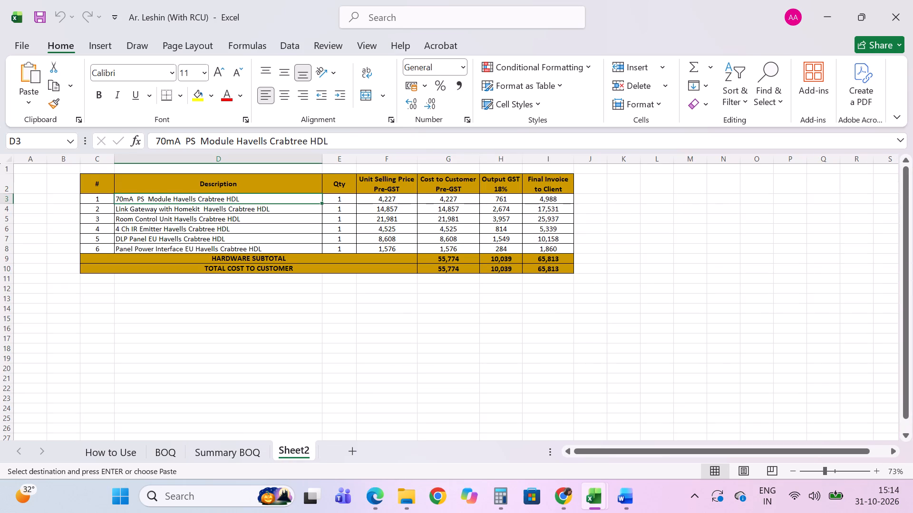
key(ctrl+v)
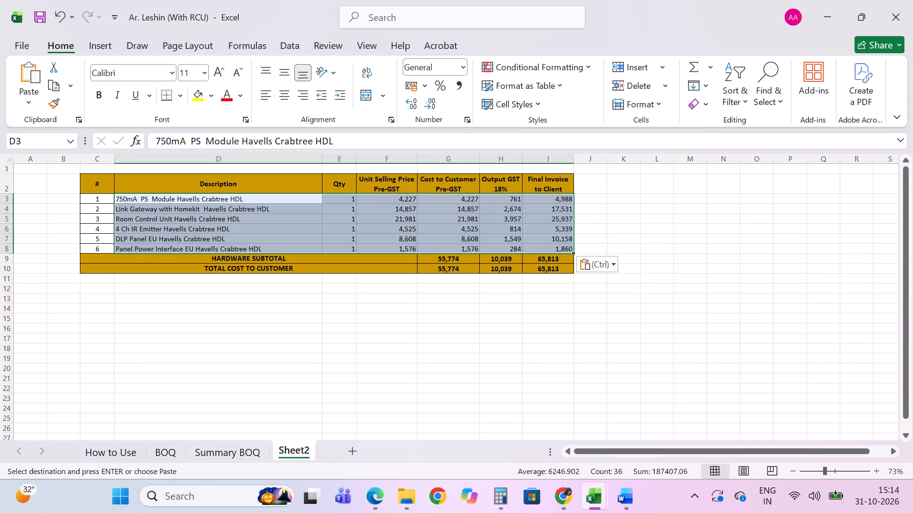
click(608, 270)
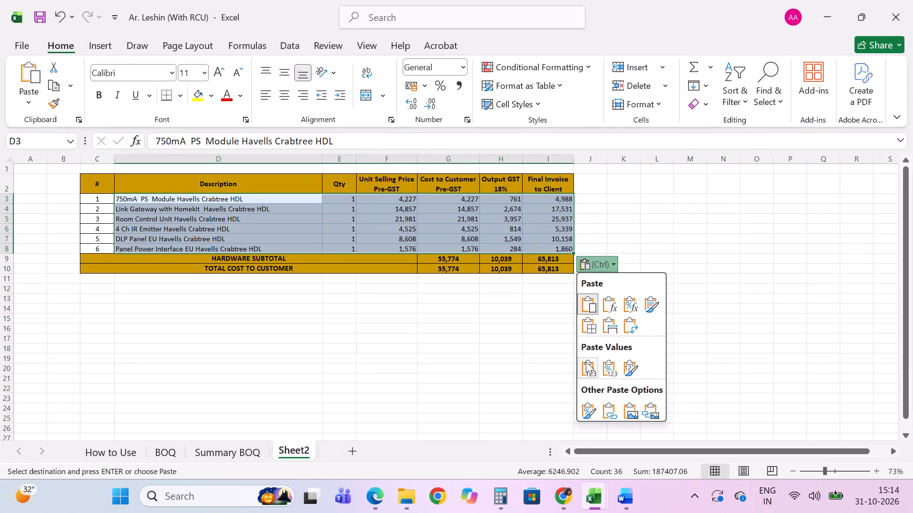
click(585, 364)
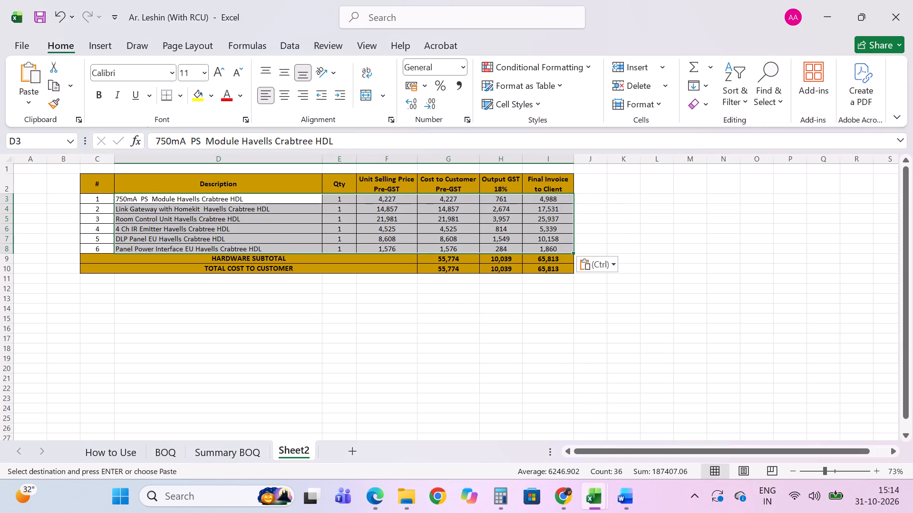
click(286, 352)
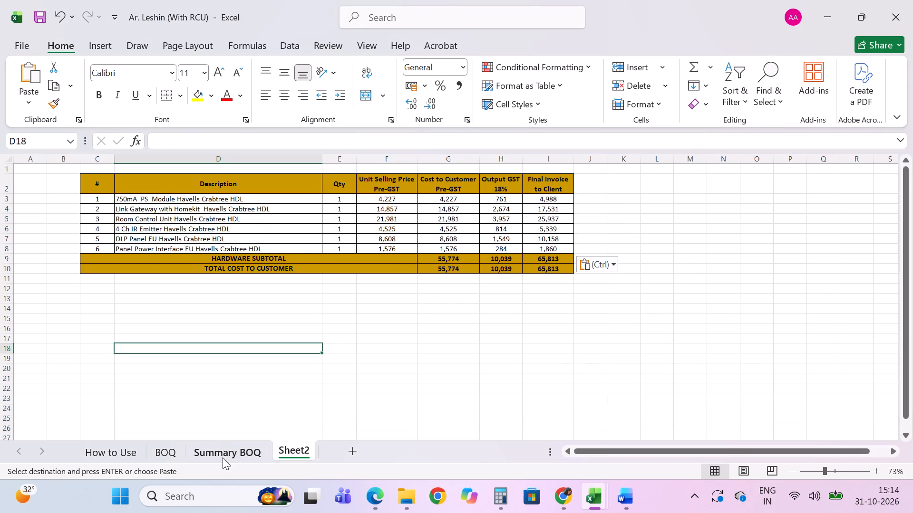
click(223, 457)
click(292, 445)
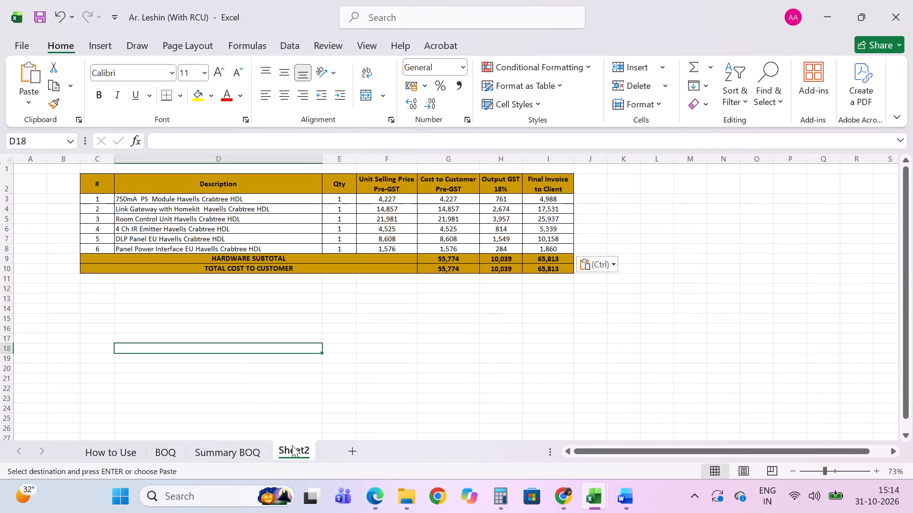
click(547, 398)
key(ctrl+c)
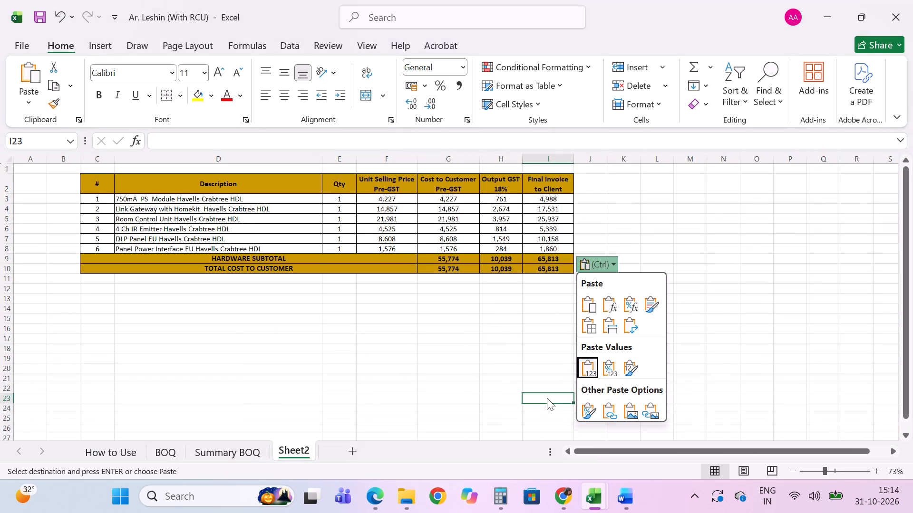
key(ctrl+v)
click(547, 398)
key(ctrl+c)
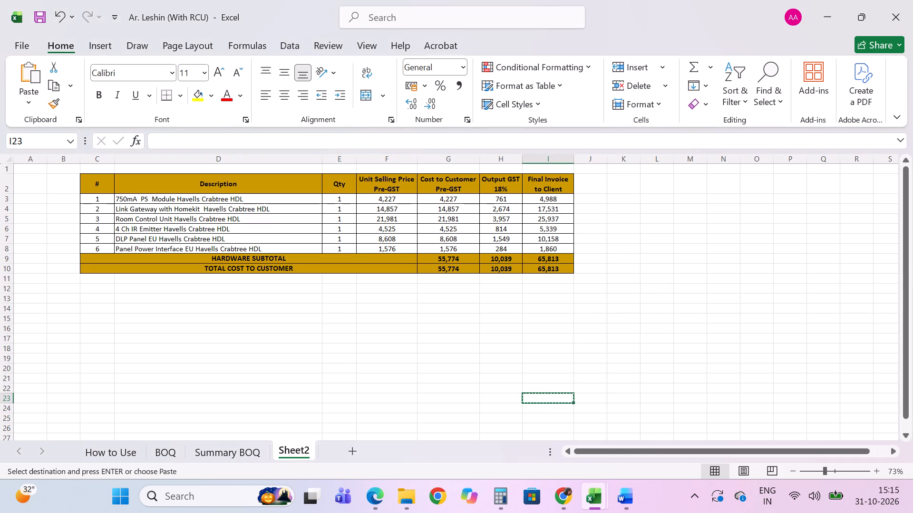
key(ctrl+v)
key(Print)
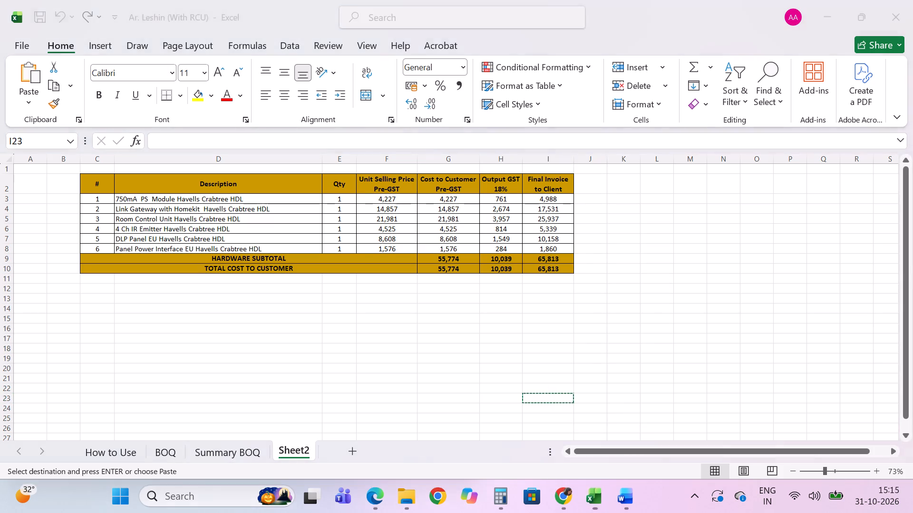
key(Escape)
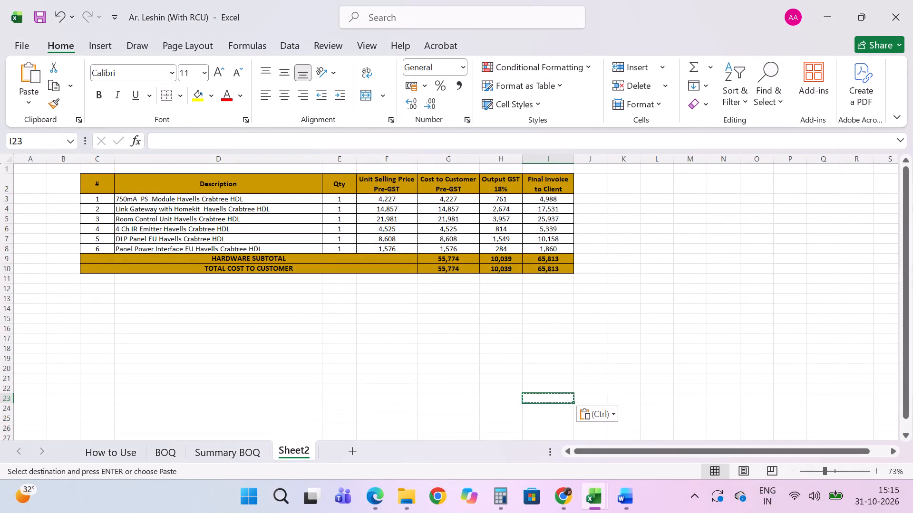
Fit the width of the Description column in Sheet2 to its contents.
drag(550, 176, 333, 241)
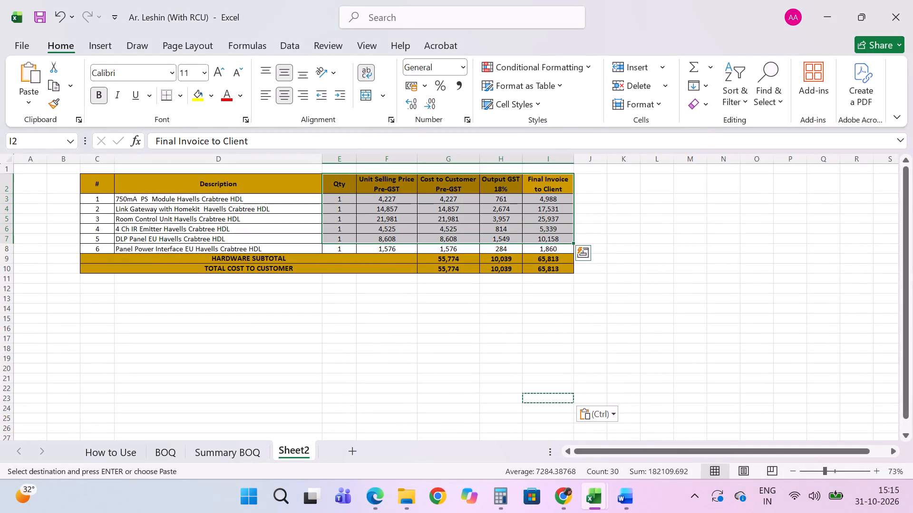
click(361, 200)
double_click(319, 160)
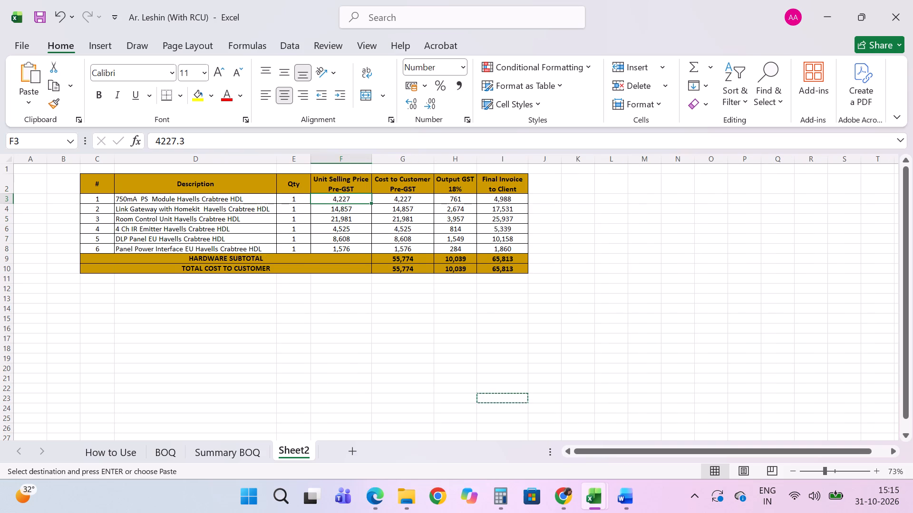
Replace the wired automation table picture in the Word proposal with the full quotation table, C2 to I10, from Sheet2.
drag(492, 180, 180, 269)
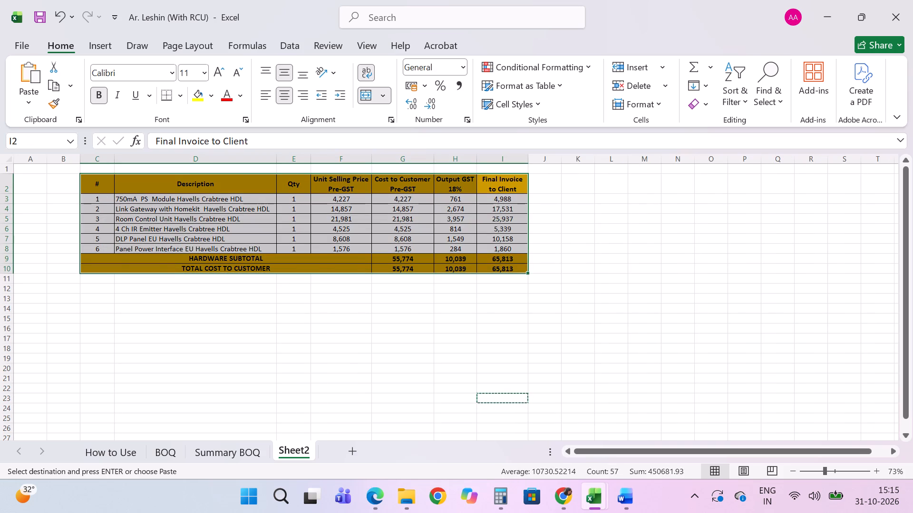
key(ctrl+c)
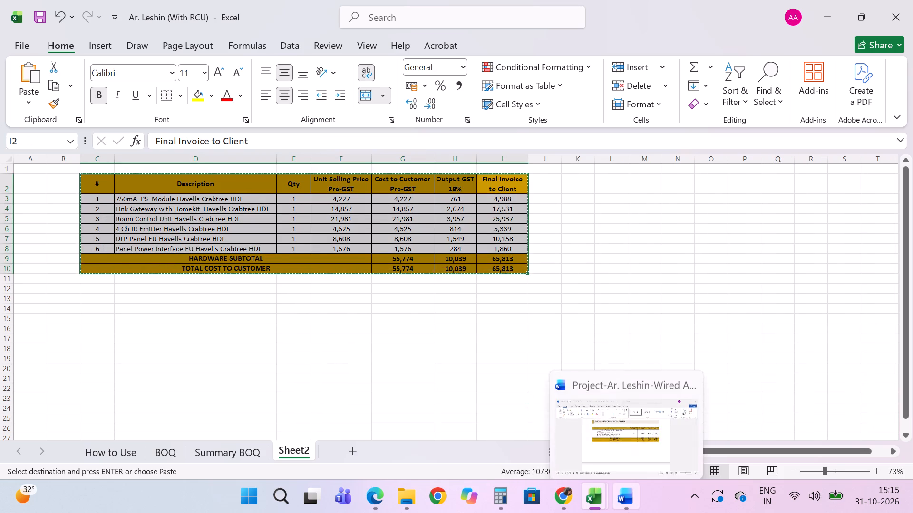
click(628, 512)
scroll(429, 295, up, 3)
scroll(429, 295, down, 3)
click(429, 295)
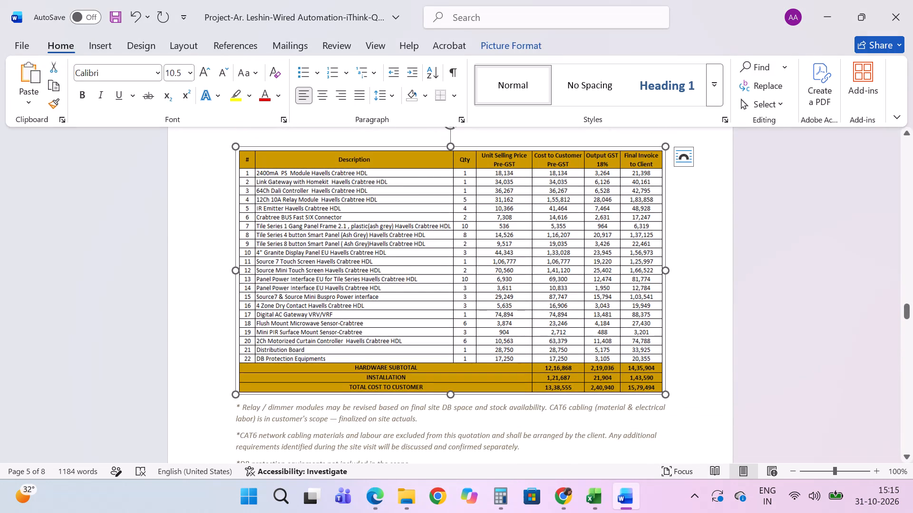
key(Delete)
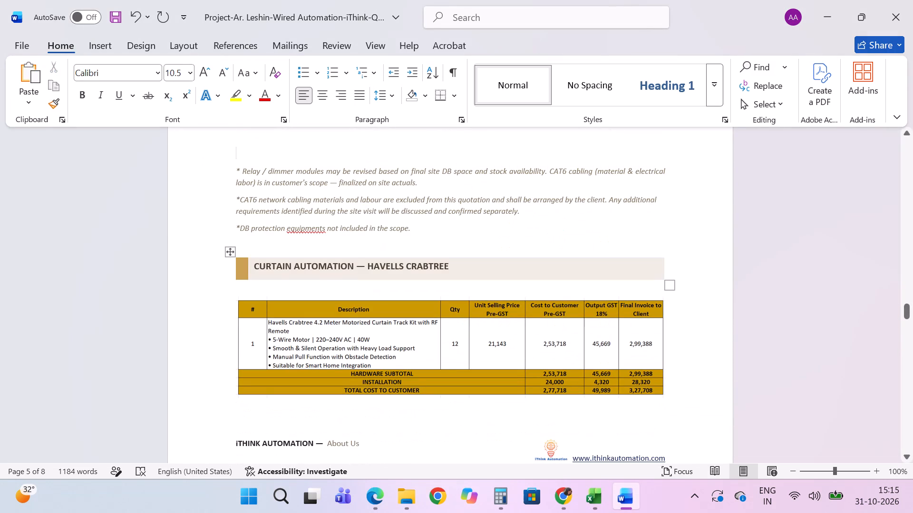
key(ctrl+v)
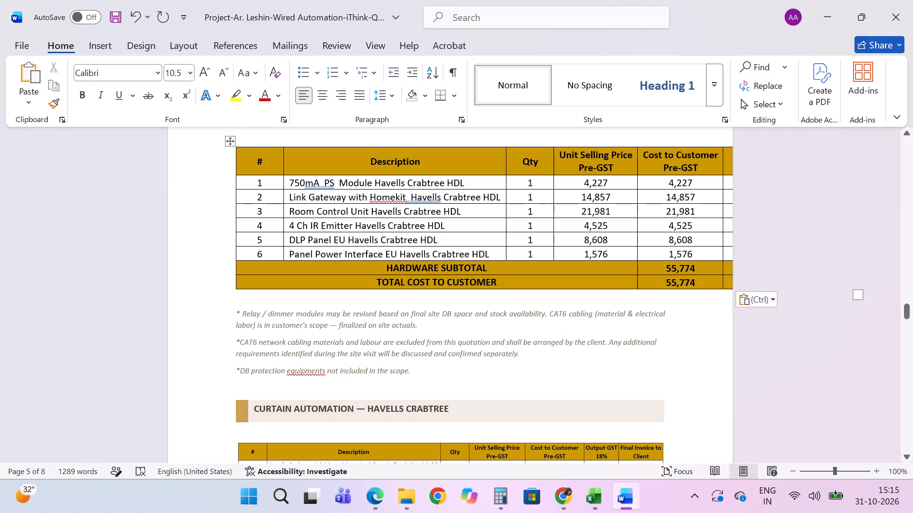
Convert the pasted wired automation table in the Word proposal into a picture that fits the page width.
click(765, 297)
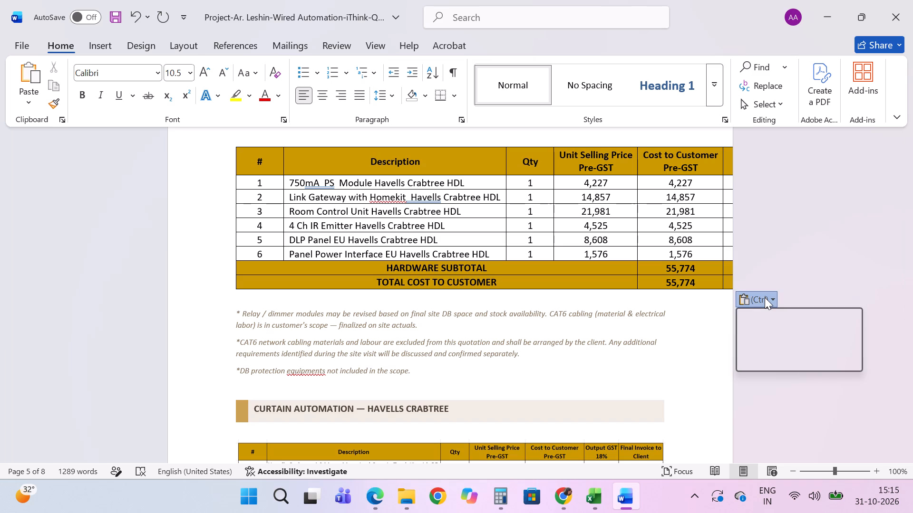
click(838, 339)
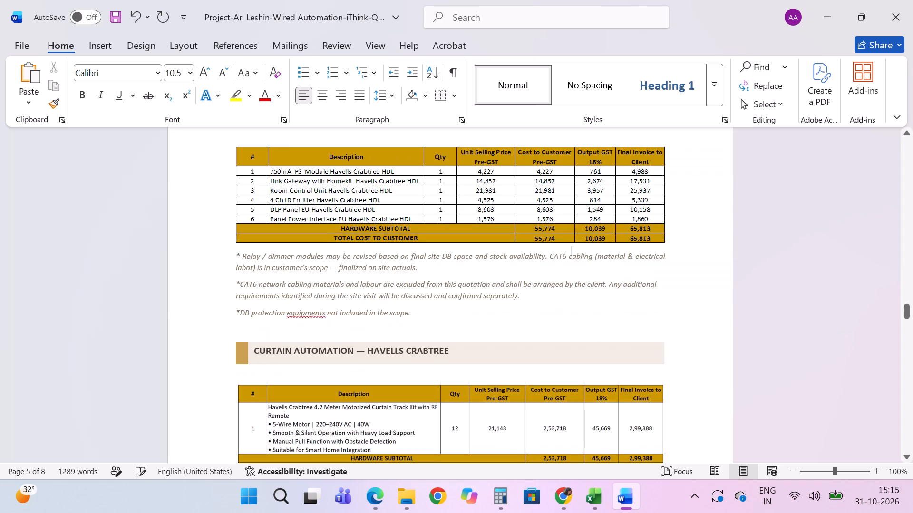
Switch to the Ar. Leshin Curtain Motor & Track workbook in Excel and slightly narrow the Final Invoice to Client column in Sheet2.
scroll(592, 313, down, 1)
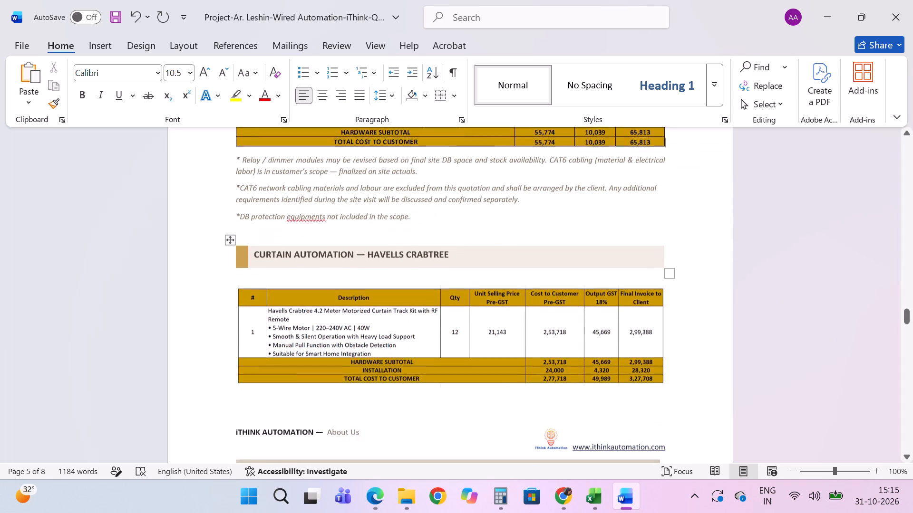
scroll(592, 313, down, 1)
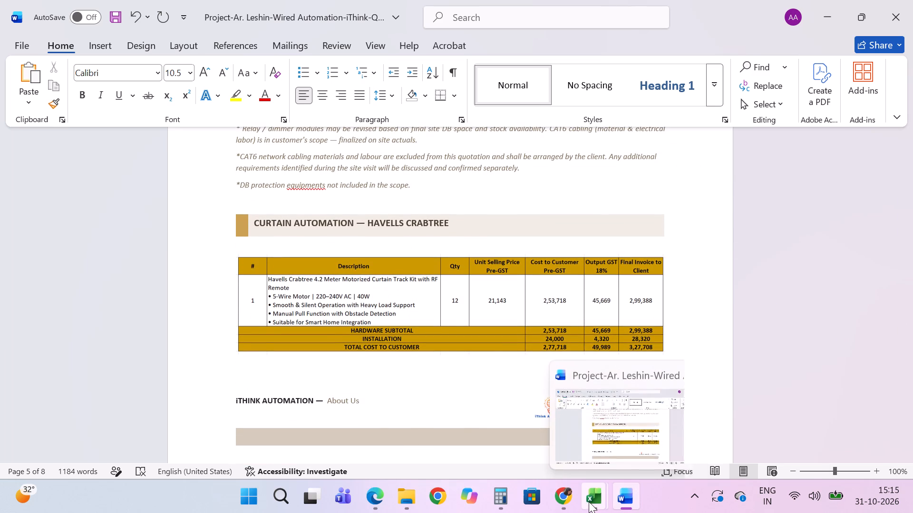
click(748, 411)
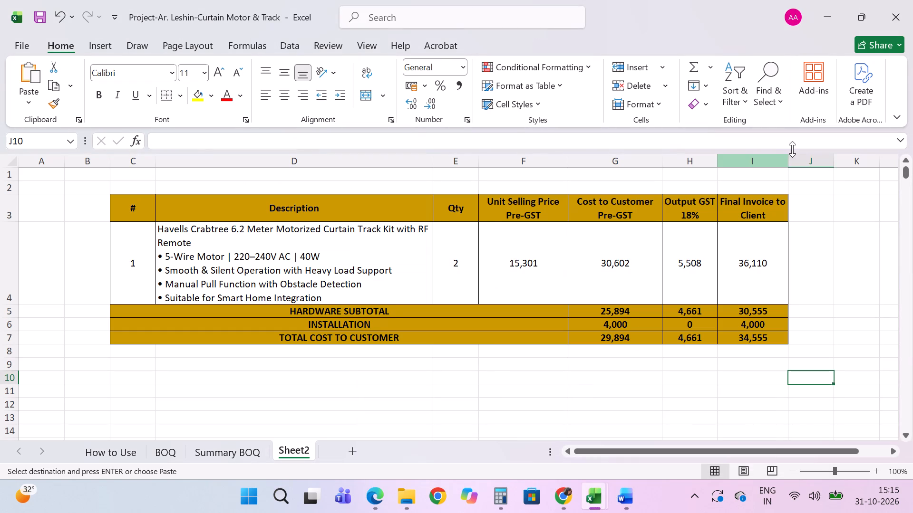
drag(789, 158, 779, 159)
Replace the curtain automation table picture in the Word proposal with the curtain quotation table, C3 to I7, from Sheet2, pasted as a picture.
drag(736, 206, 432, 338)
key(ctrl+c)
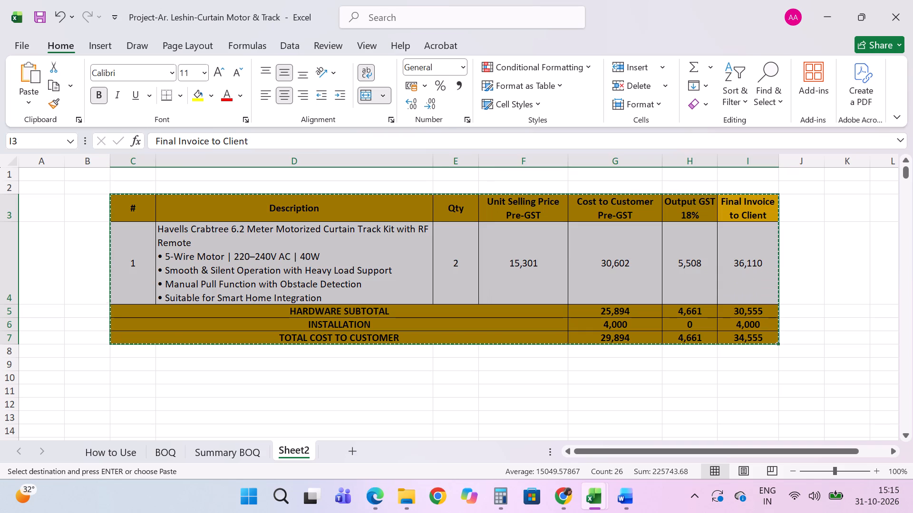
click(624, 498)
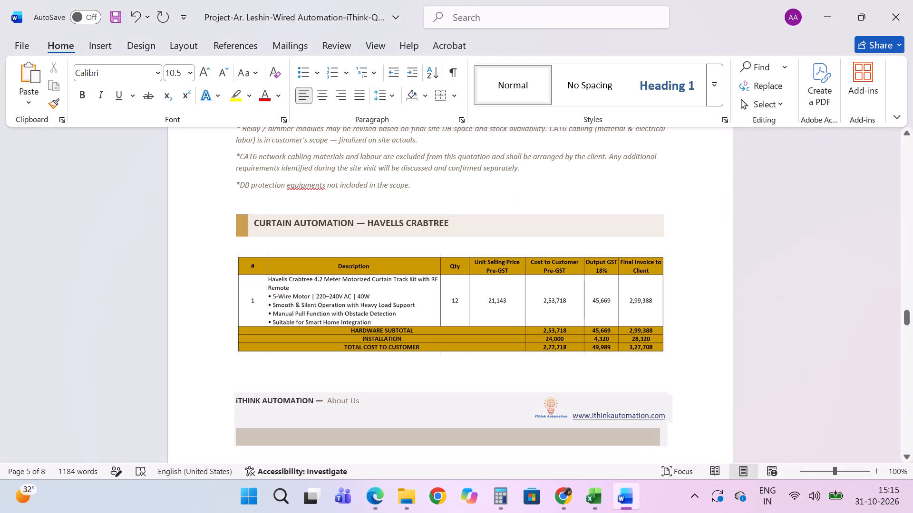
click(427, 334)
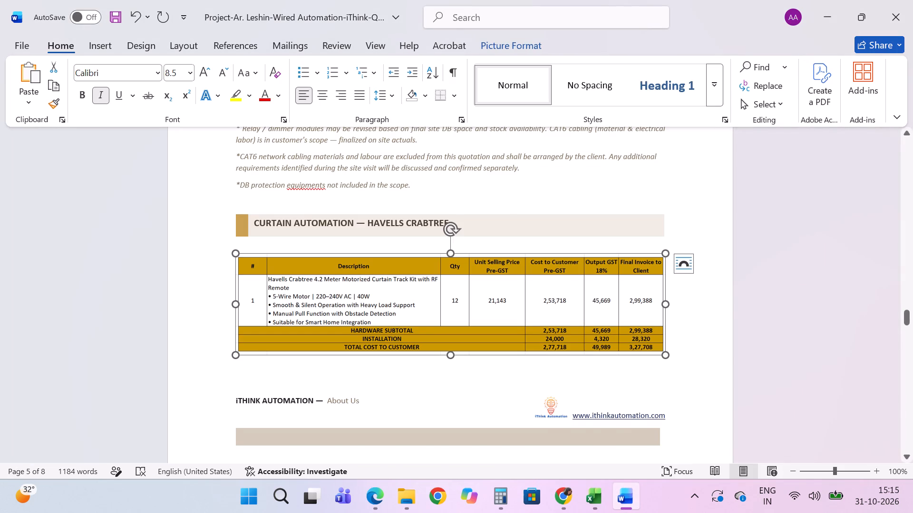
key(Delete)
key(ctrl+v)
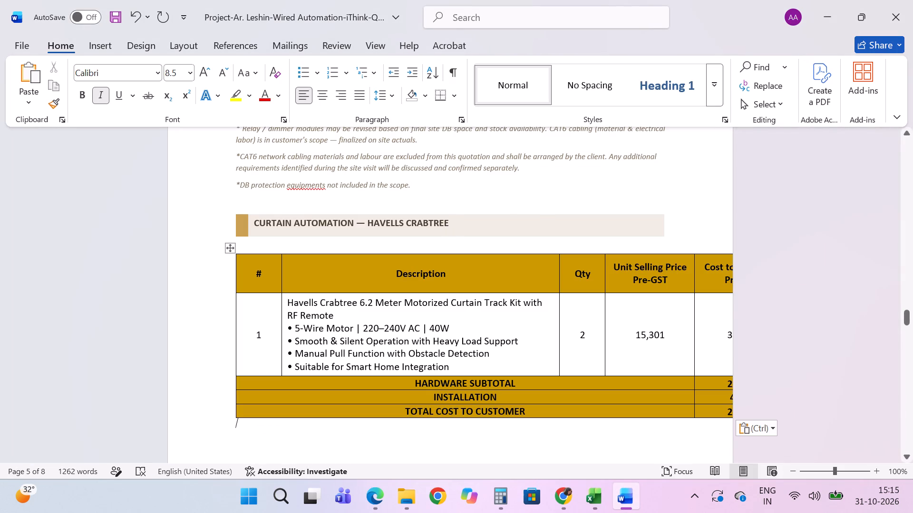
click(763, 436)
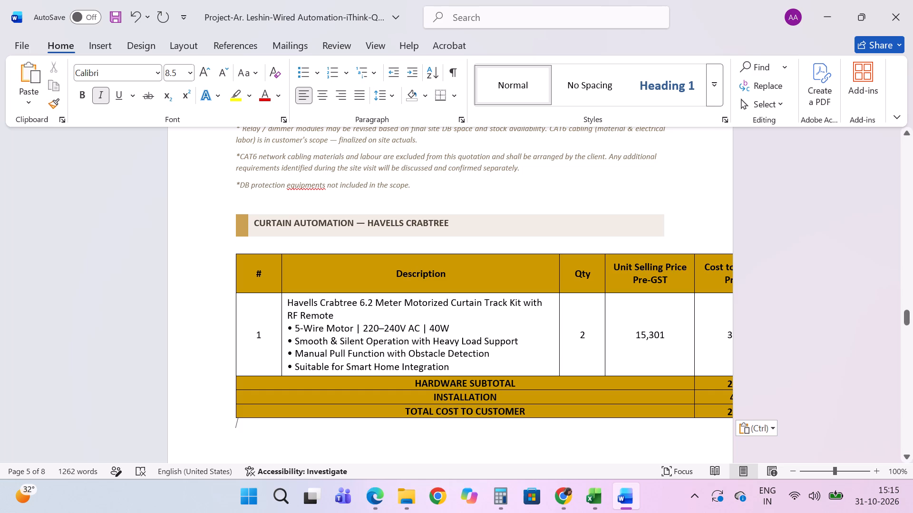
click(760, 428)
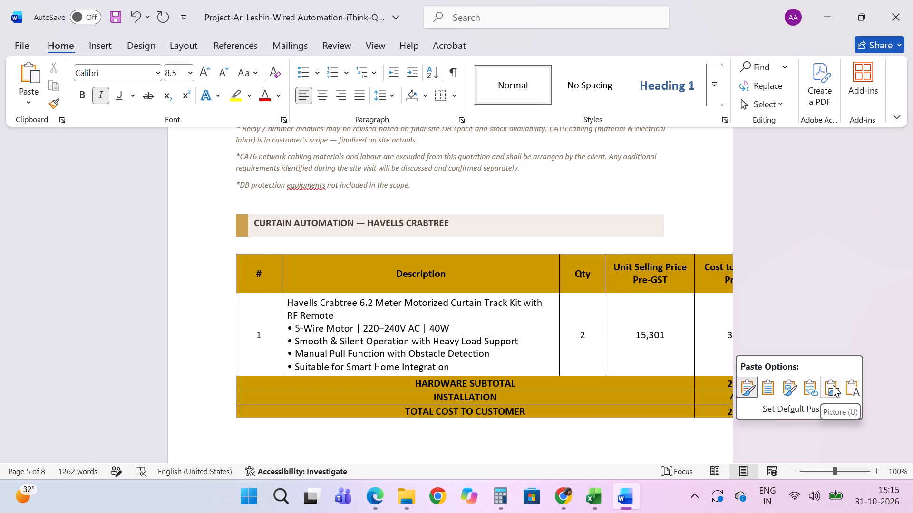
click(833, 385)
Insert eleven blank lines below the curtain automation table to push the About Us section onto the following page.
click(579, 371)
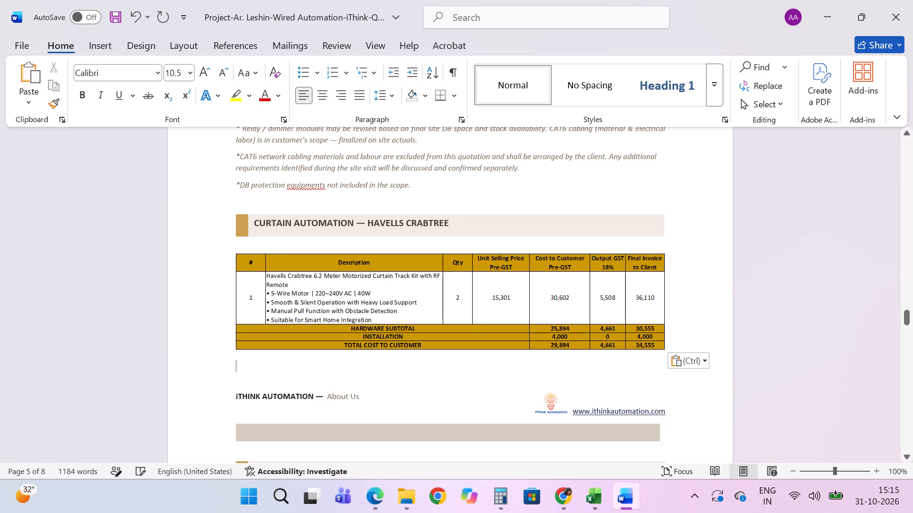
scroll(579, 371, down, 2)
key(Return)
key(Return)
key(Return)
key(Return)
key(Return)
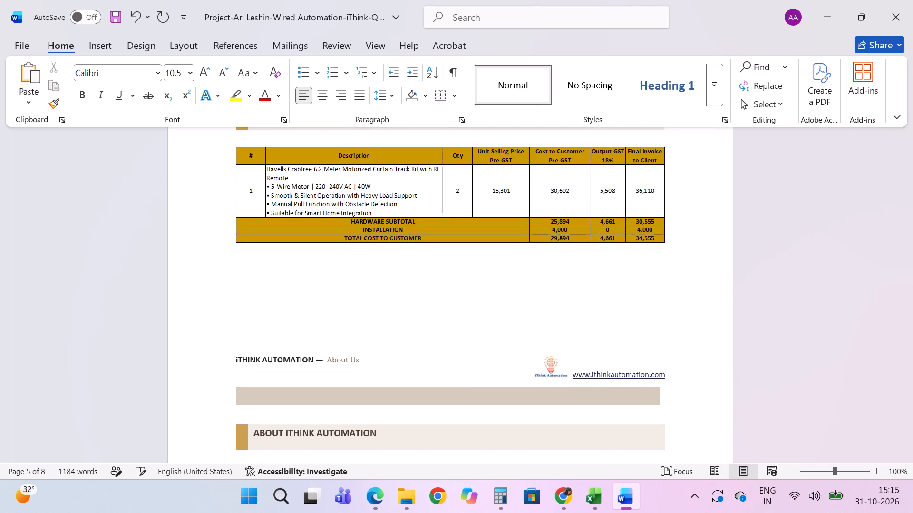
ctrl+scroll(579, 371, down, 2)
scroll(579, 371, down, 2)
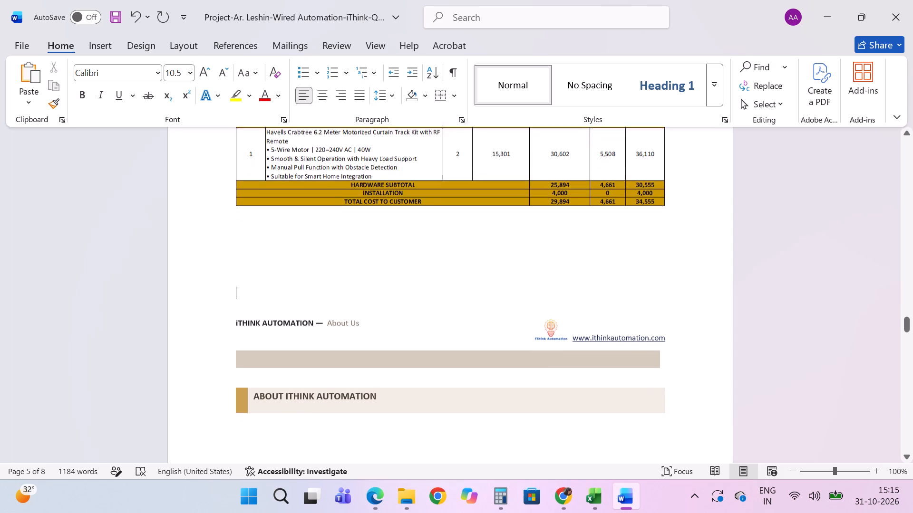
scroll(579, 371, down, 1)
key(Return)
key(Return)
key(Return)
key(Return)
key(Return)
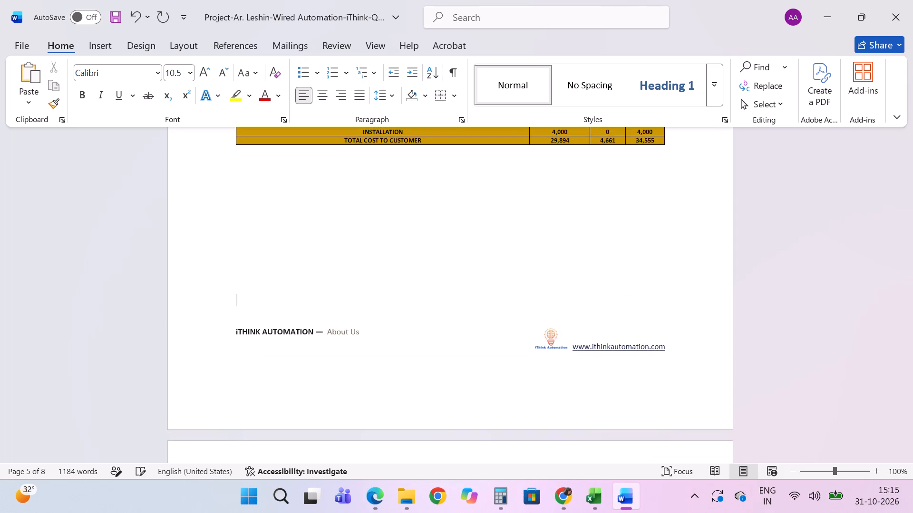
key(Return)
Review the wired and curtain automation tables and the layout of the remaining proposal pages.
scroll(579, 371, up, 1)
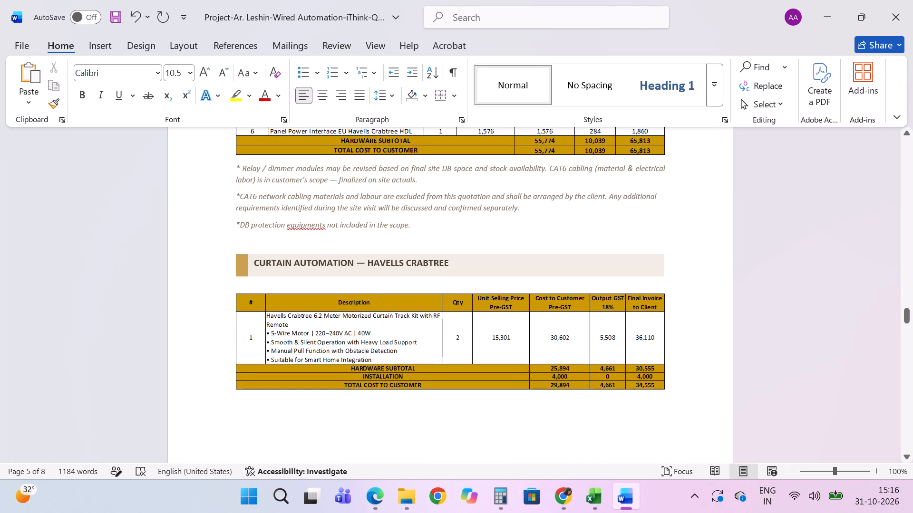
scroll(673, 382, up, 1)
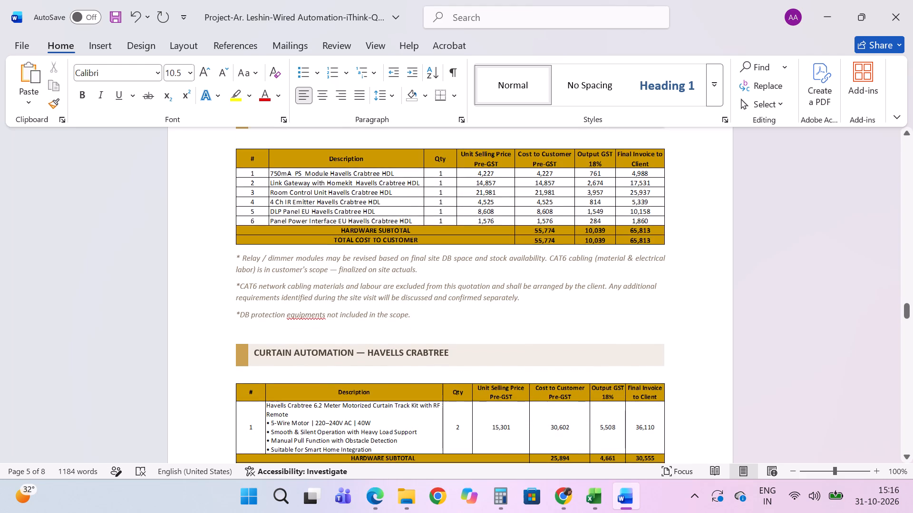
scroll(673, 382, up, 1)
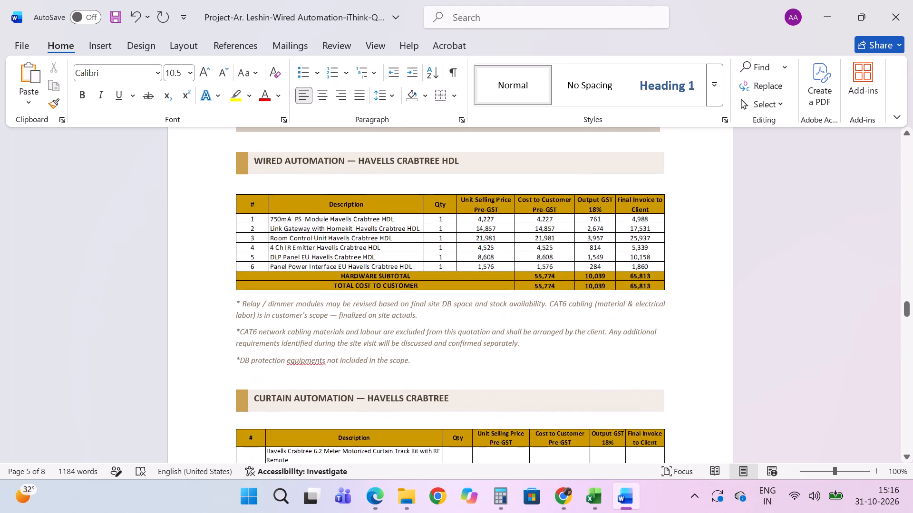
scroll(673, 382, up, 1)
scroll(673, 382, down, 1)
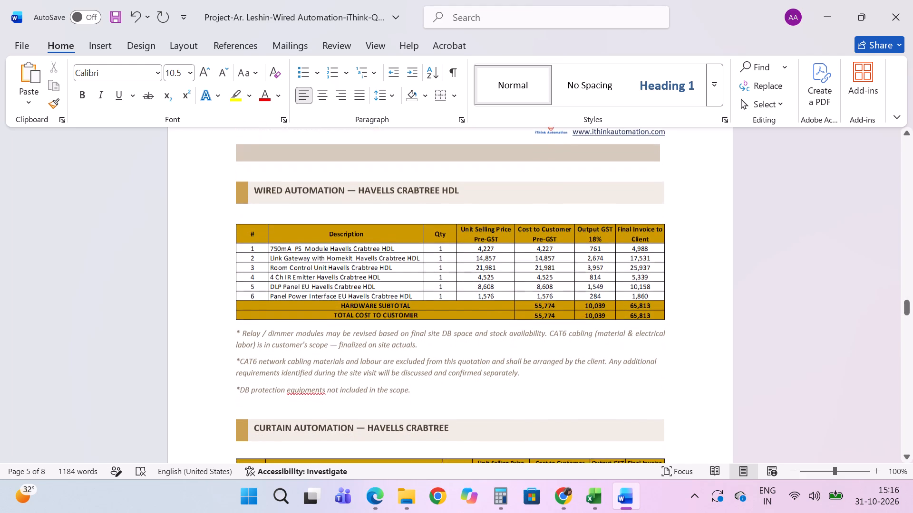
scroll(673, 382, down, 2)
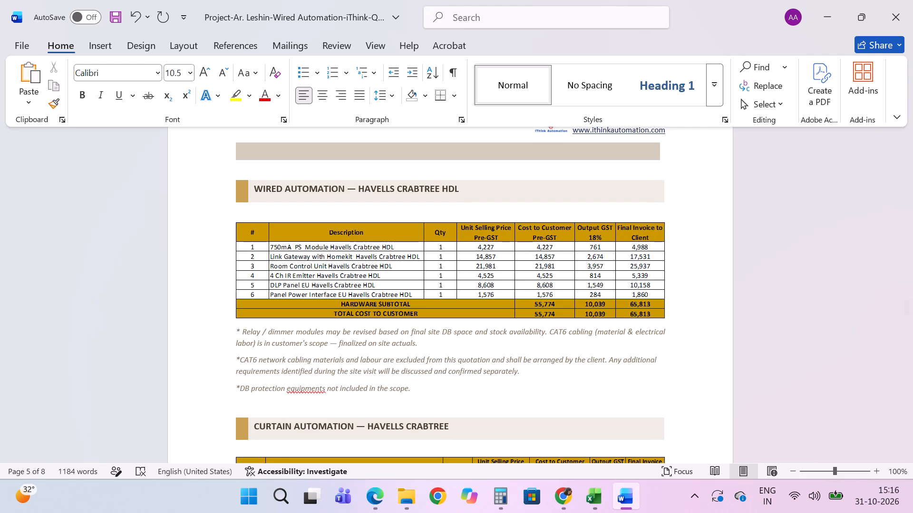
scroll(673, 382, down, 1)
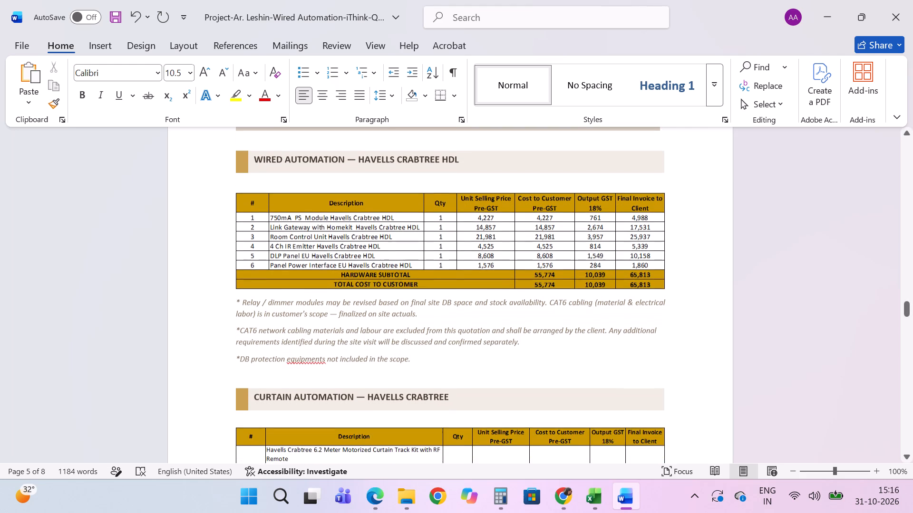
scroll(673, 382, down, 1)
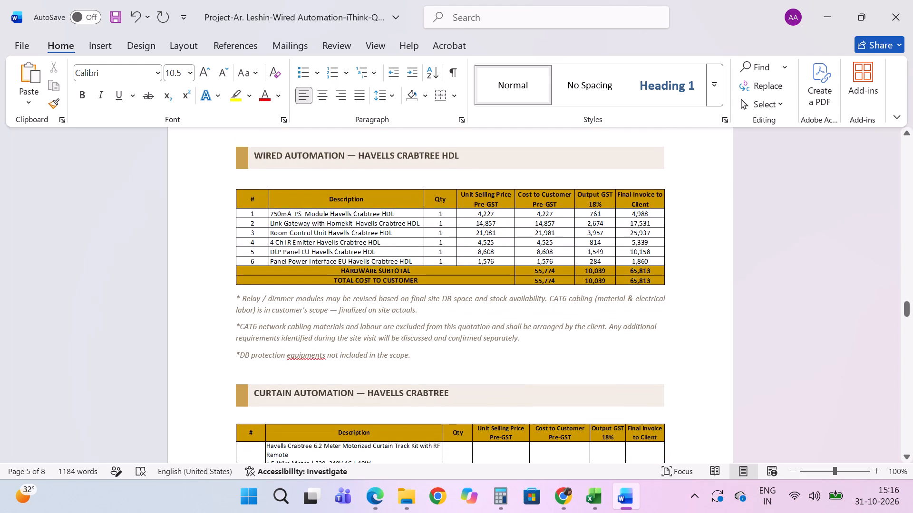
scroll(673, 382, down, 3)
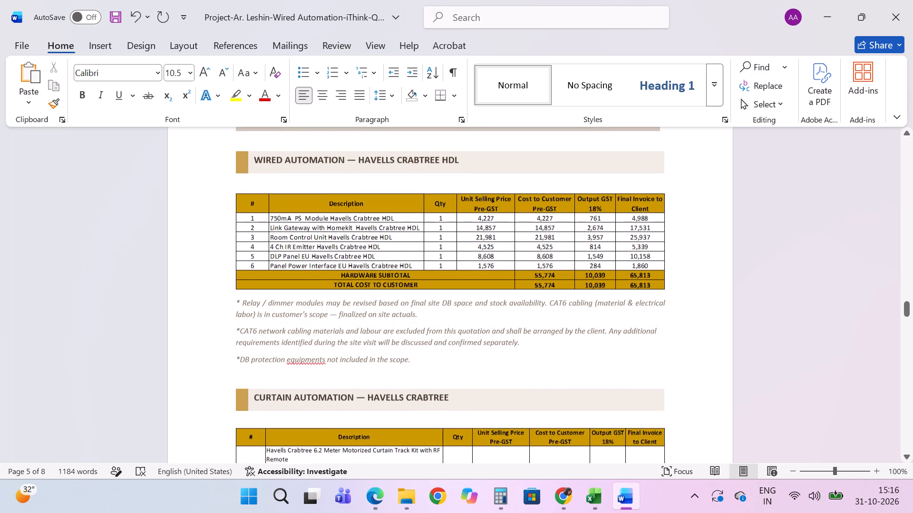
scroll(673, 382, down, 1)
scroll(602, 286, down, 2)
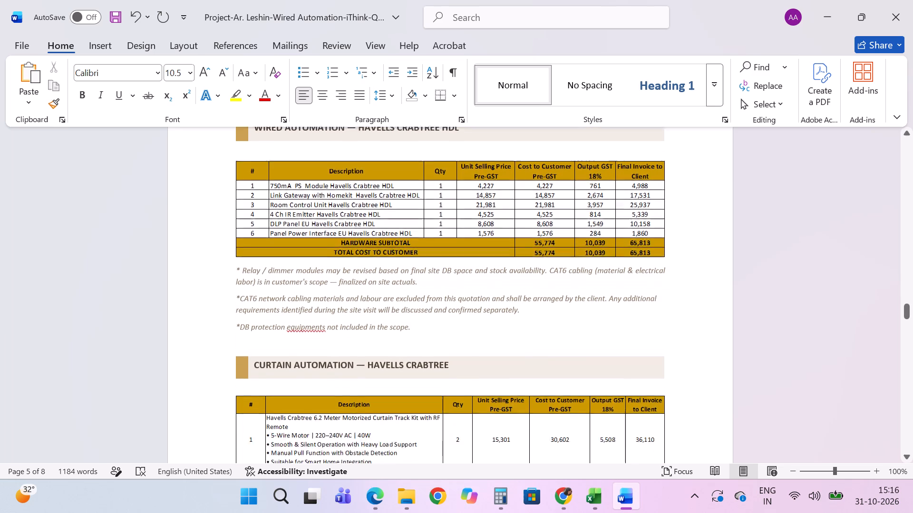
scroll(602, 286, down, 14)
scroll(602, 286, up, 6)
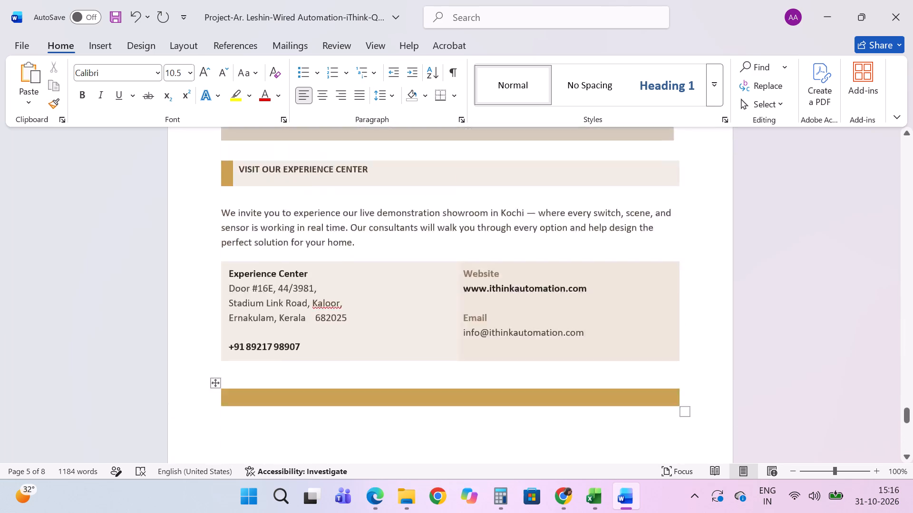
scroll(602, 286, up, 1)
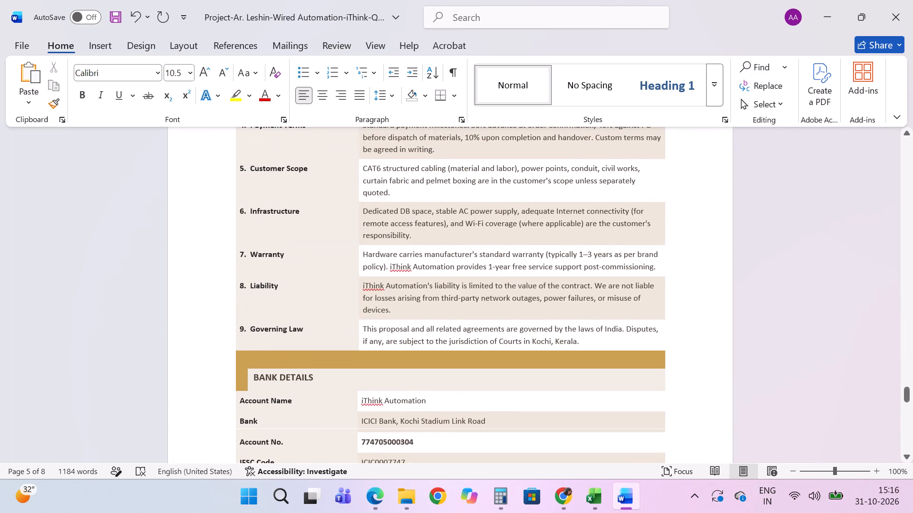
scroll(602, 286, up, 5)
click(602, 286)
scroll(602, 286, up, 12)
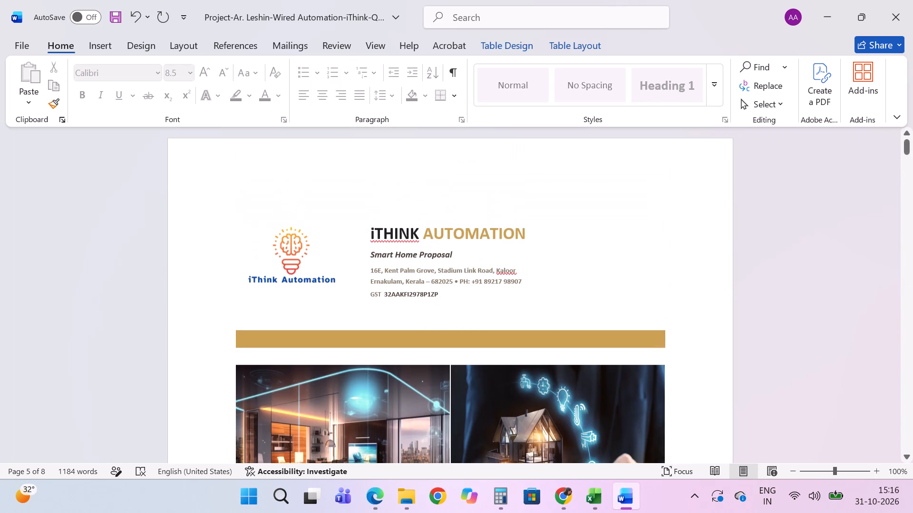
Set the Wired Automation - Havells Crabtree HDL amount in the Quotation Summary table to 65813.
scroll(602, 286, down, 6)
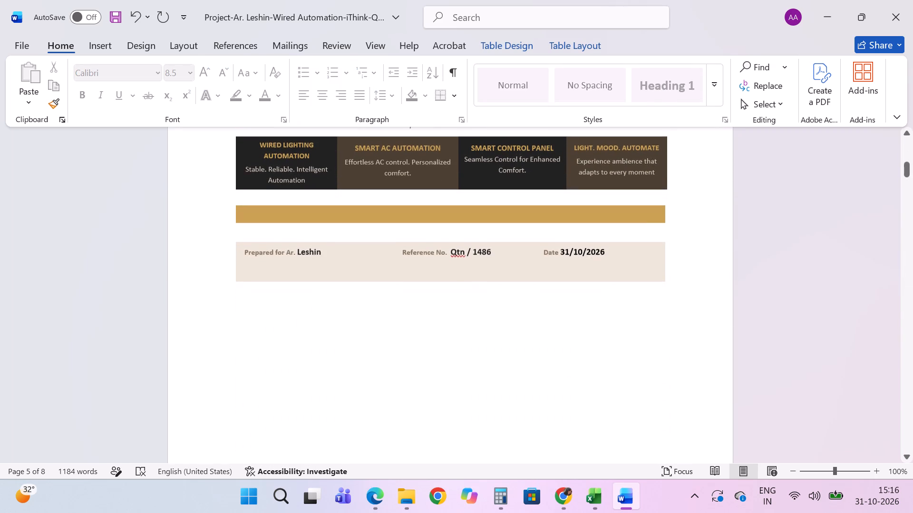
scroll(602, 286, down, 1)
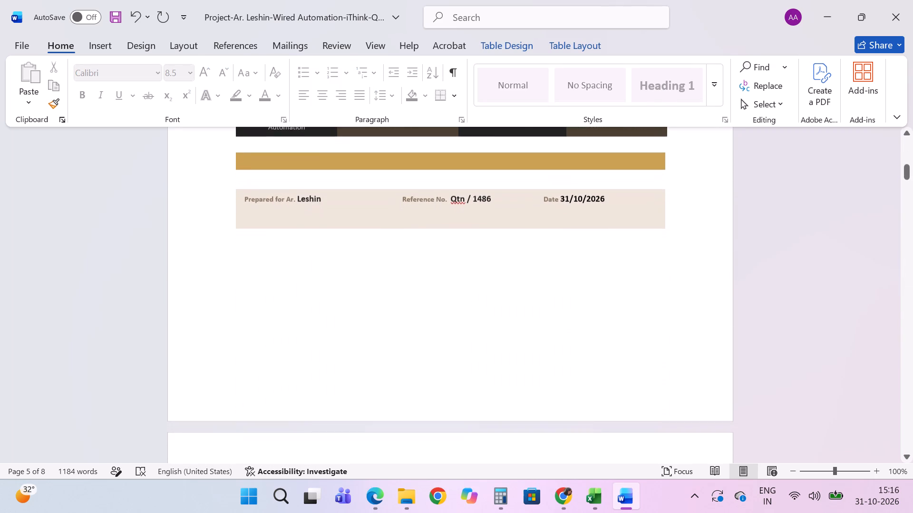
scroll(602, 286, down, 5)
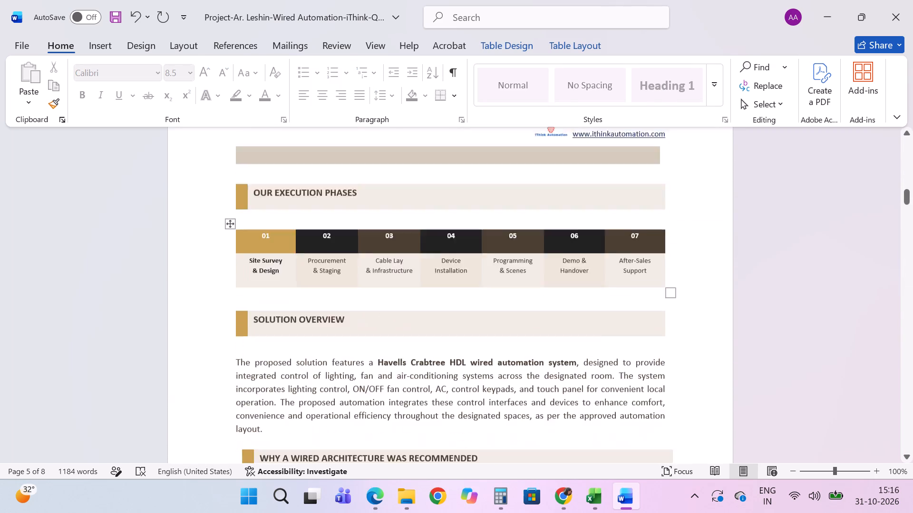
scroll(602, 286, down, 5)
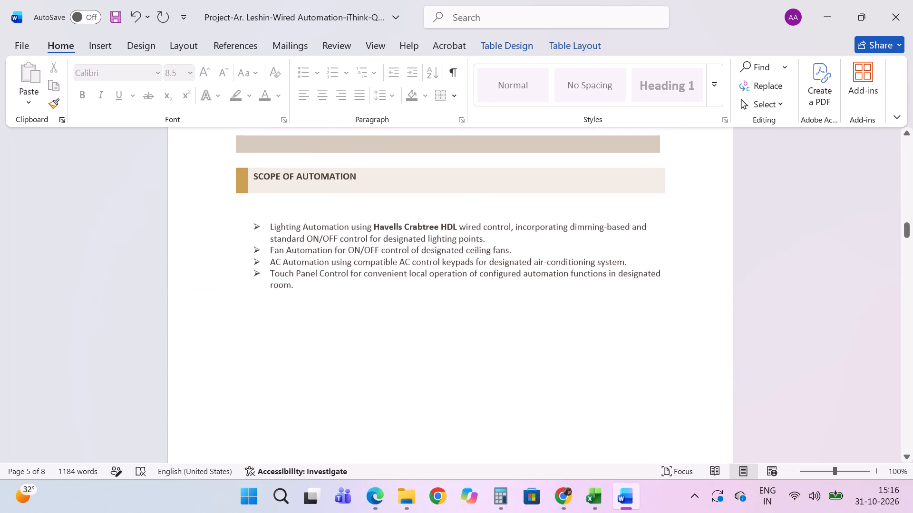
scroll(602, 286, down, 6)
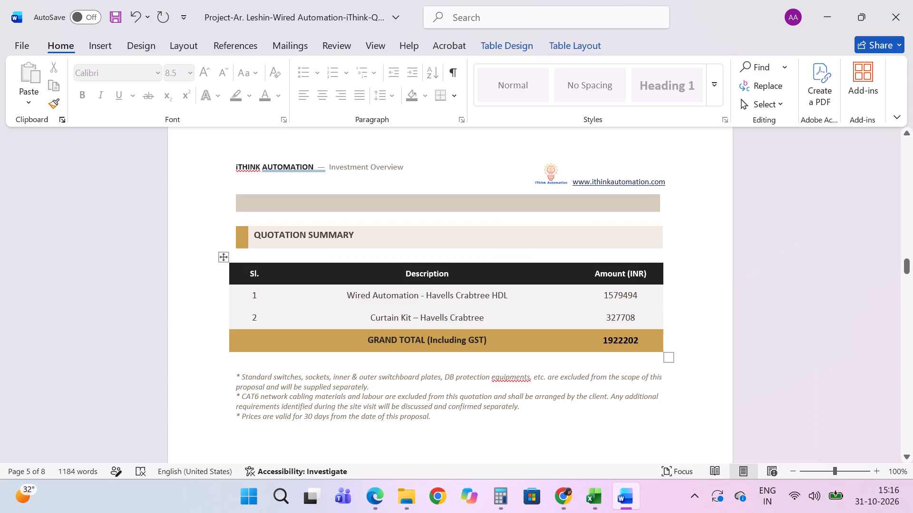
drag(641, 305, 590, 301)
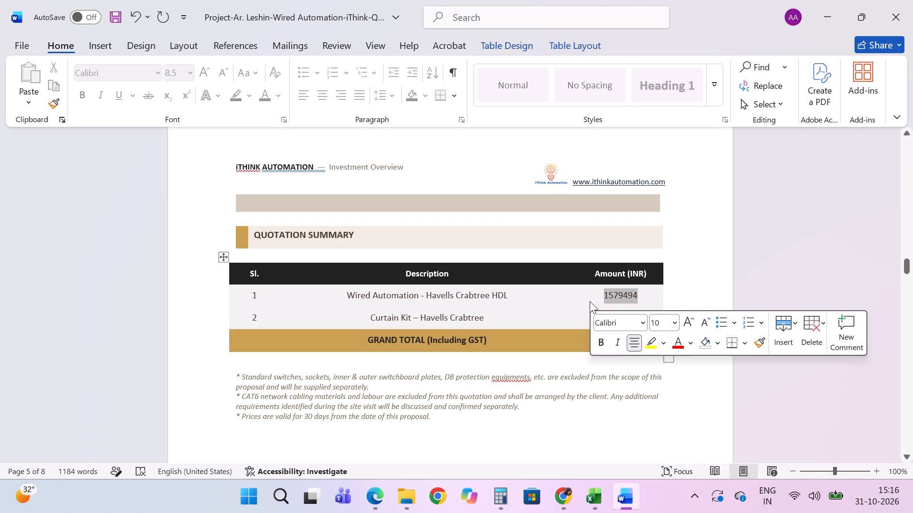
text(65813)
Set the Curtain Kit – Havells Crabtree amount in the Quotation Summary table to 34555.
scroll(590, 301, down, 5)
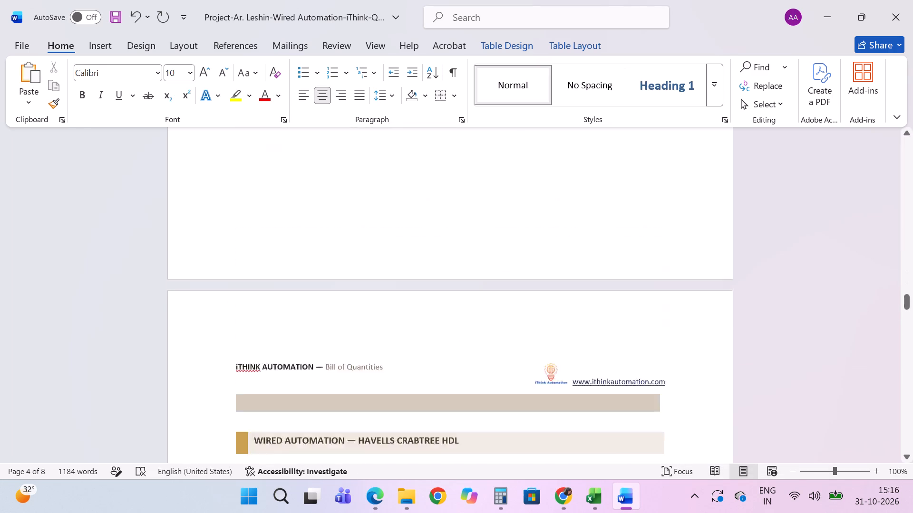
scroll(590, 301, down, 1)
scroll(590, 301, up, 4)
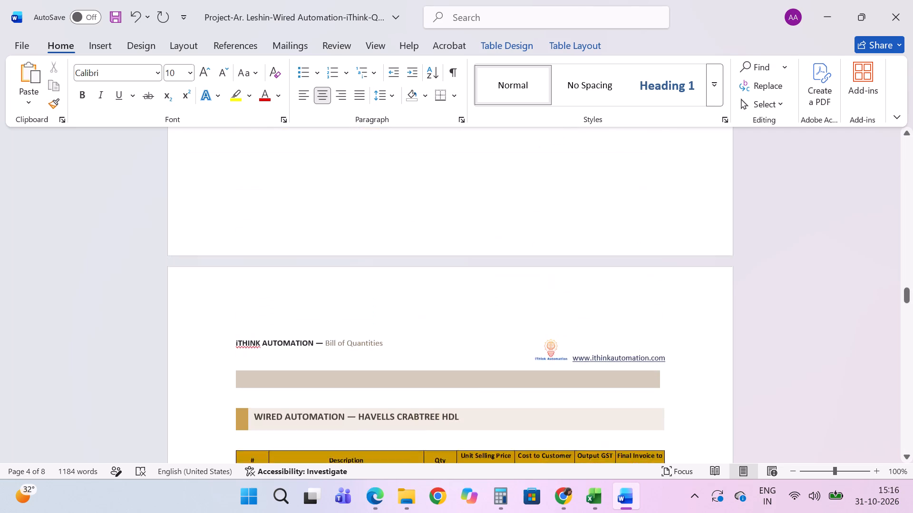
scroll(590, 301, up, 5)
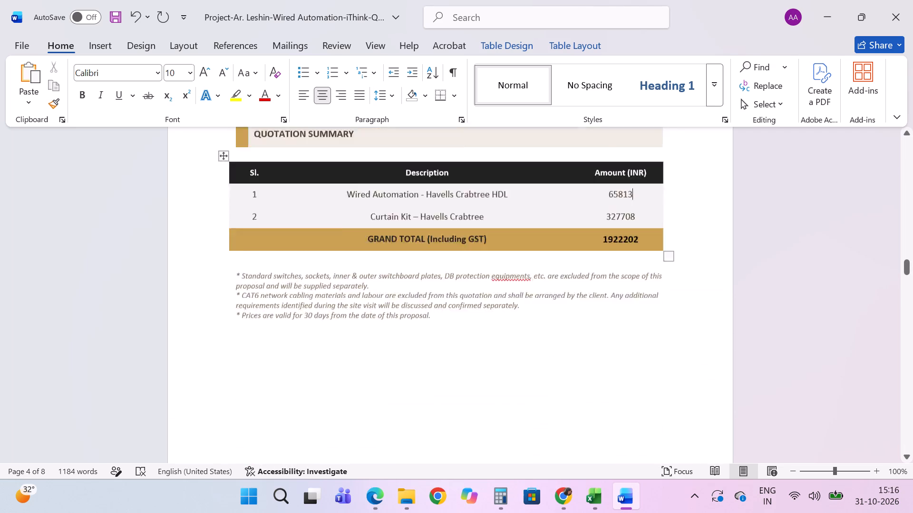
scroll(590, 301, up, 1)
drag(641, 326, 603, 327)
text(34555)
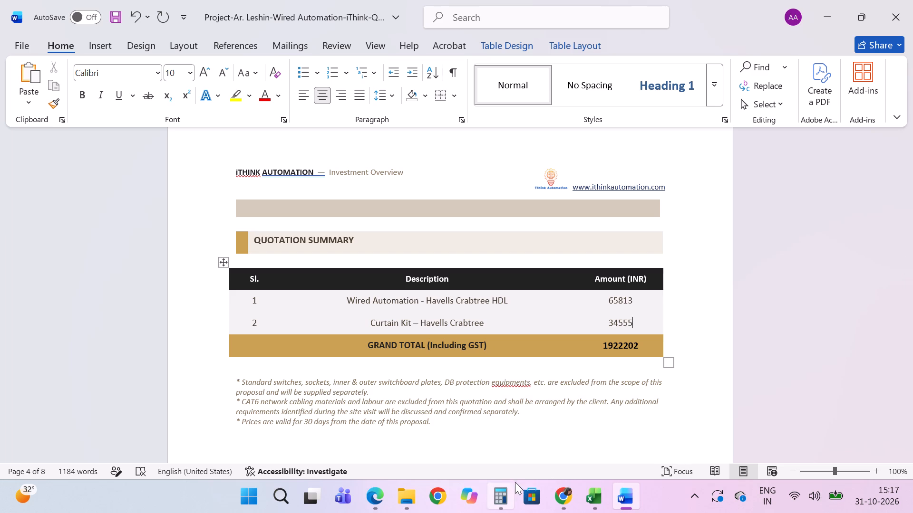
Switch to Calculator and add the two quotation amounts, 65813 and 34555.
click(512, 488)
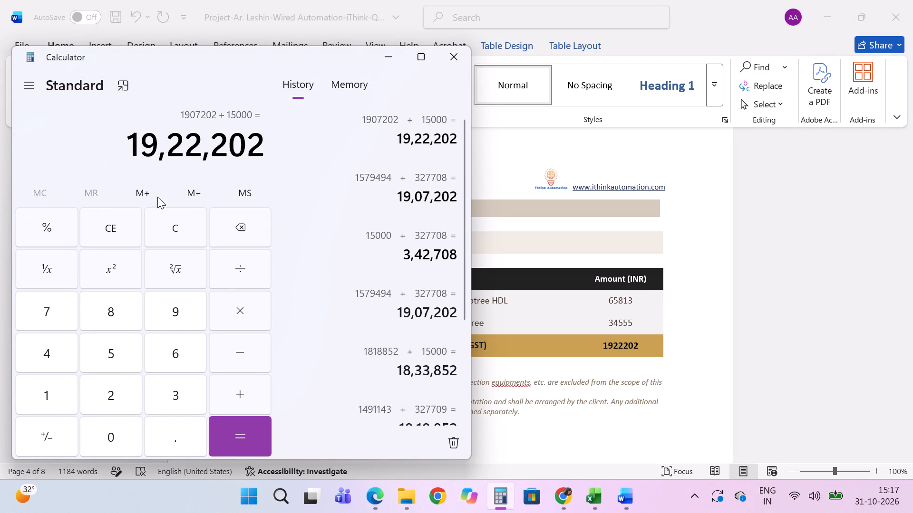
click(181, 215)
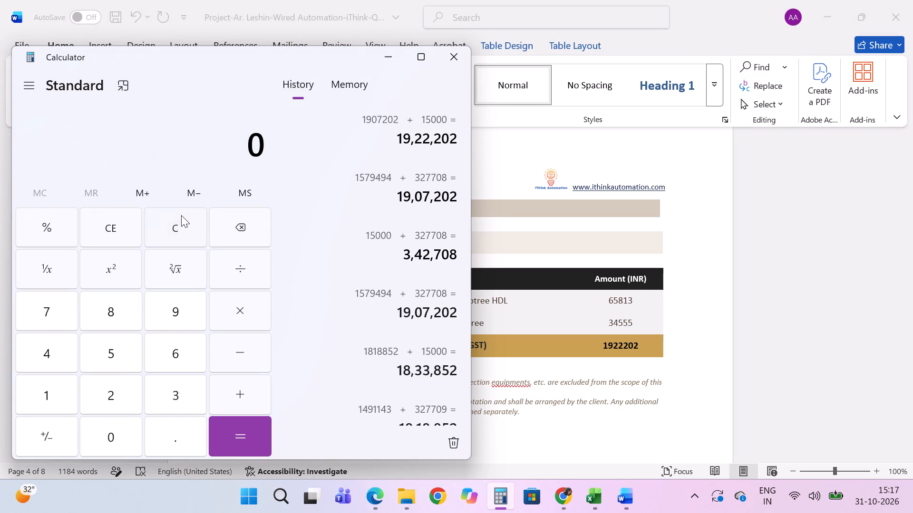
text(65813)
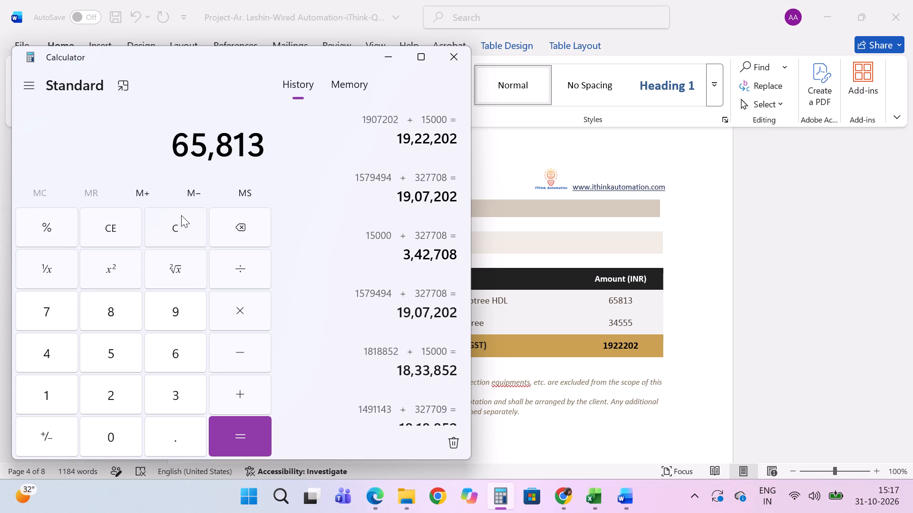
key(shift+plus)
text(34555)
key(Return)
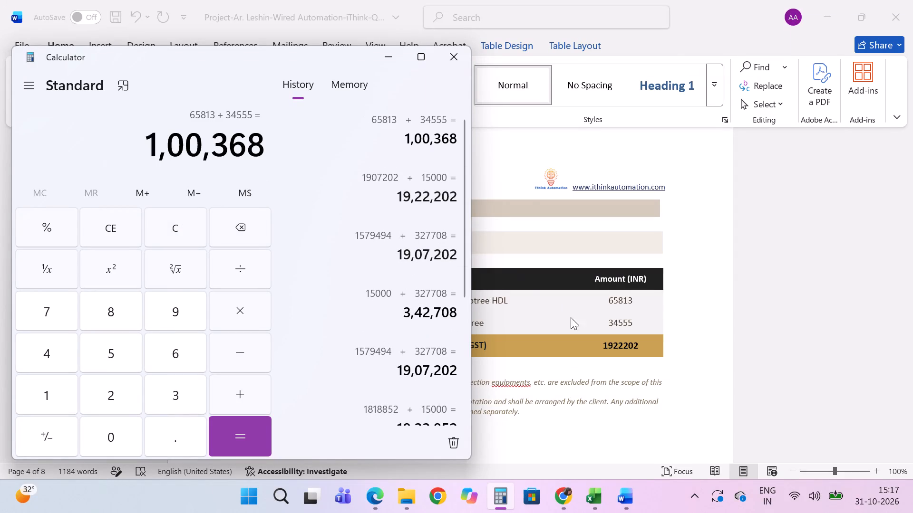
Back in the Word proposal, set the Grand Total (Including GST) to 100368 and save the document.
click(654, 353)
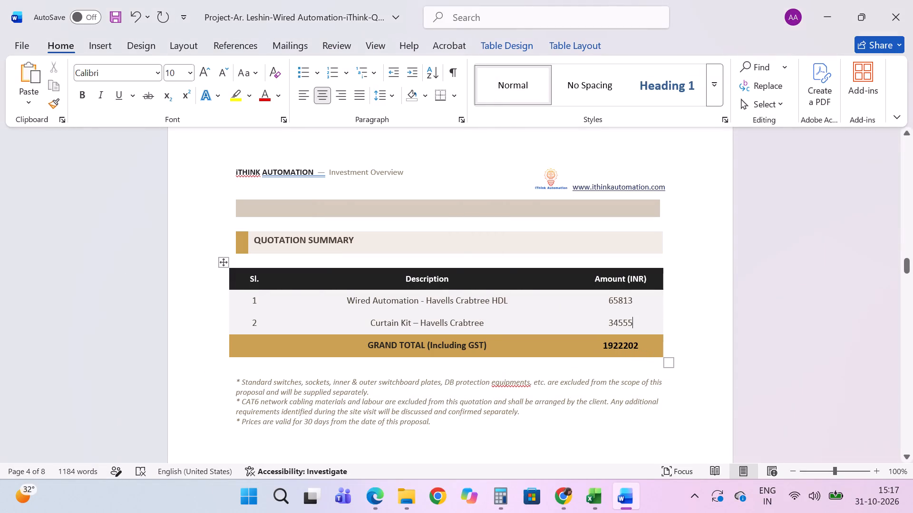
click(649, 350)
key(BackSpace)
key(BackSpace)
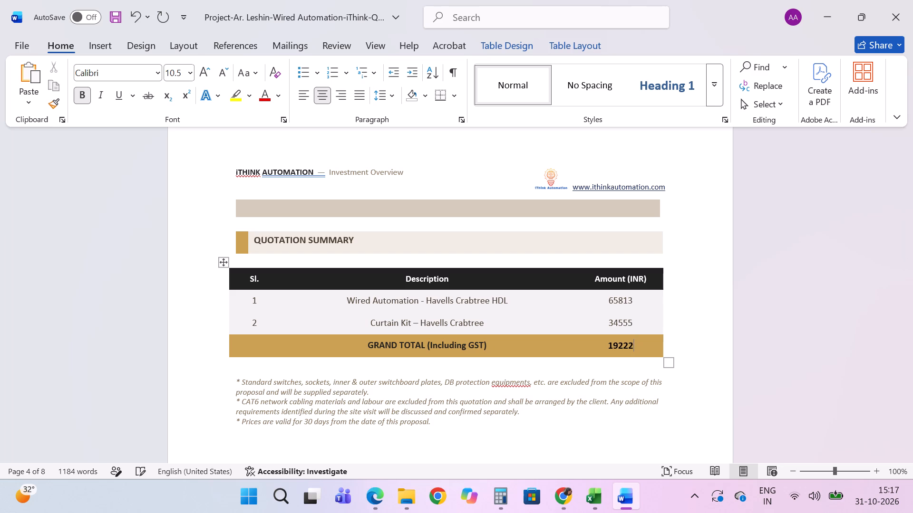
key(BackSpace)
key(BackSpace)
key(BackSpace)
key(BackSpace)
text(00368)
click(107, 20)
key(ctrl+p)
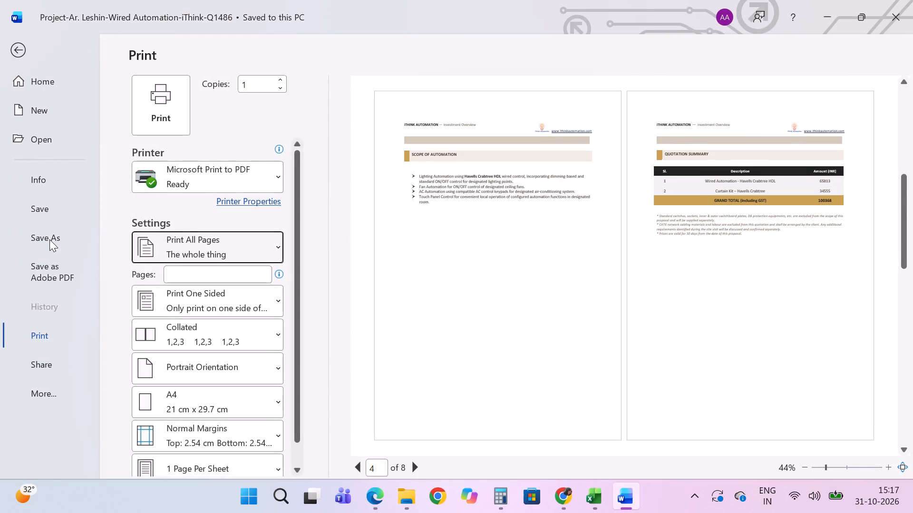
click(49, 239)
click(181, 368)
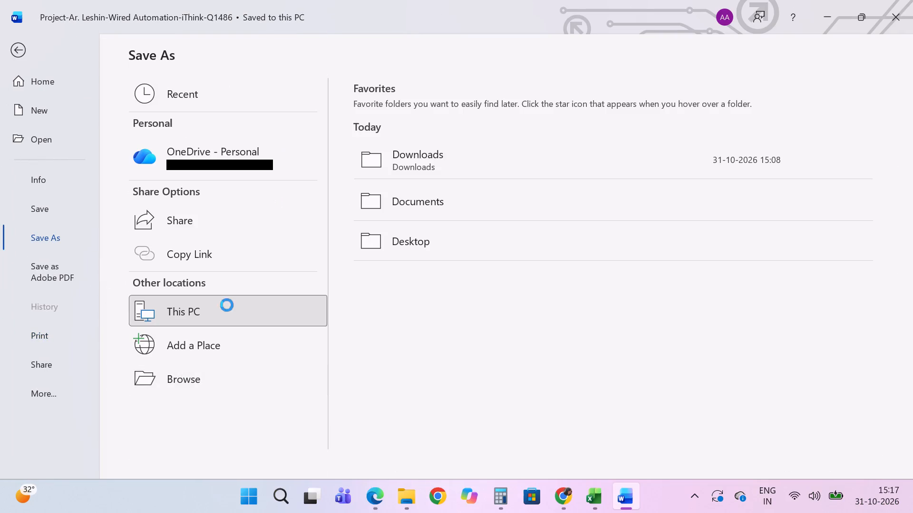
click(312, 257)
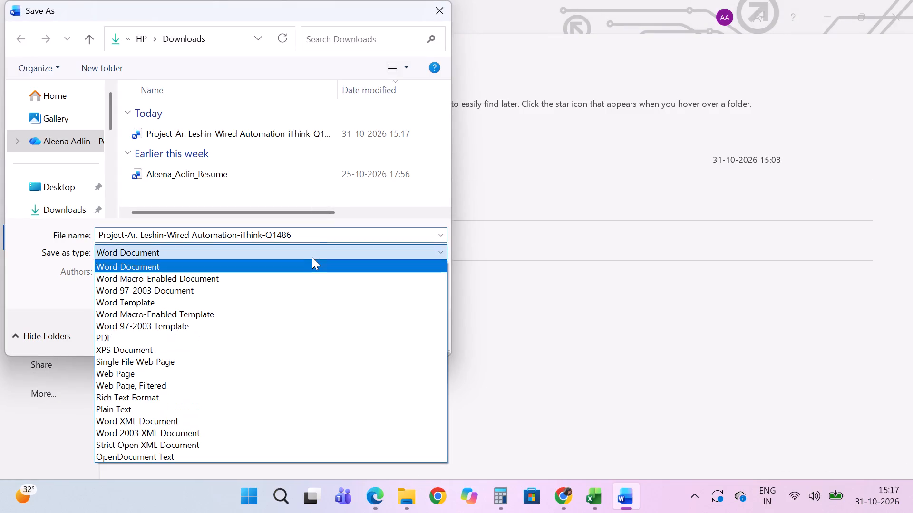
click(193, 335)
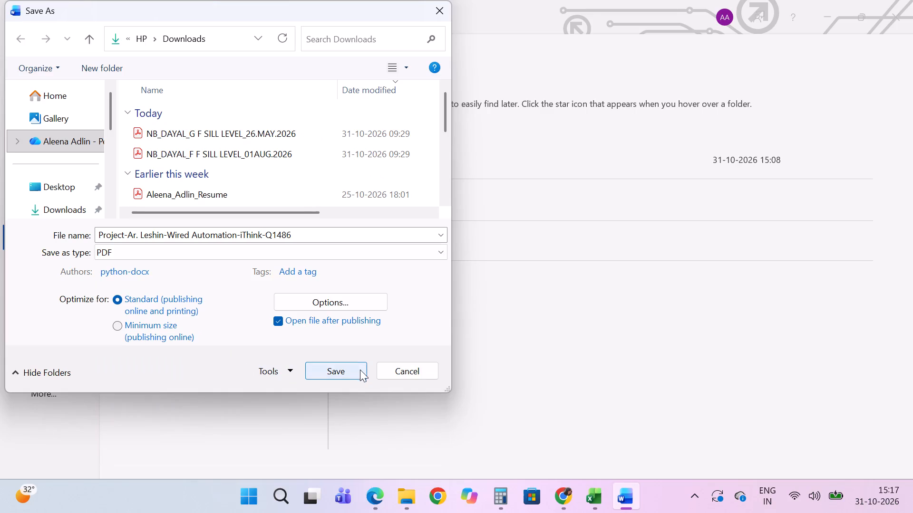
click(348, 374)
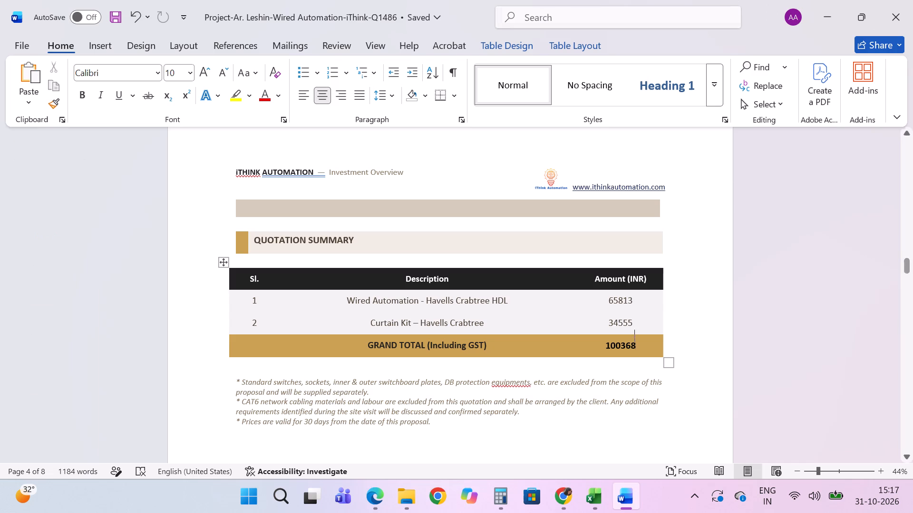
Close the exported PDF, the Word proposal and Calculator.
click(912, 0)
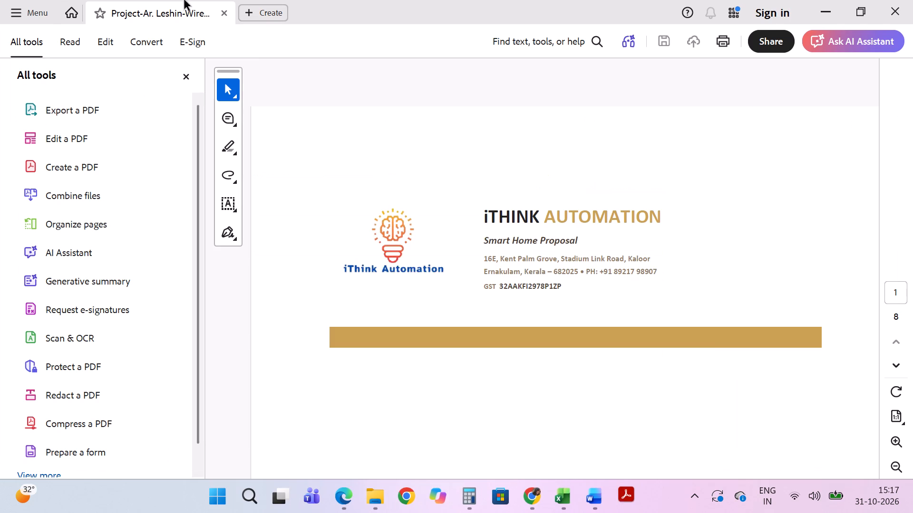
click(912, 0)
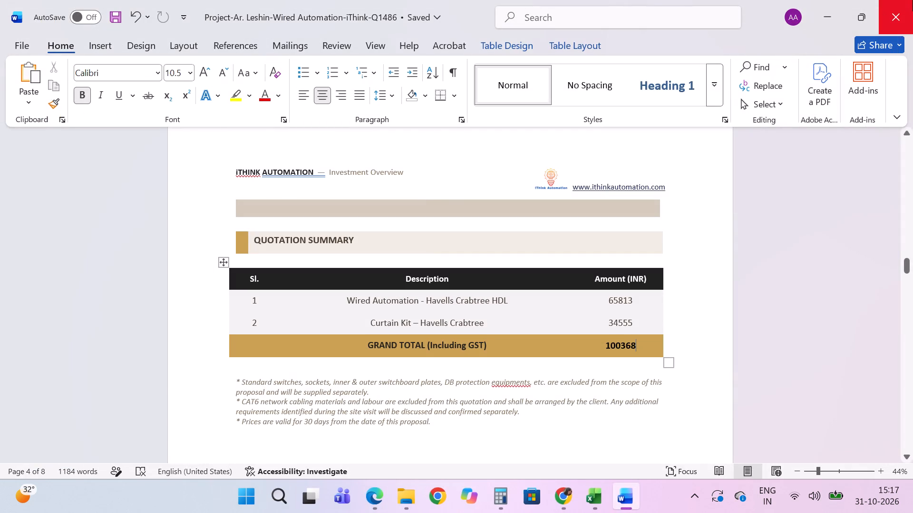
click(912, 0)
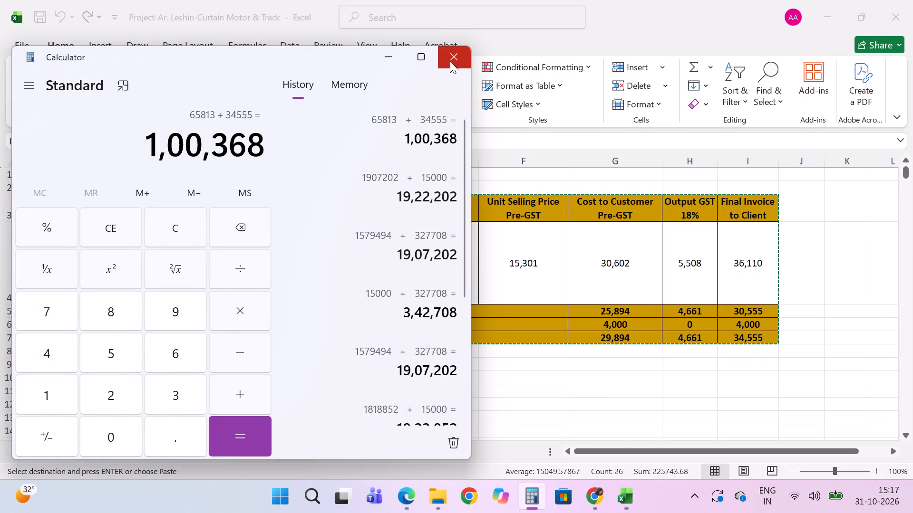
click(450, 60)
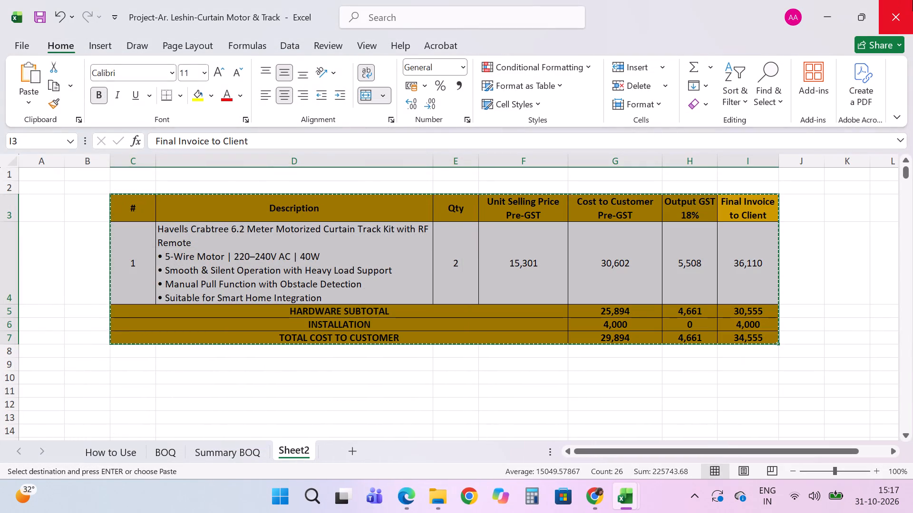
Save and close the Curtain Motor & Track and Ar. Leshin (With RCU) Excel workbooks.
click(912, 0)
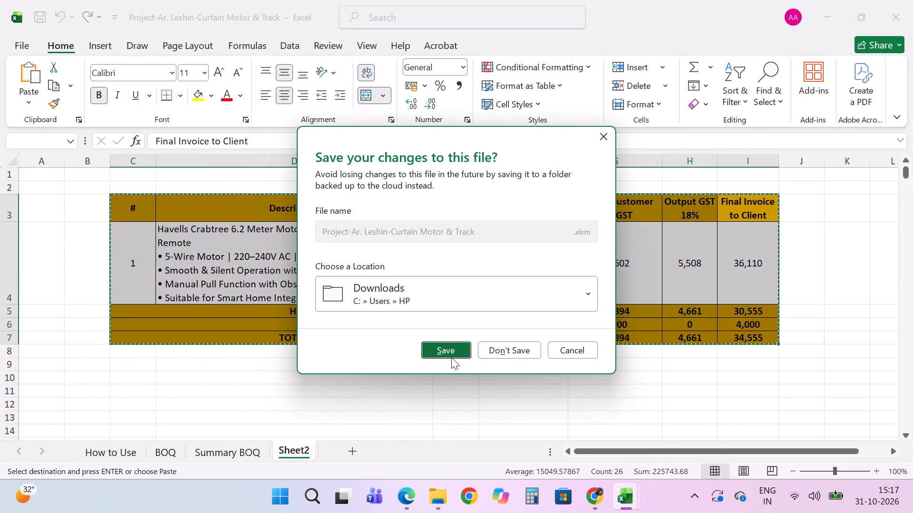
click(451, 357)
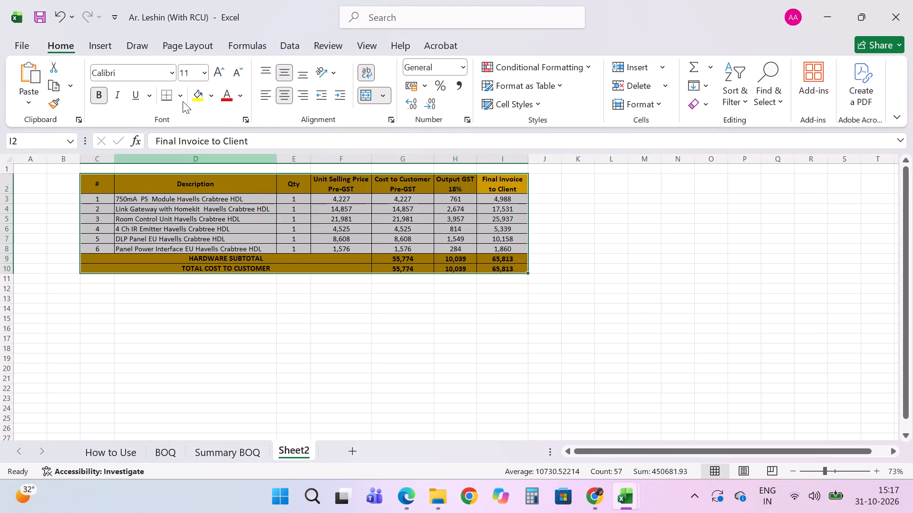
click(35, 17)
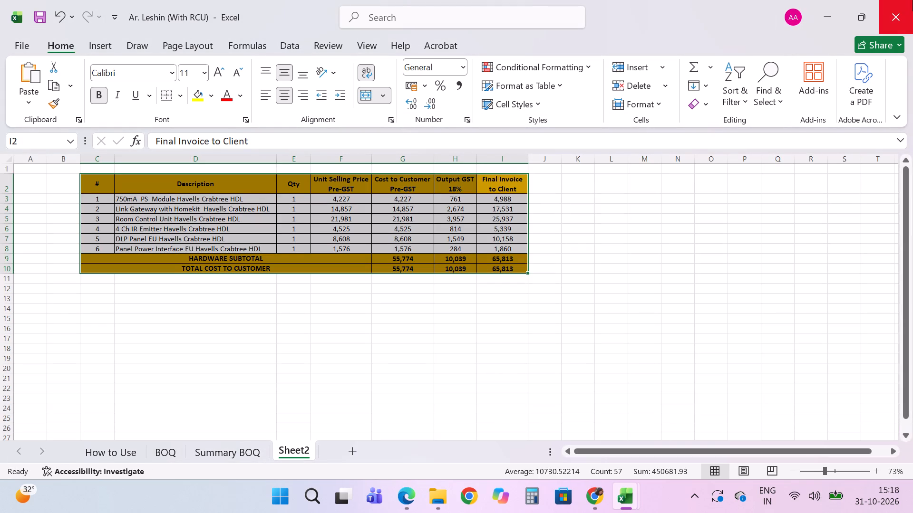
click(912, 0)
In File Explorer's Downloads folder, rename the Q1486 proposal PDF by appending an "-Option" suffix to its name.
click(441, 489)
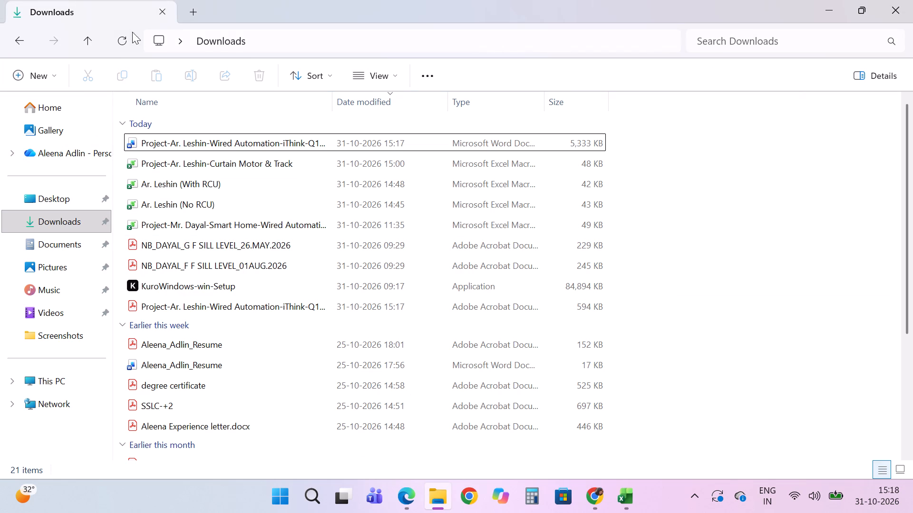
click(115, 45)
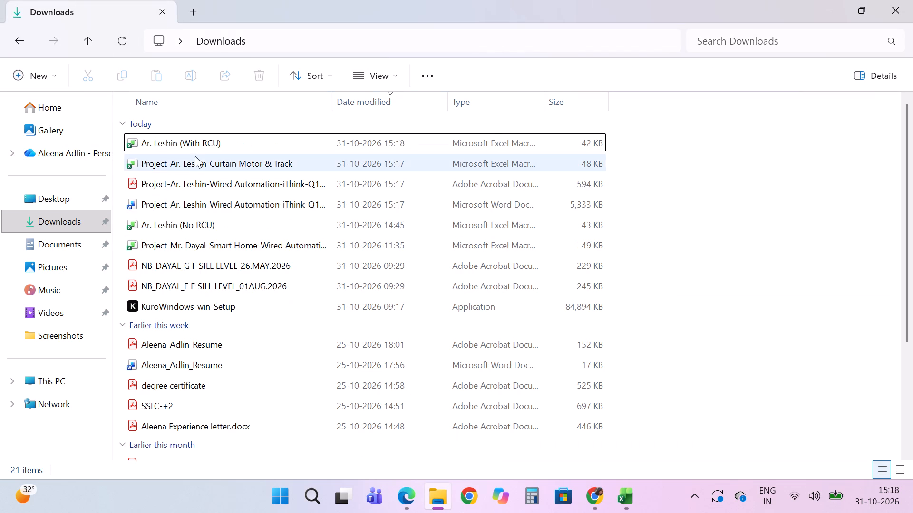
click(216, 182)
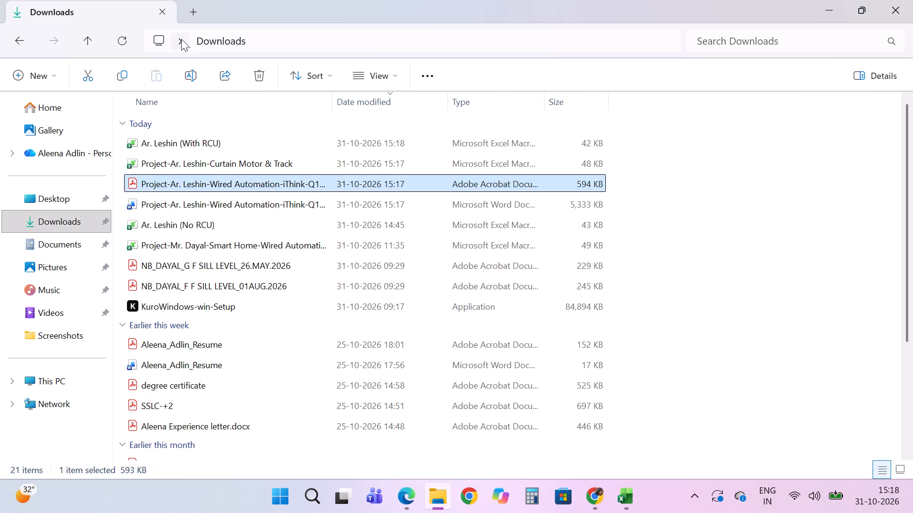
click(193, 74)
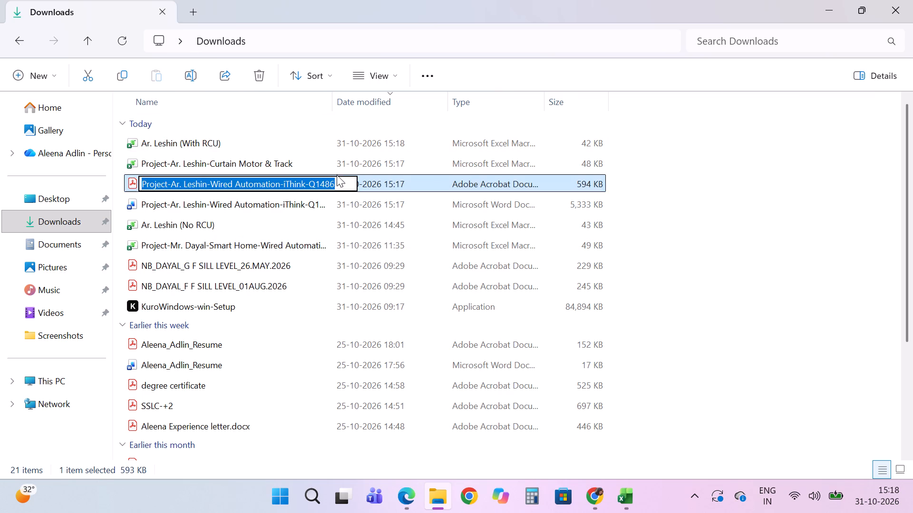
click(342, 182)
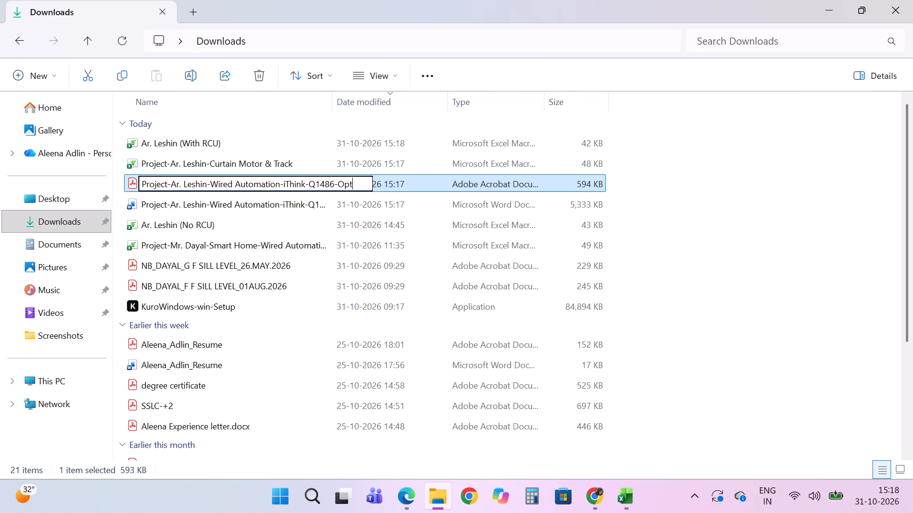
key(Return)
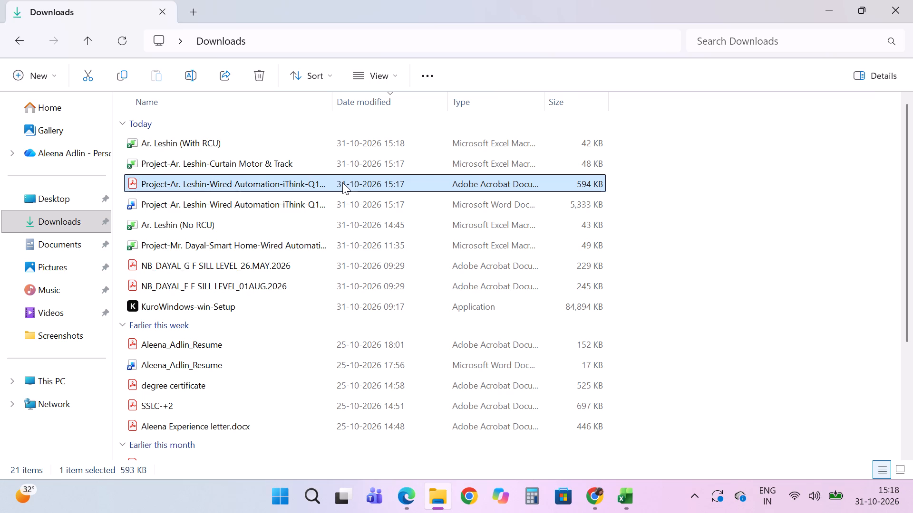
click(223, 208)
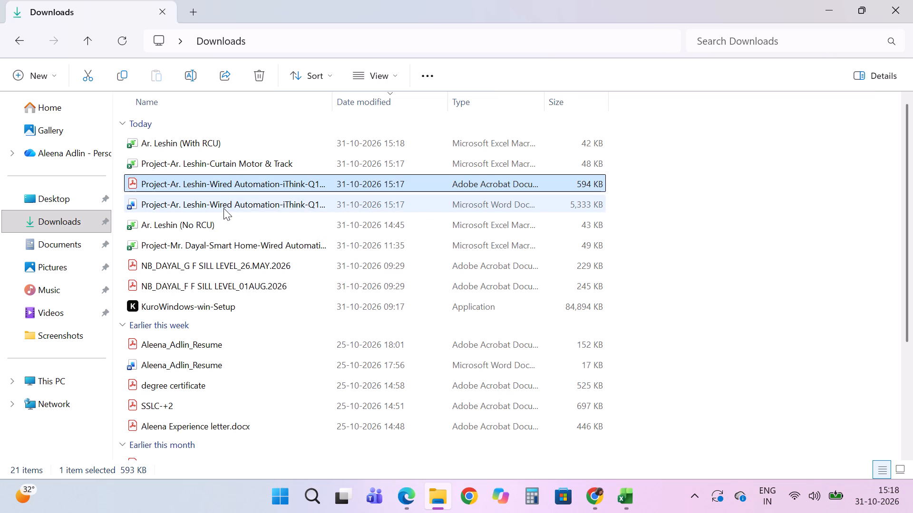
click(190, 73)
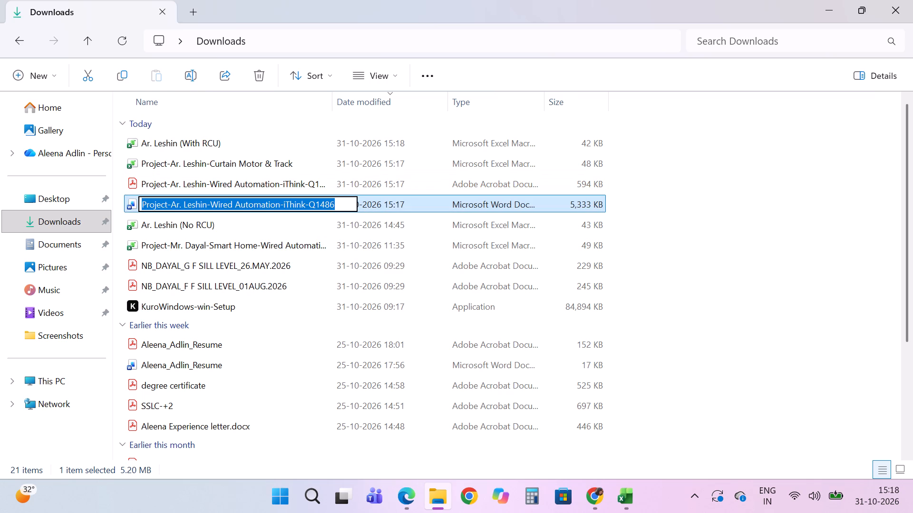
click(346, 203)
key(minus)
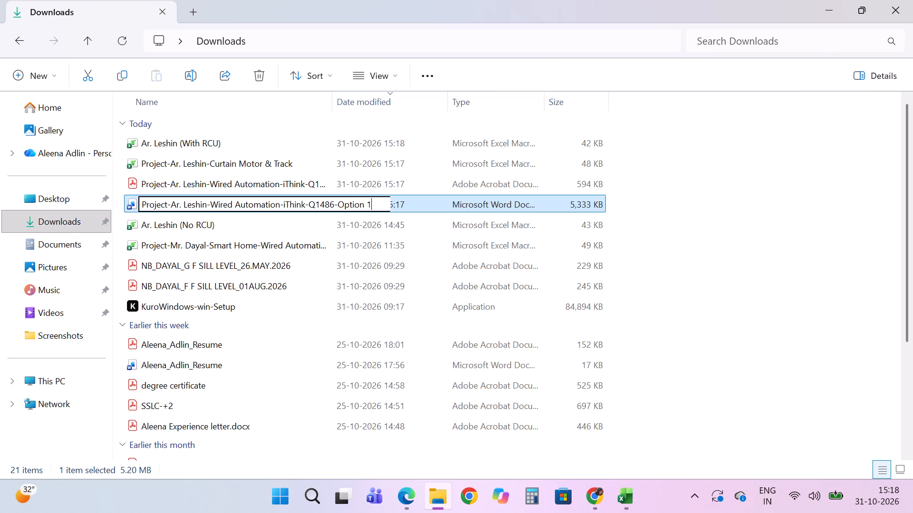
key(Return)
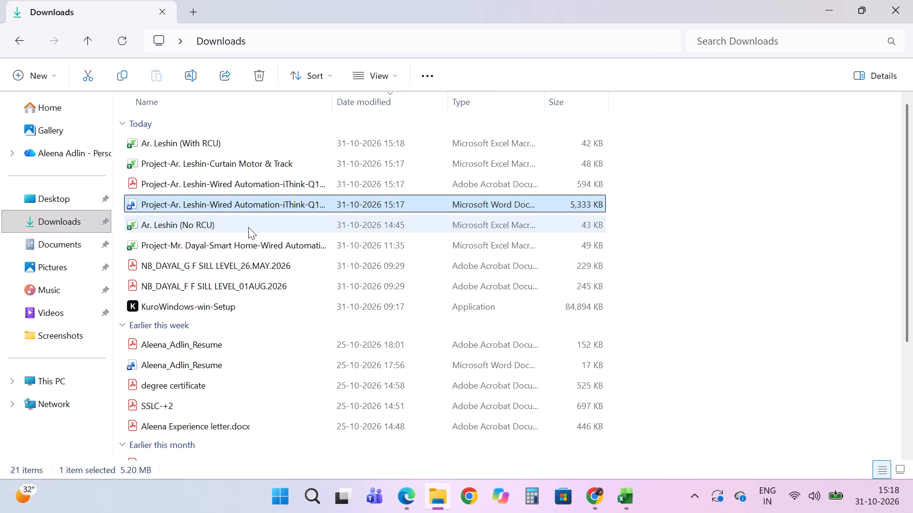
click(127, 34)
key(ctrl+c)
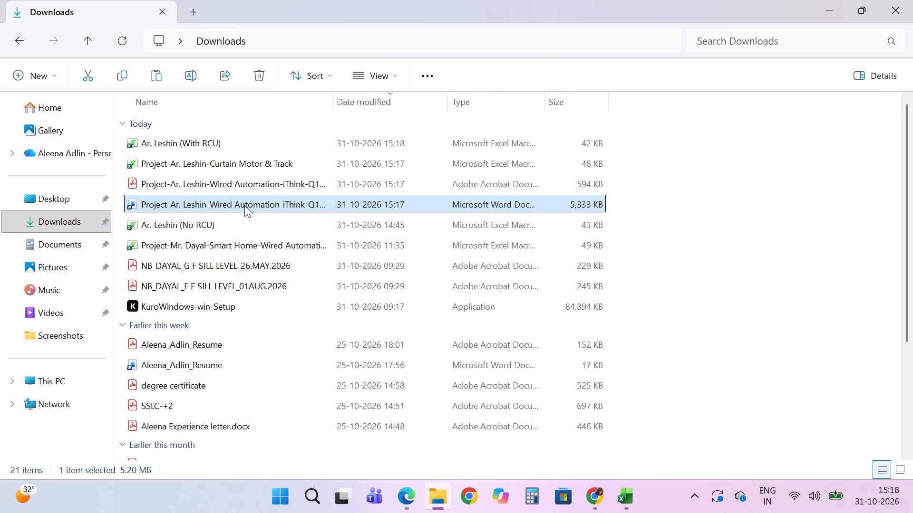
key(ctrl+v)
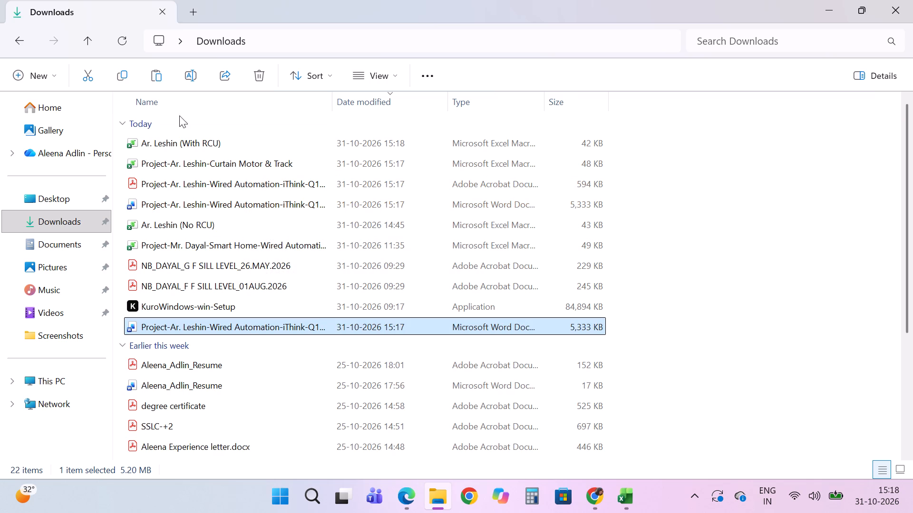
click(190, 75)
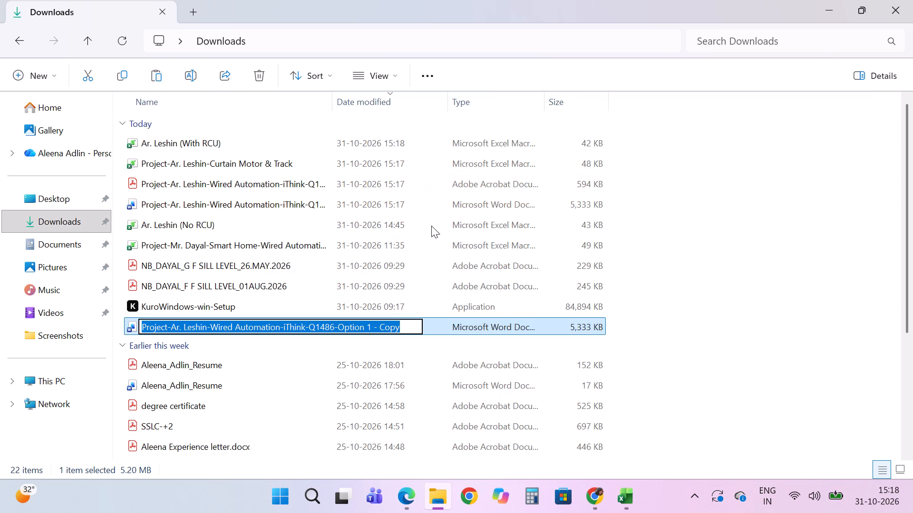
click(410, 331)
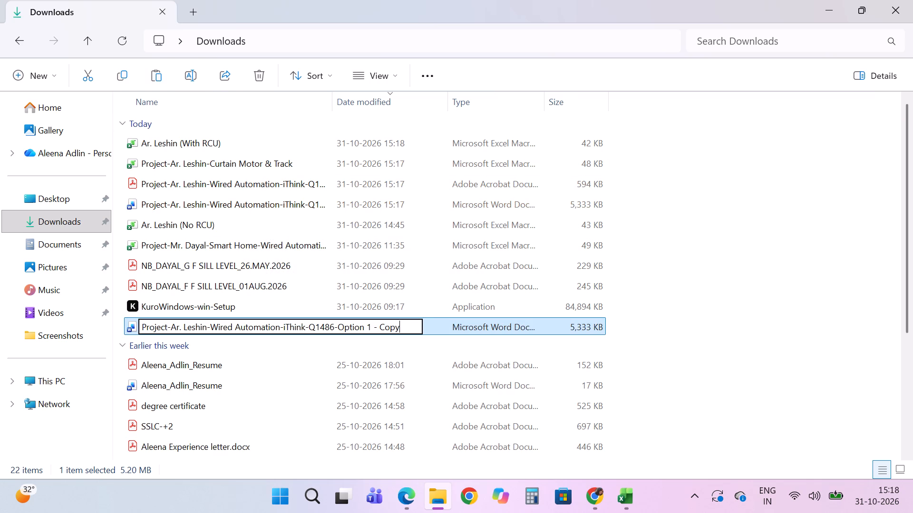
key(BackSpace)
key(BackSpace)
key(BackSpace)
key(BackSpace)
key(BackSpace)
key(BackSpace)
key(BackSpace)
key(BackSpace)
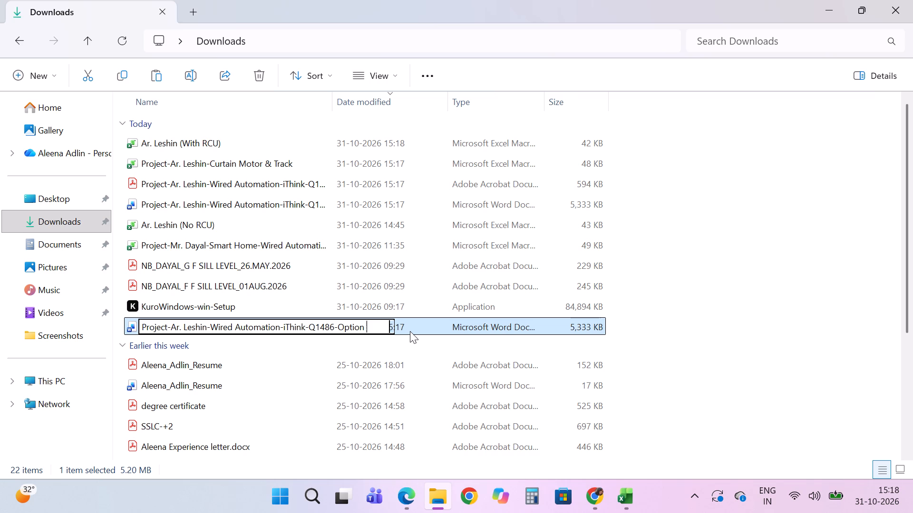
key(2)
key(Return)
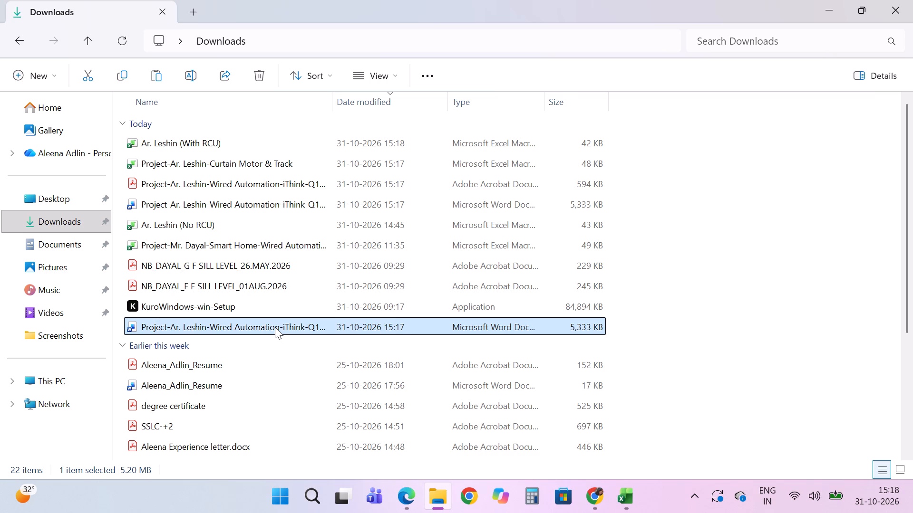
Open the Option 2 proposal in Word, enable editing, and go to the Wired Automation — Havells Crabtree HDL price table.
double_click(275, 327)
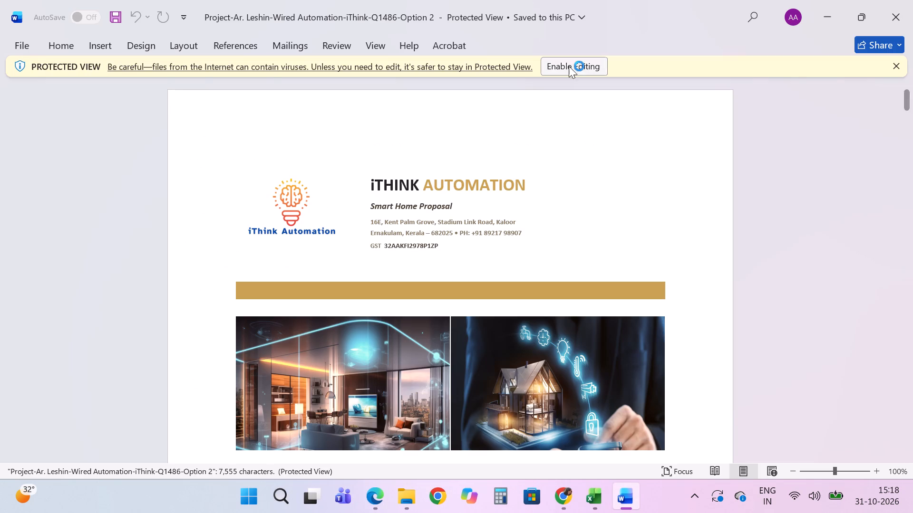
click(567, 60)
scroll(517, 303, down, 2)
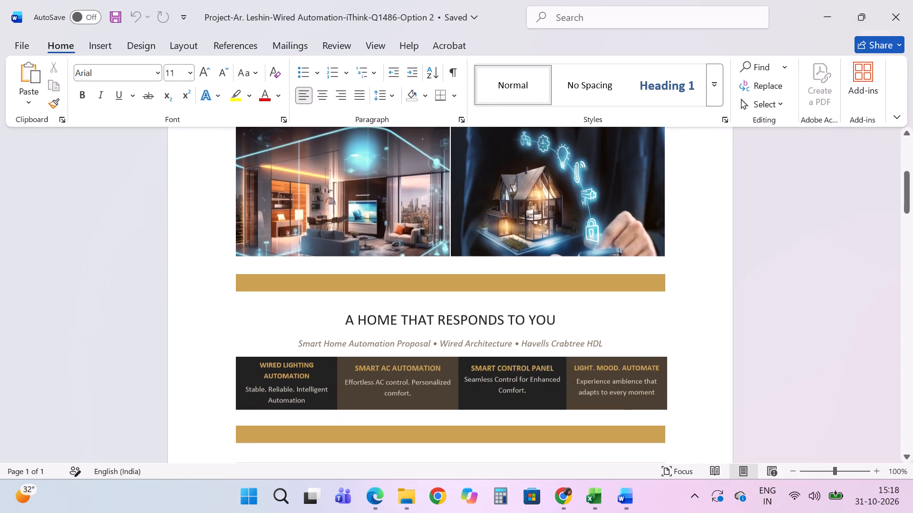
scroll(517, 303, down, 11)
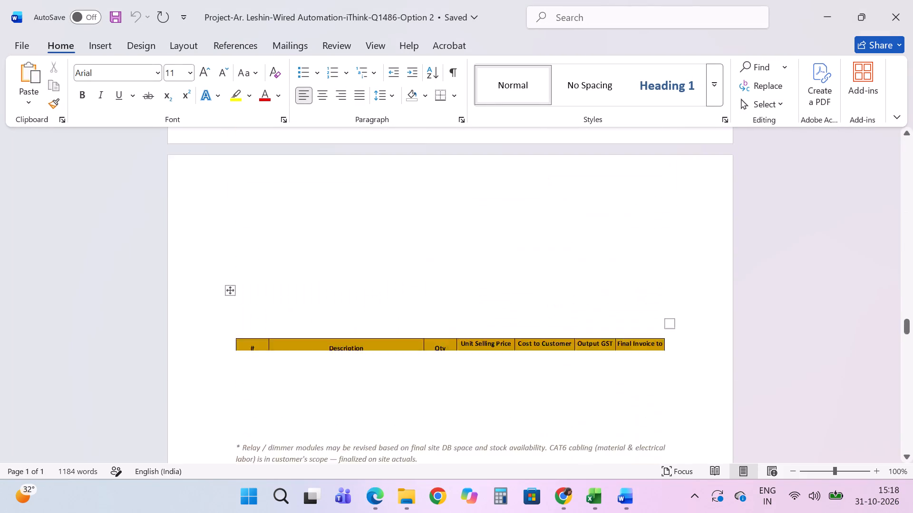
scroll(517, 303, up, 4)
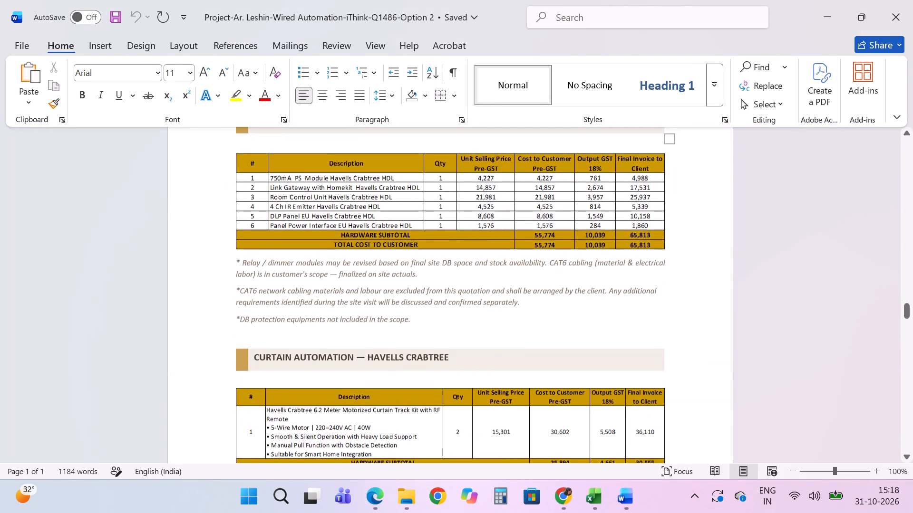
scroll(517, 303, up, 1)
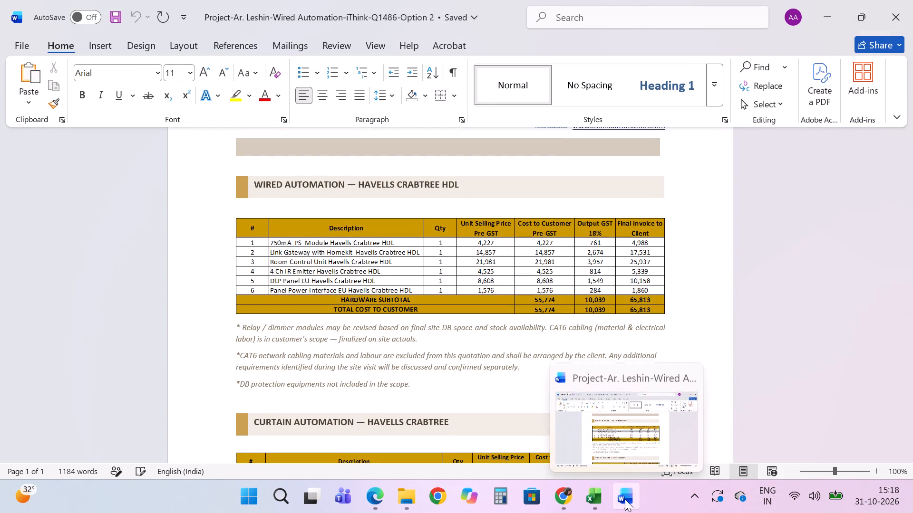
Switch to the Ar. Leshin (No RCU) Excel workbook and copy the whole quotation table on Sheet2, including the header and total rows.
click(590, 506)
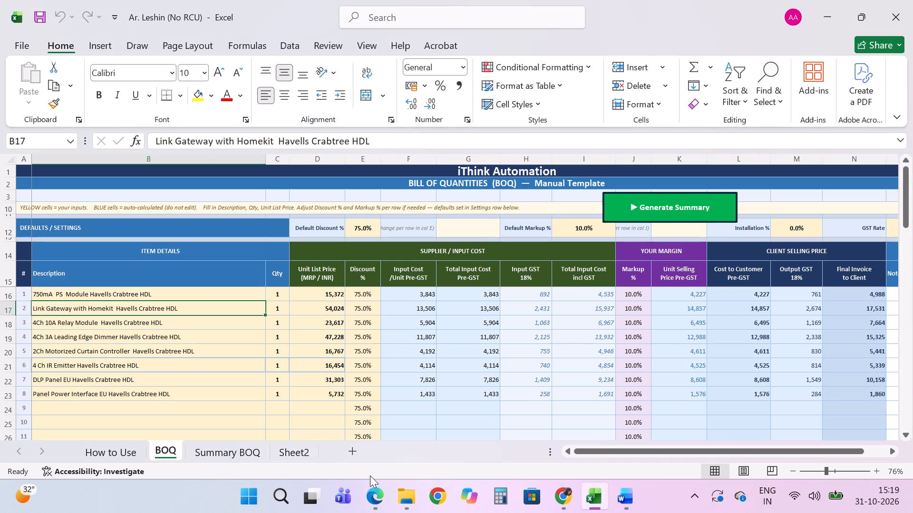
click(280, 448)
click(394, 364)
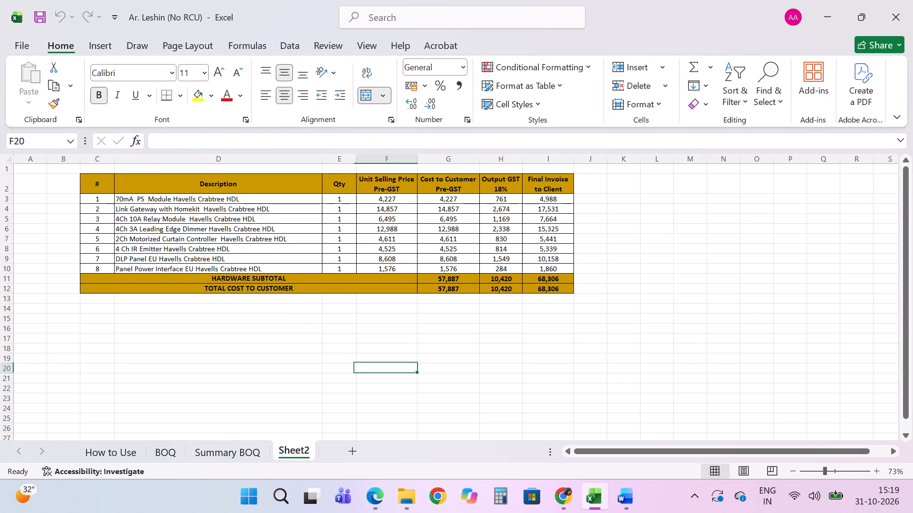
click(173, 455)
scroll(456, 351, down, 5)
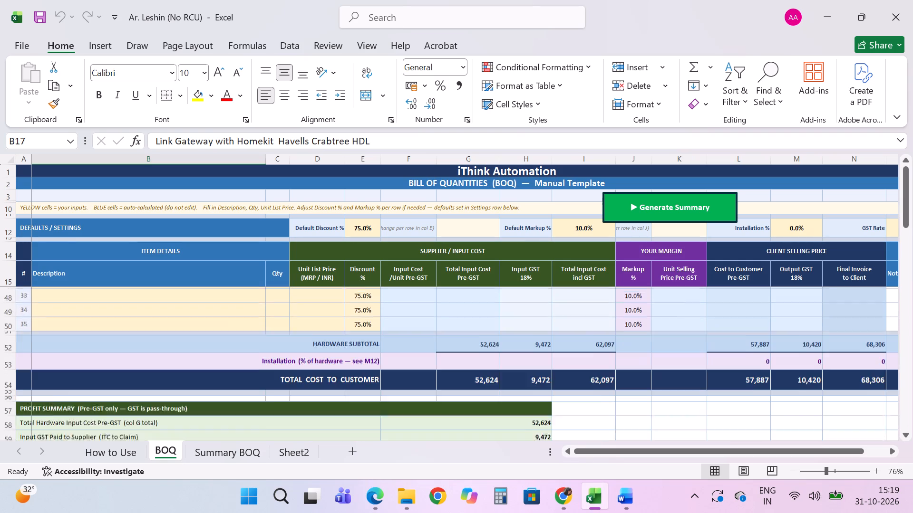
scroll(456, 351, down, 2)
click(281, 456)
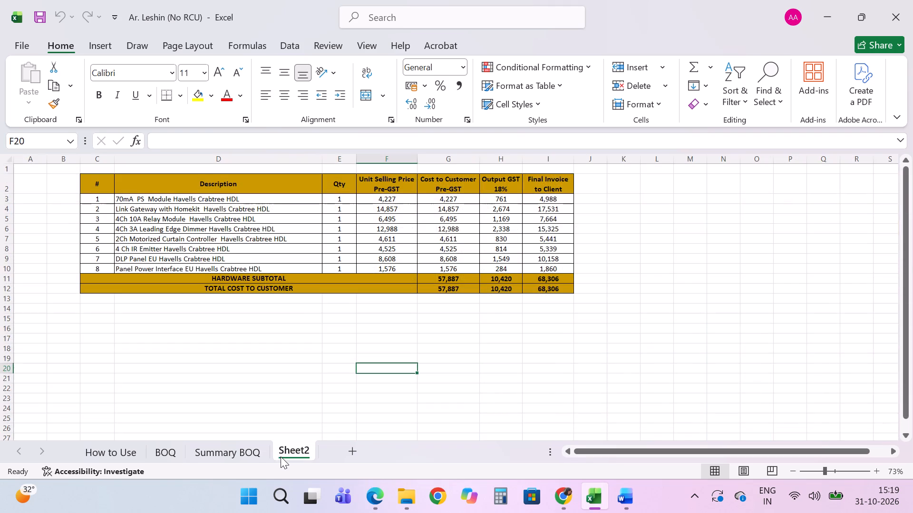
drag(549, 189, 323, 285)
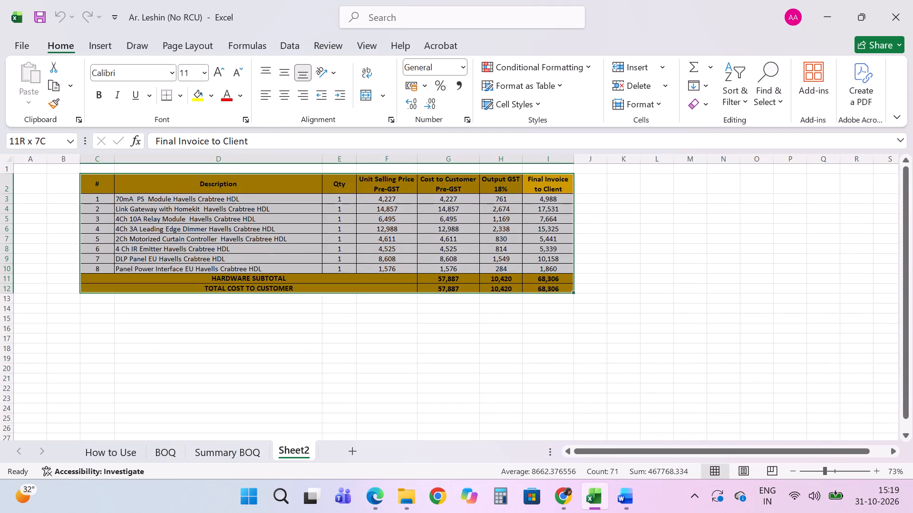
drag(323, 285, 316, 284)
key(ctrl+c)
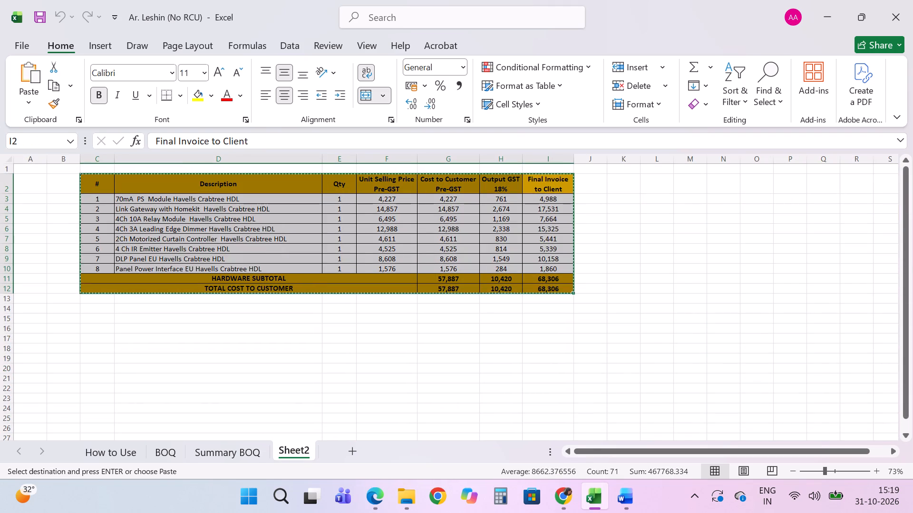
In the Word proposal, replace the Wired Automation price table image with the copied No RCU table, pasted as a picture.
click(629, 499)
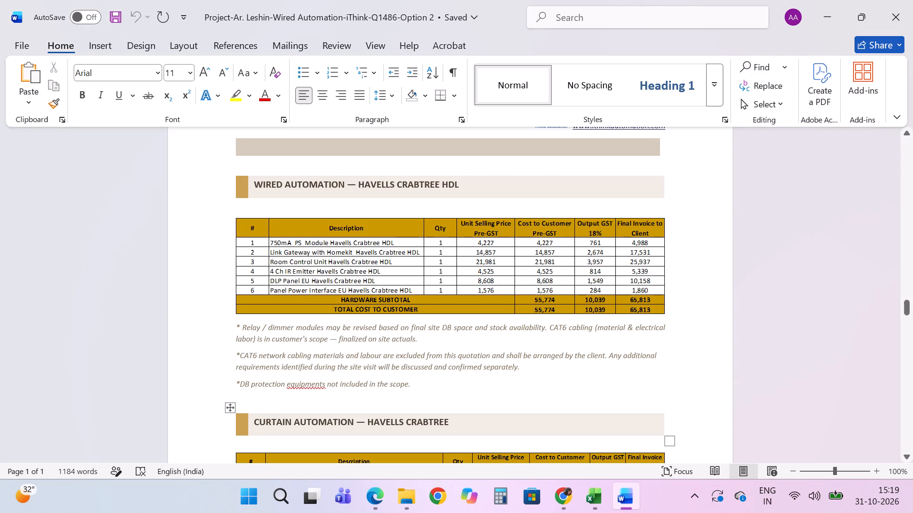
click(536, 298)
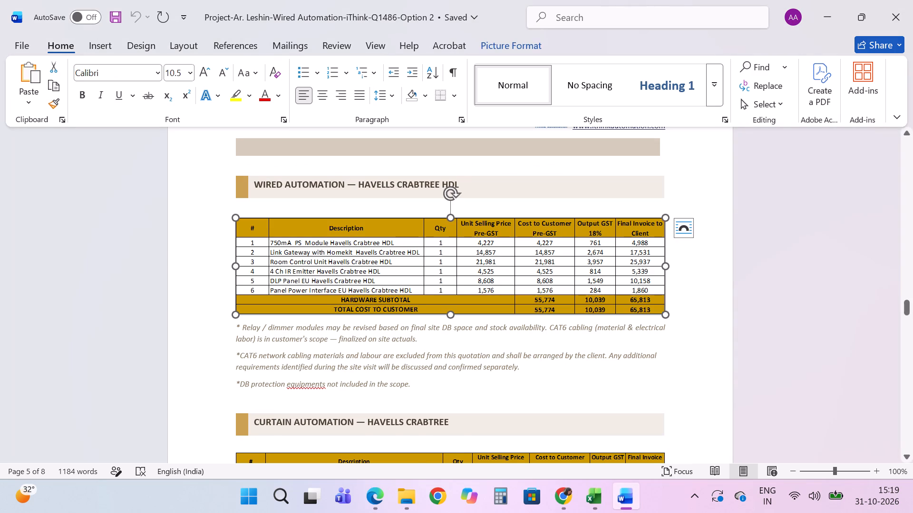
key(Delete)
key(ctrl+v)
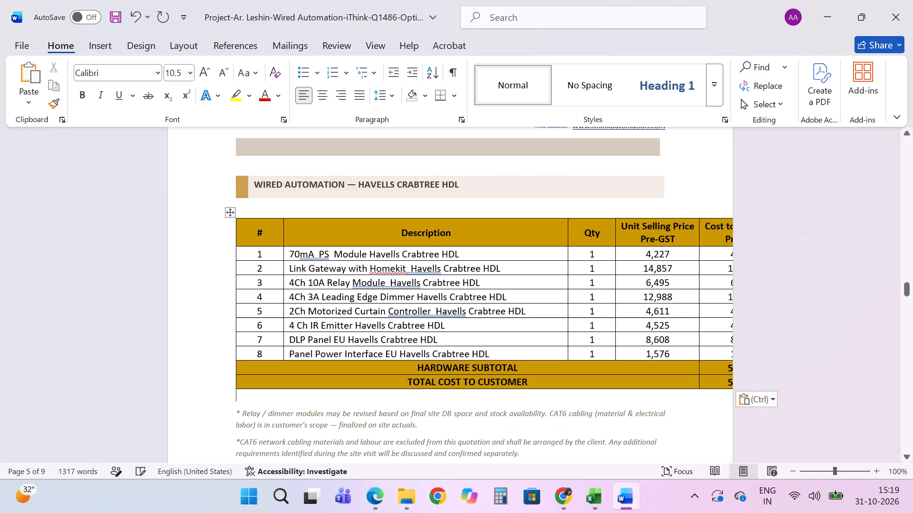
click(767, 399)
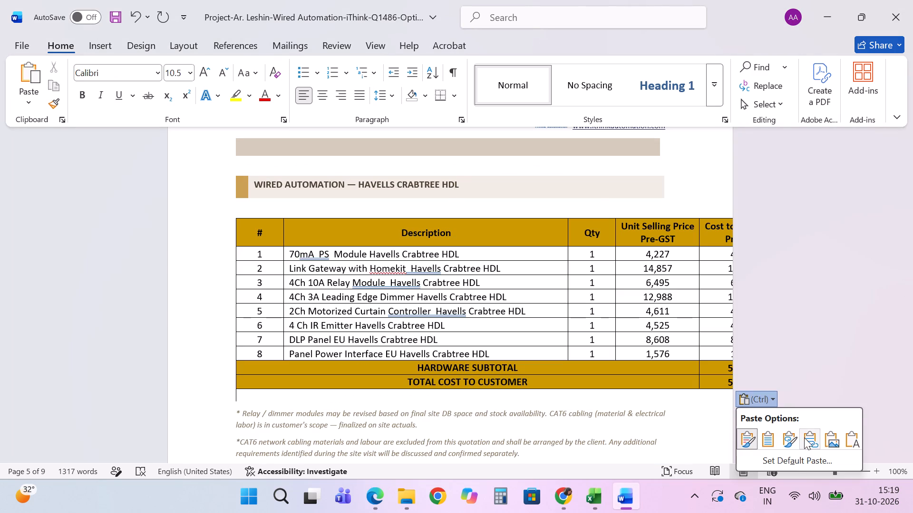
click(833, 437)
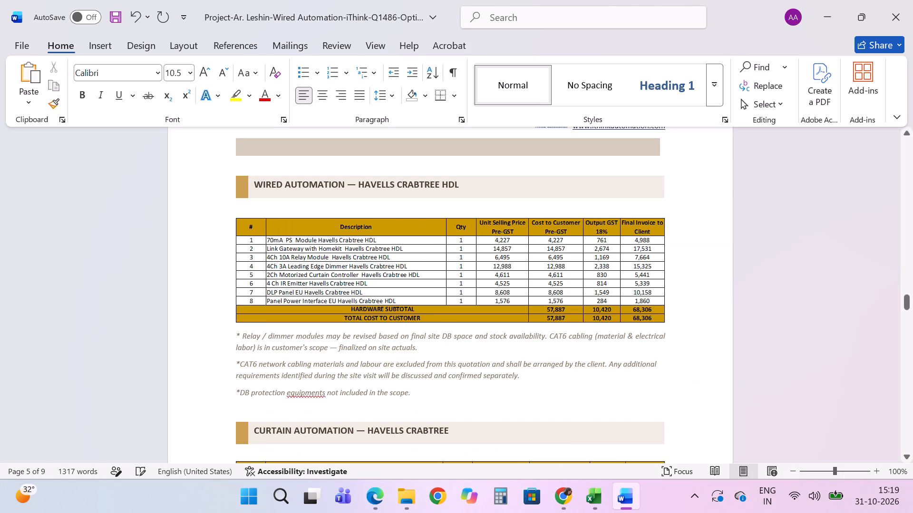
In the Quotation Summary table, set the Wired Automation - Havells Crabtree HDL amount to 68306.
scroll(555, 414, down, 3)
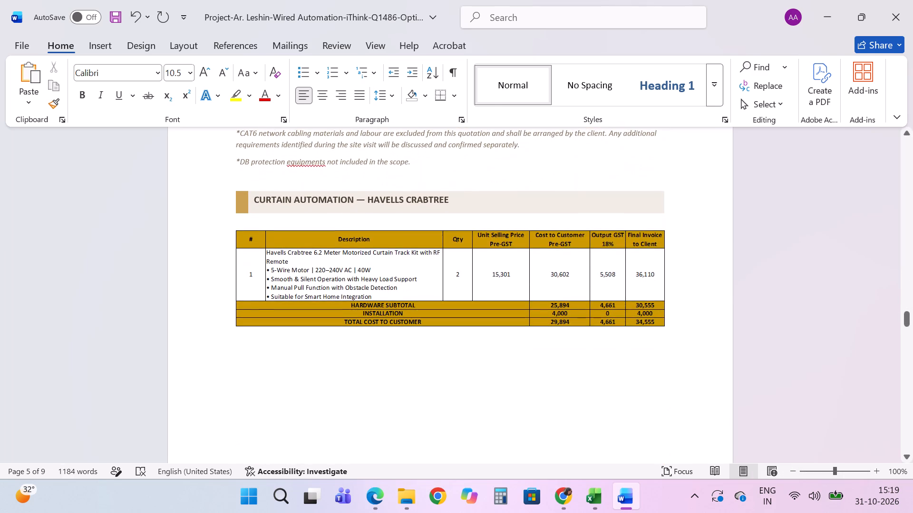
scroll(555, 414, up, 7)
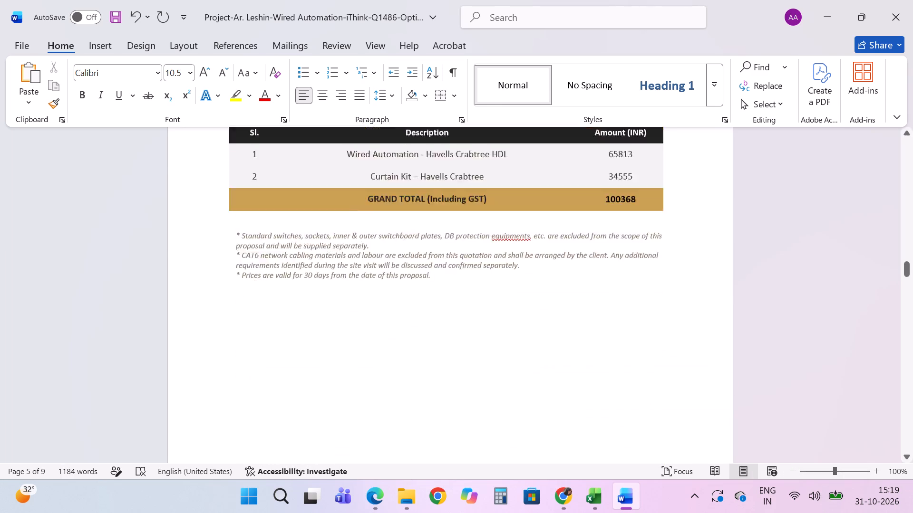
scroll(555, 414, up, 1)
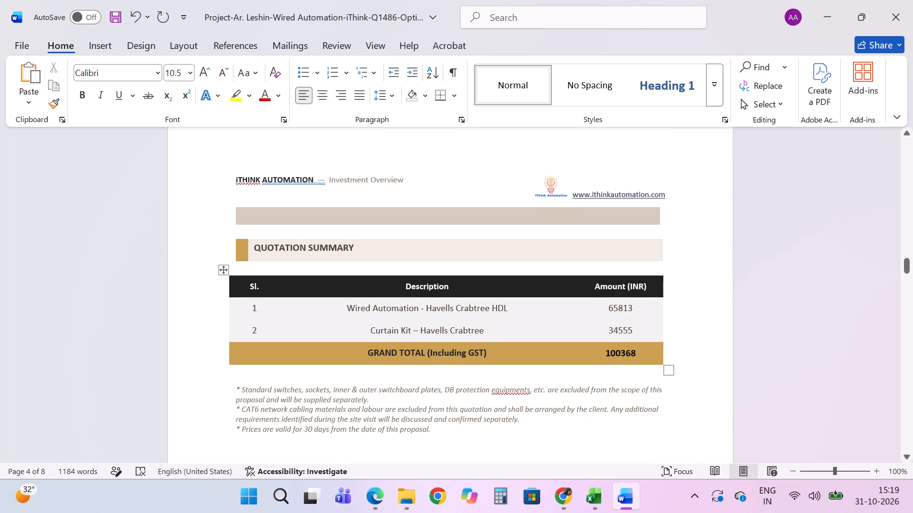
click(642, 309)
key(BackSpace)
key(BackSpace)
key(BackSpace)
key(BackSpace)
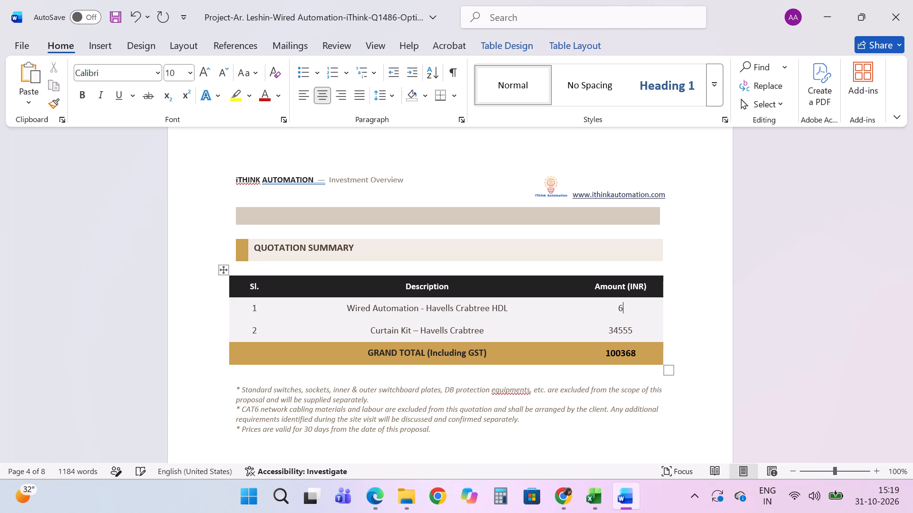
text(8306)
Switch to Calculator and add the wired automation amount 68306 and the curtain kit amount 34555.
click(508, 500)
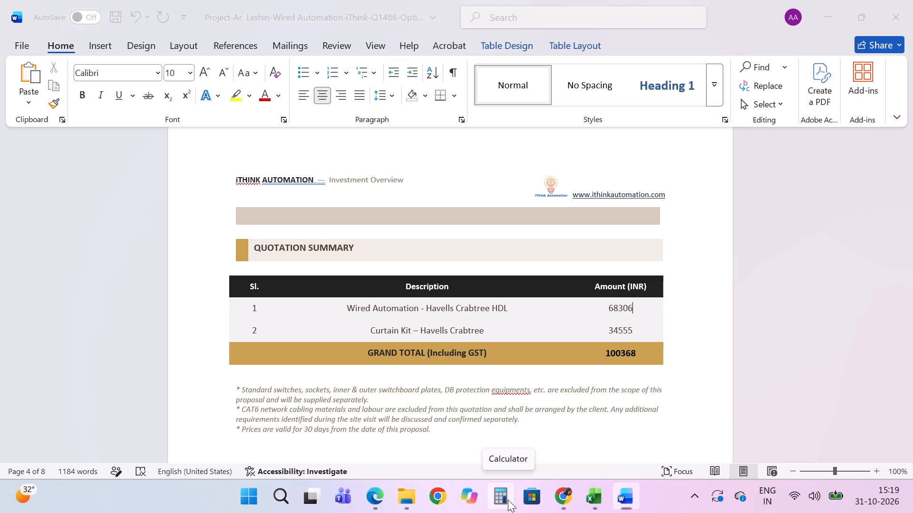
text(68306)
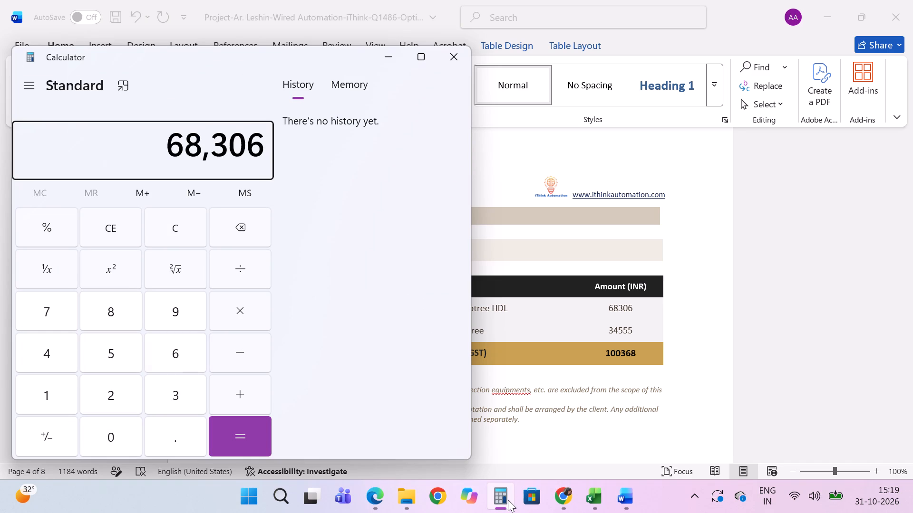
key(shift+plus)
text(34555)
key(Return)
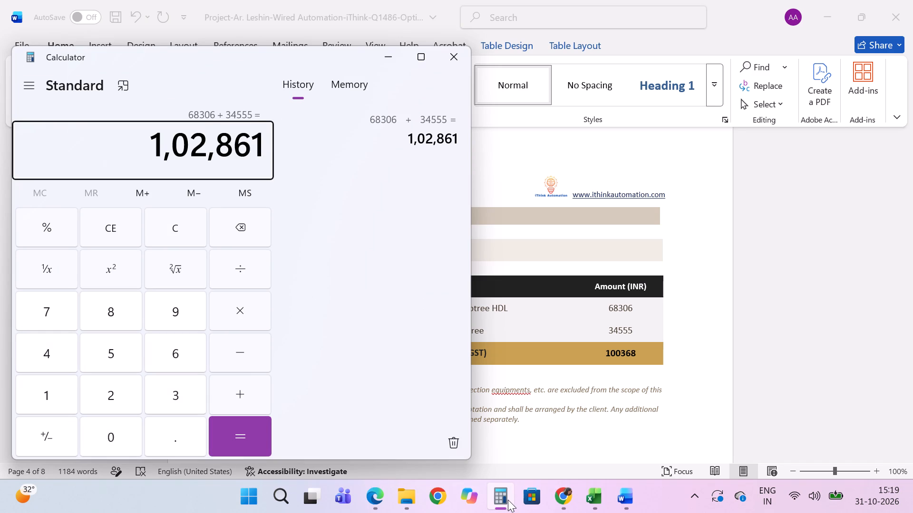
Back in the Word proposal, set the Quotation Summary's grand total including GST to 102861 and save the document.
click(641, 355)
drag(641, 355, 617, 357)
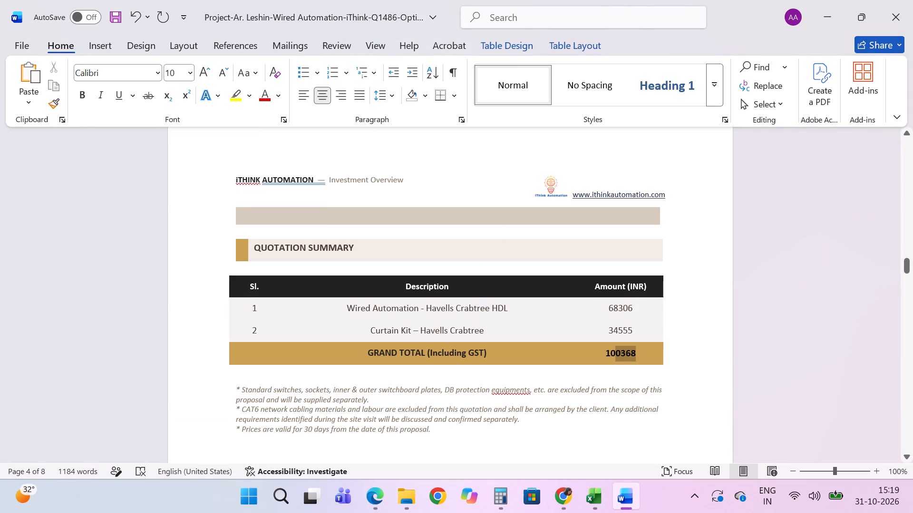
drag(617, 357, 616, 357)
key(2)
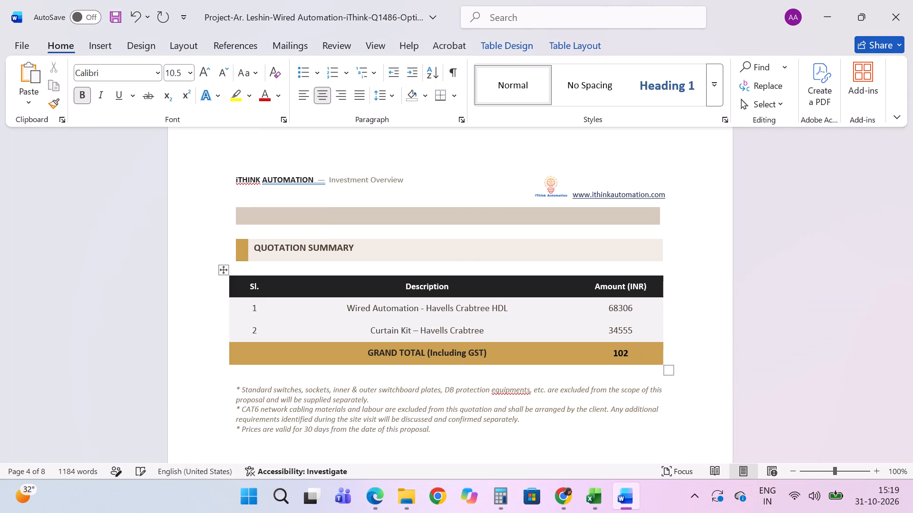
text(861)
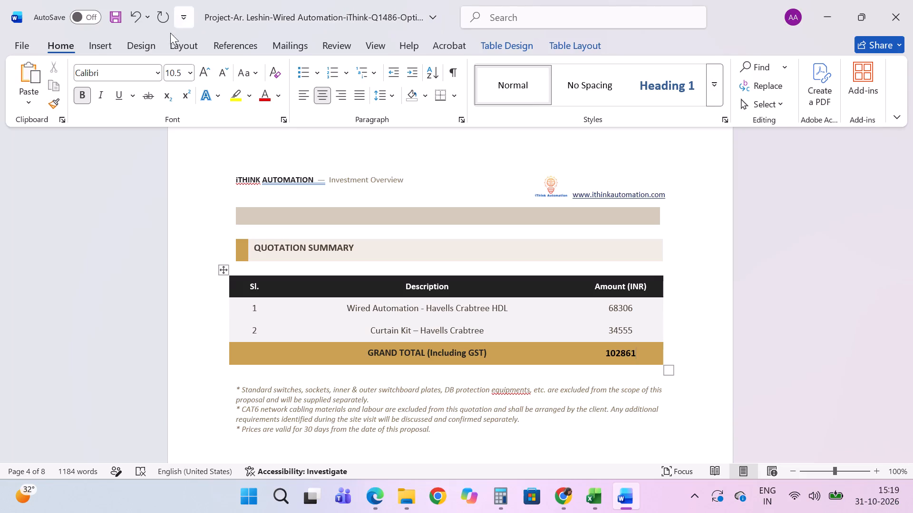
click(112, 11)
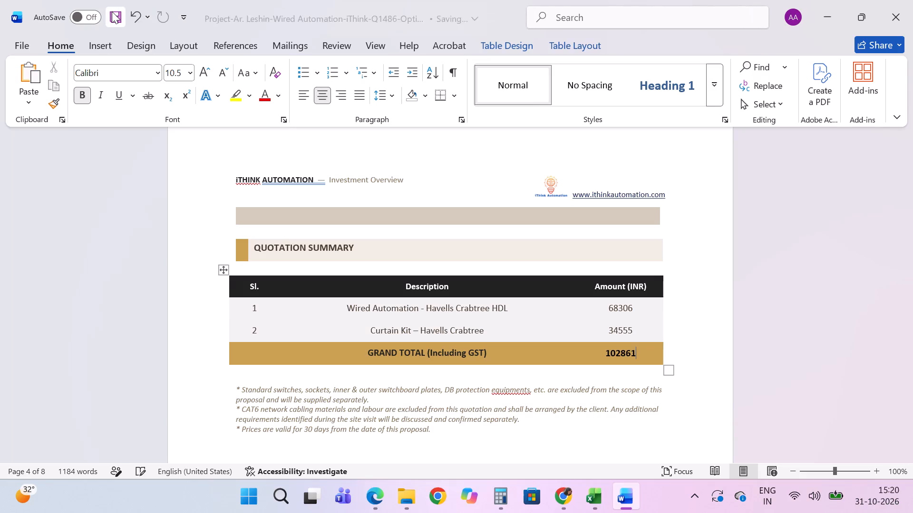
key(ctrl+p)
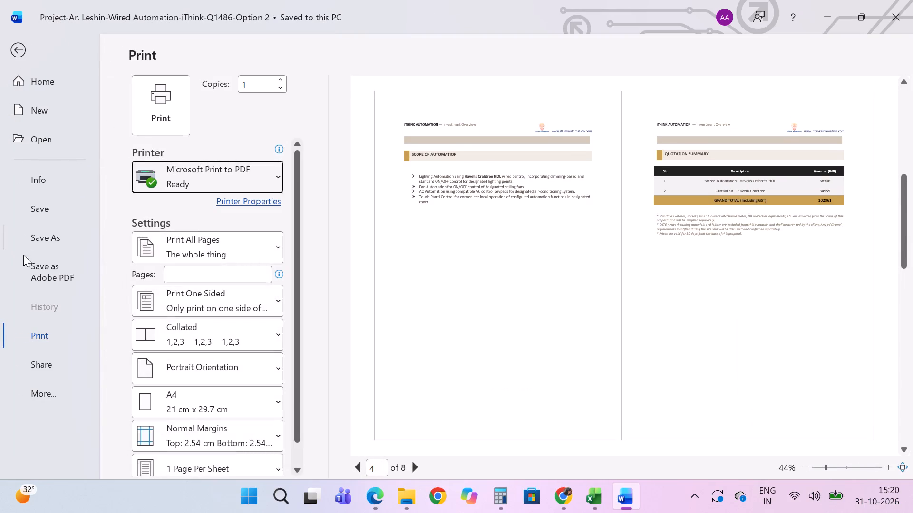
click(33, 240)
click(205, 376)
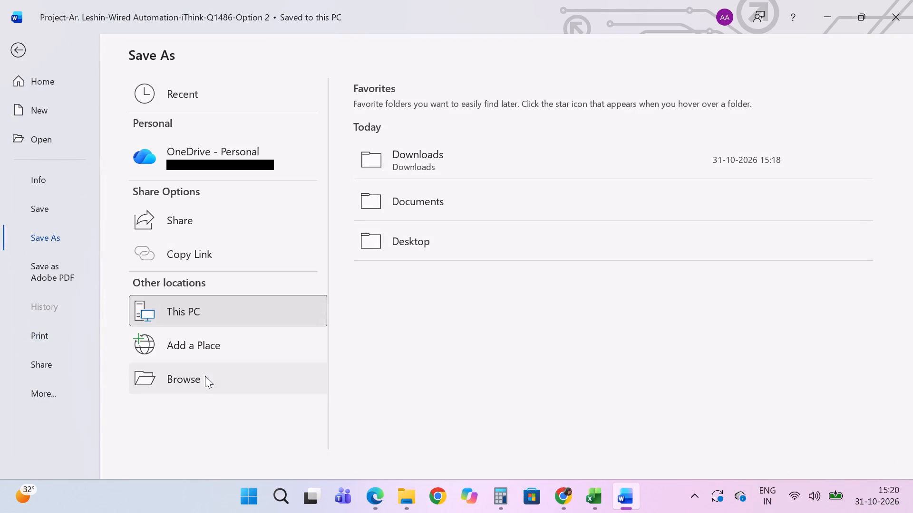
click(355, 253)
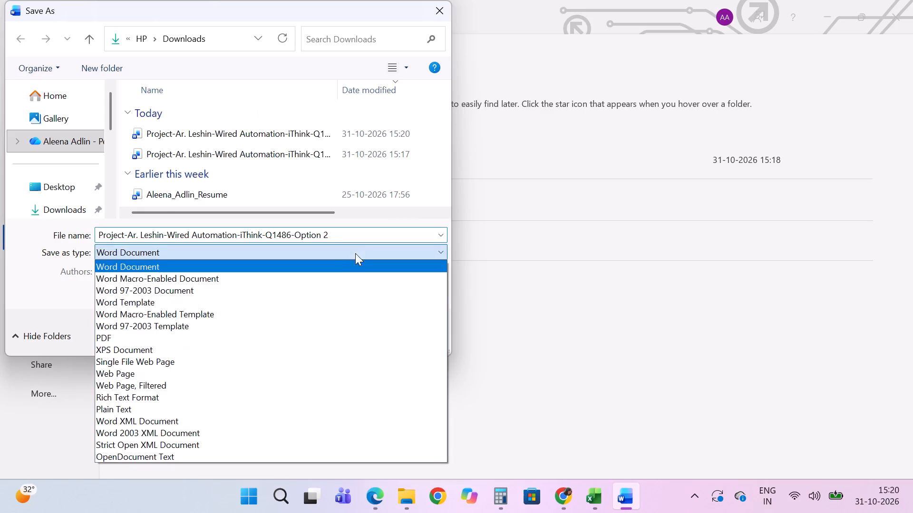
click(252, 336)
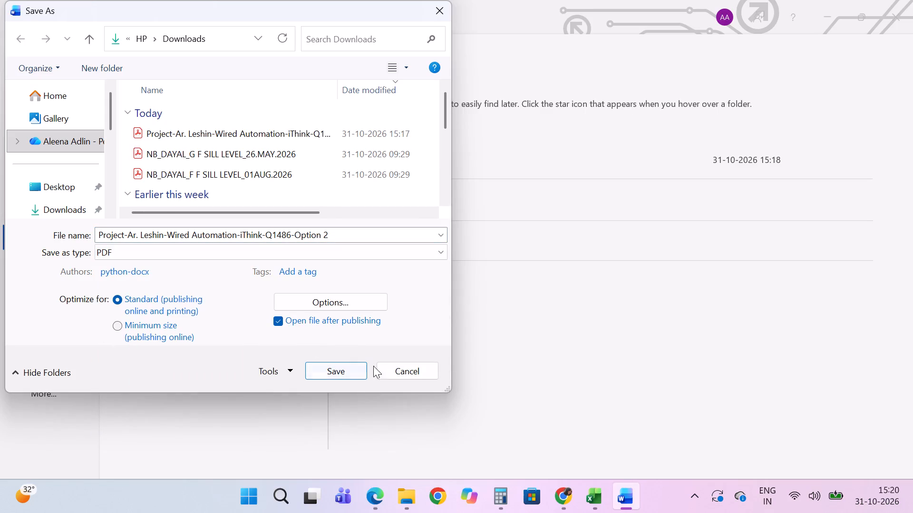
click(362, 370)
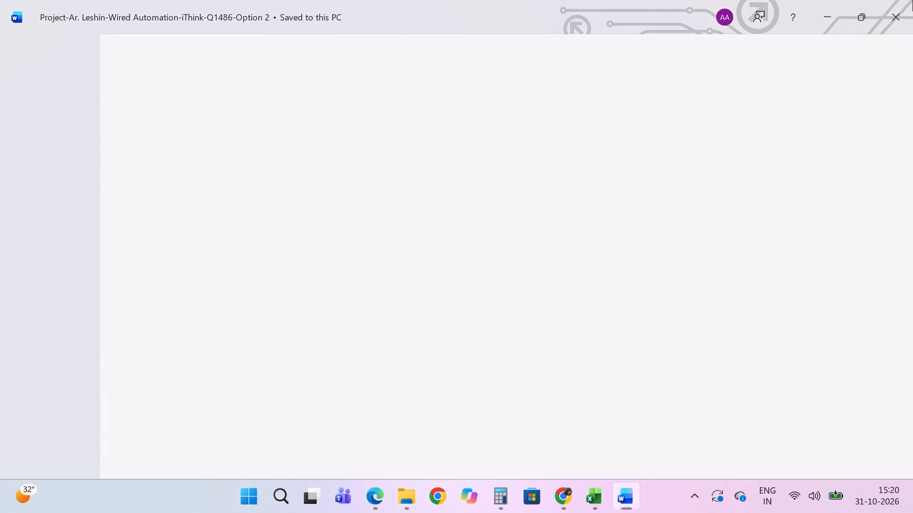
Close the Option 2 Word proposal and its published PDF.
click(912, 0)
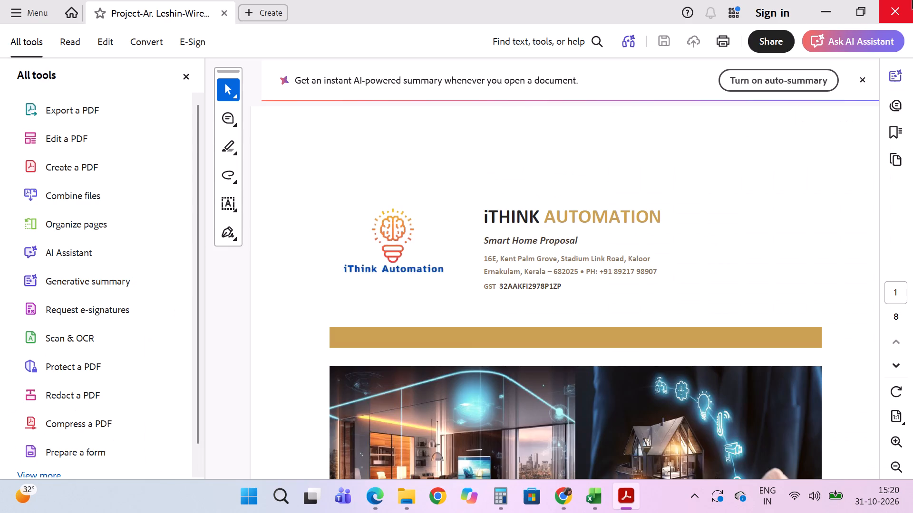
click(912, 0)
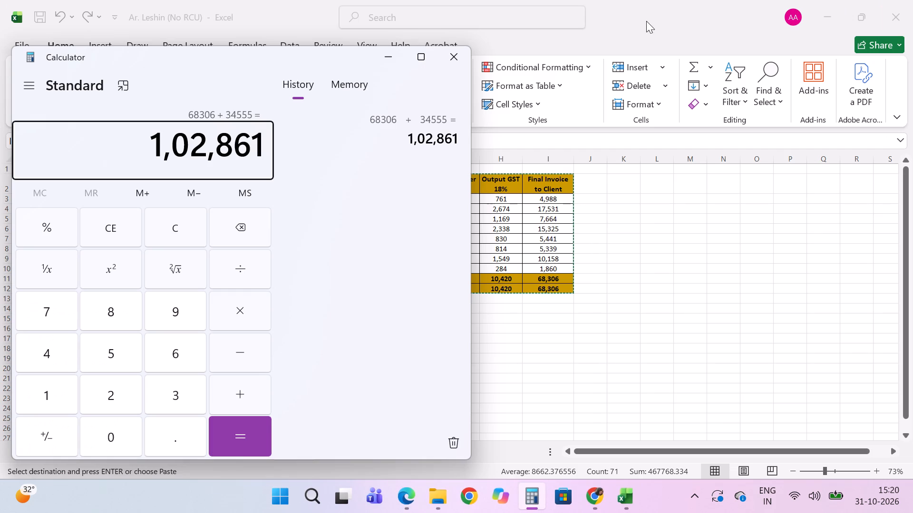
click(912, 0)
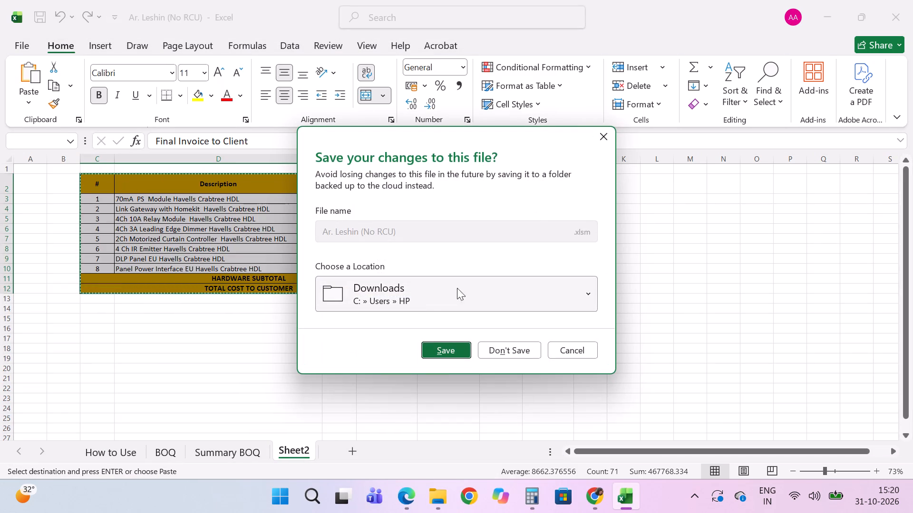
click(447, 352)
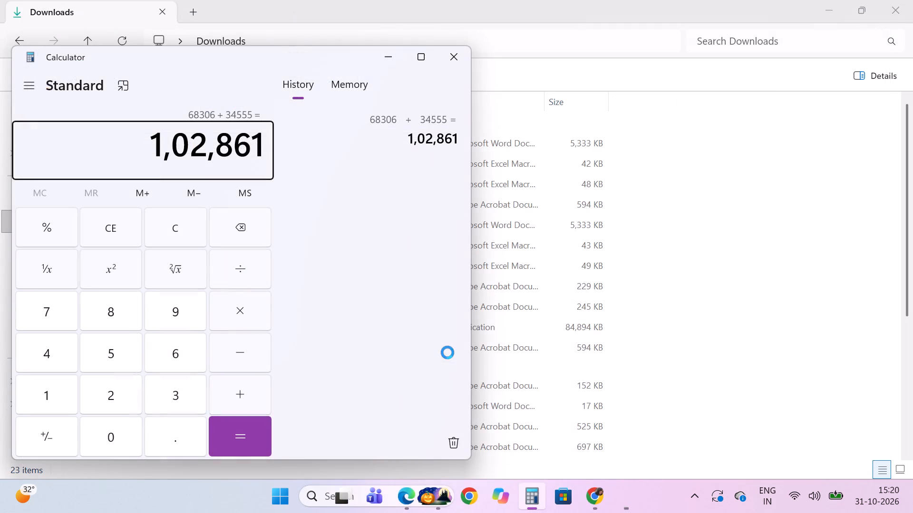
Switch to the Downloads folder in File Explorer and refresh its file list.
click(758, 258)
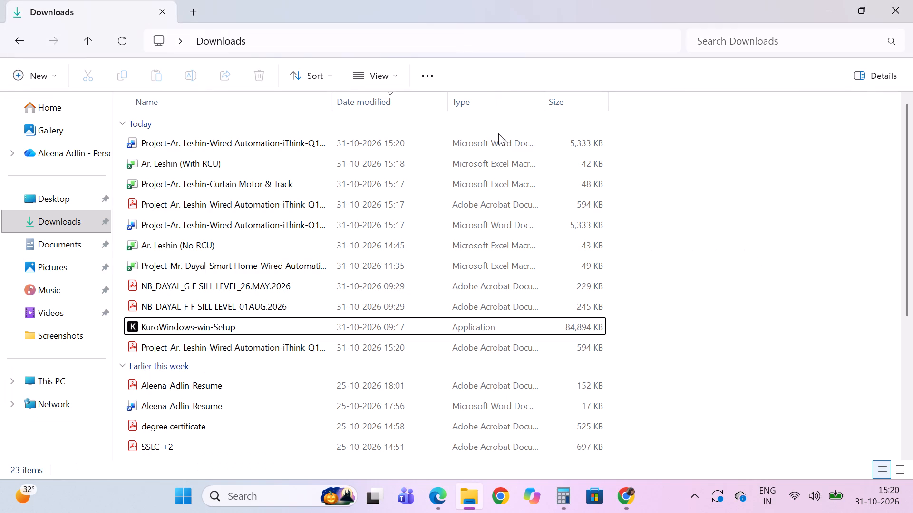
click(118, 43)
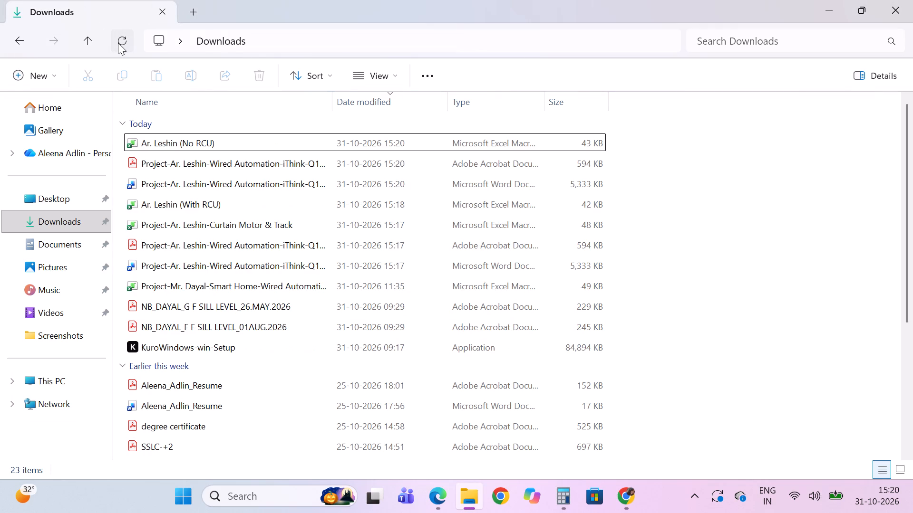
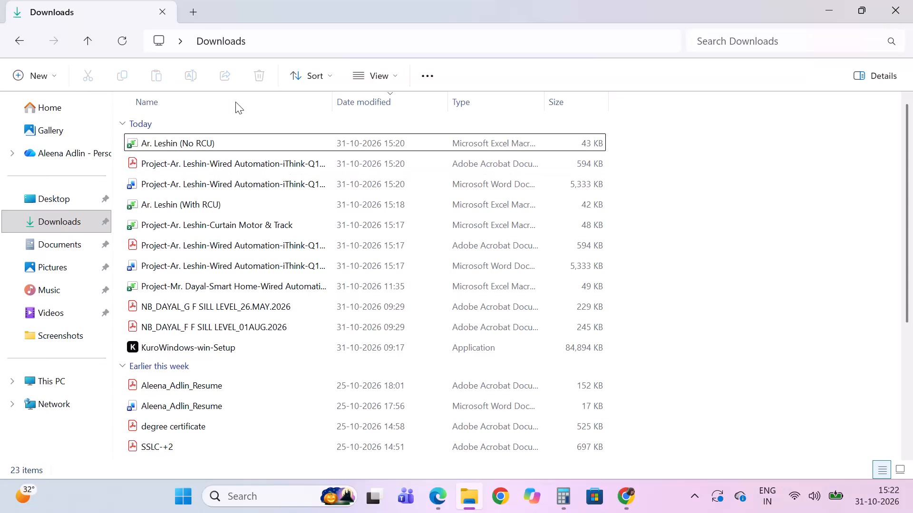
double_click(185, 142)
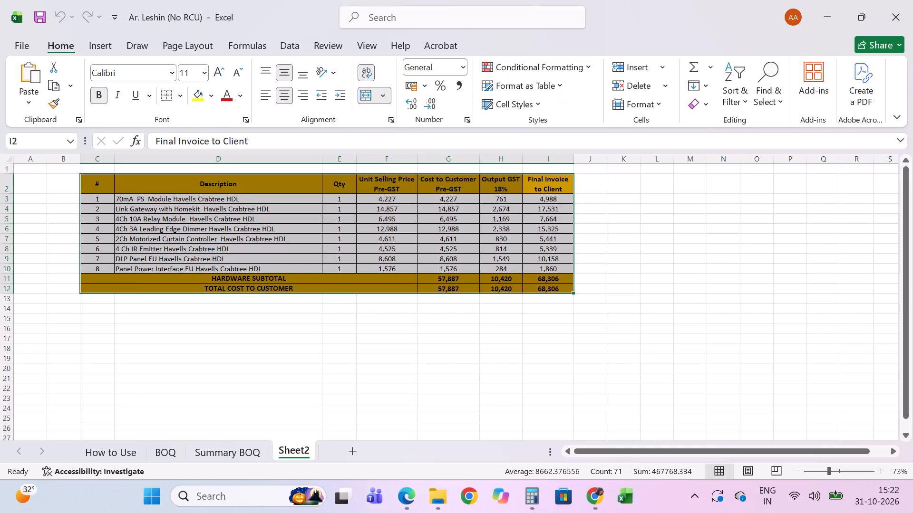
click(168, 448)
scroll(300, 392, up, 5)
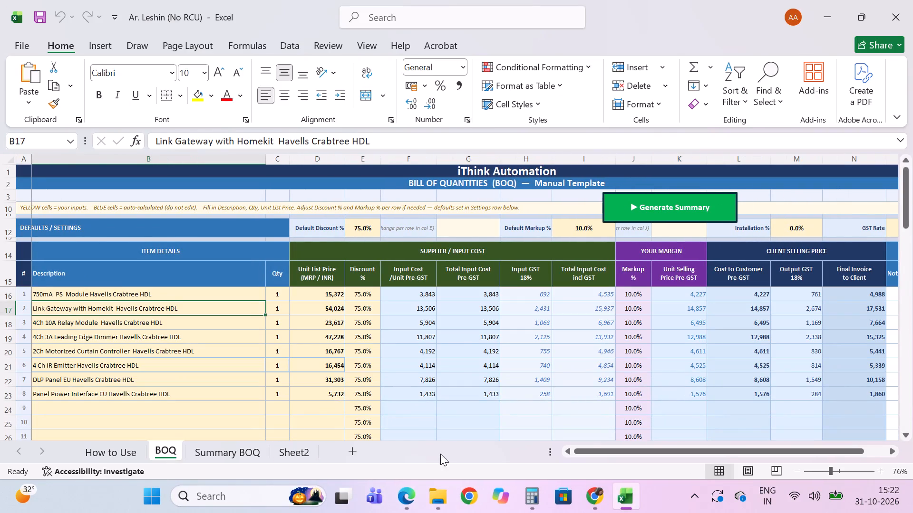
Switch to Google Drive in Chrome, search for "price" and open the PRICE LIST folder.
click(608, 499)
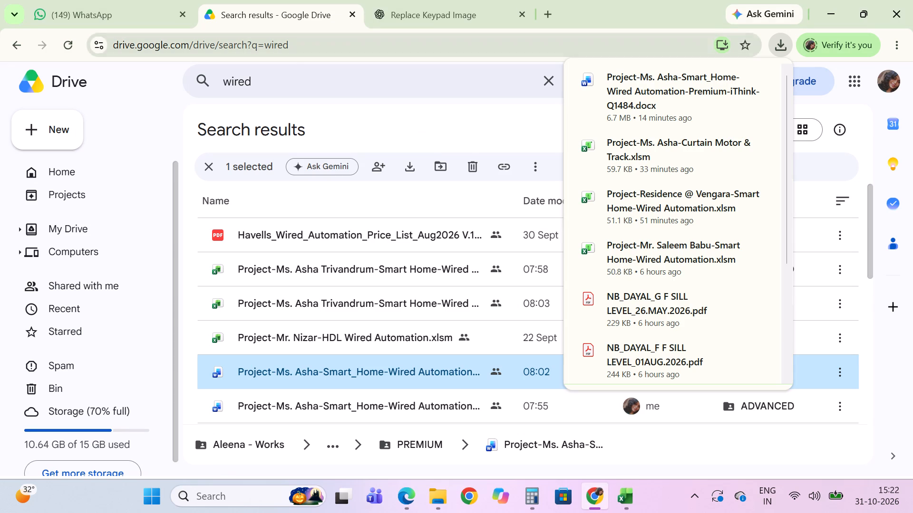
click(291, 85)
key(BackSpace)
key(BackSpace)
key(BackSpace)
key(BackSpace)
key(BackSpace)
key(BackSpace)
key(BackSpace)
key(BackSpace)
key(BackSpace)
key(BackSpace)
key(BackSpace)
key(BackSpace)
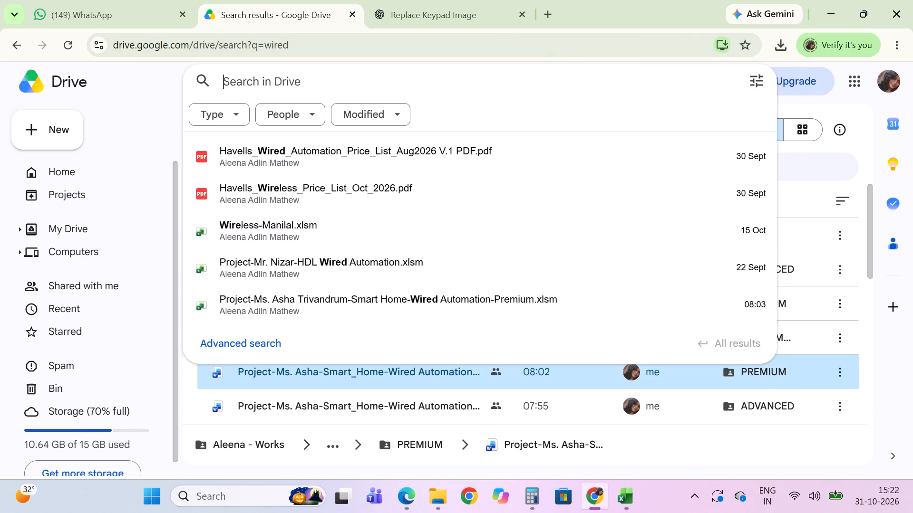
text(price)
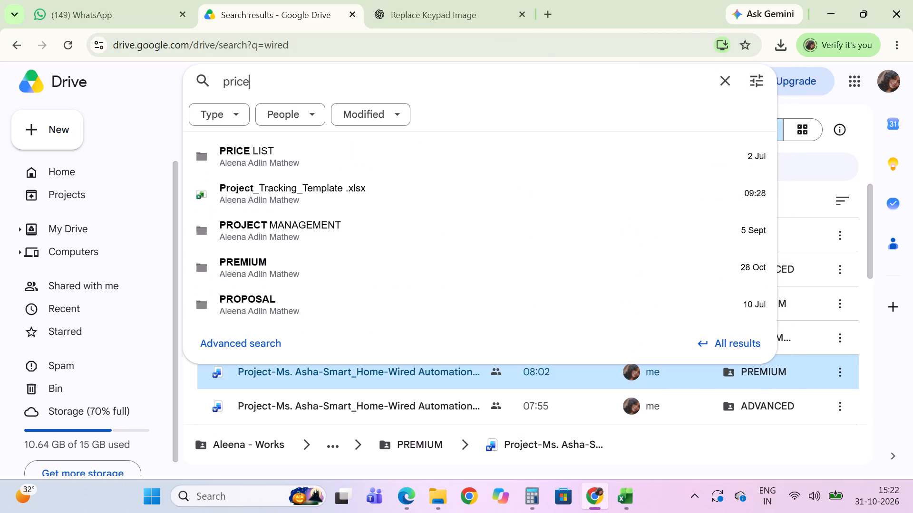
double_click(301, 169)
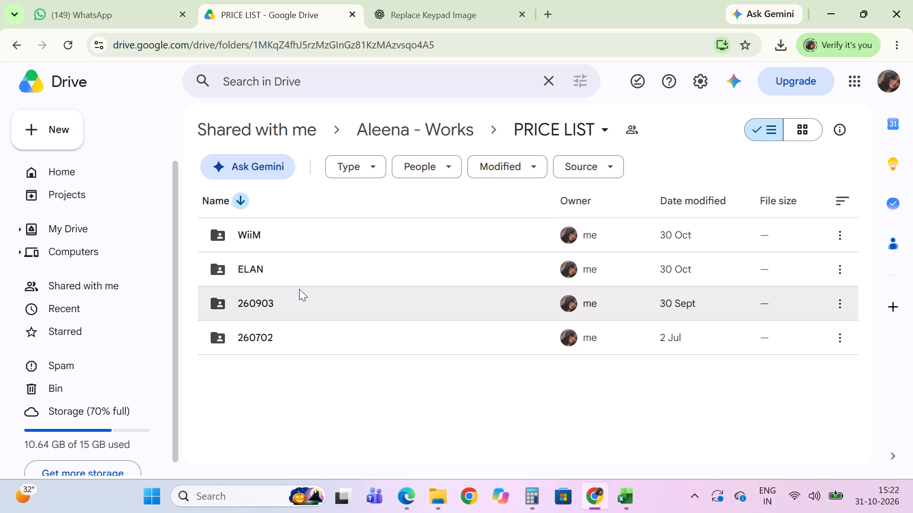
Open Havells_Wired_Automation_Price_List_Aug2026 V.1 PDF.pdf from the 260903 folder.
double_click(298, 312)
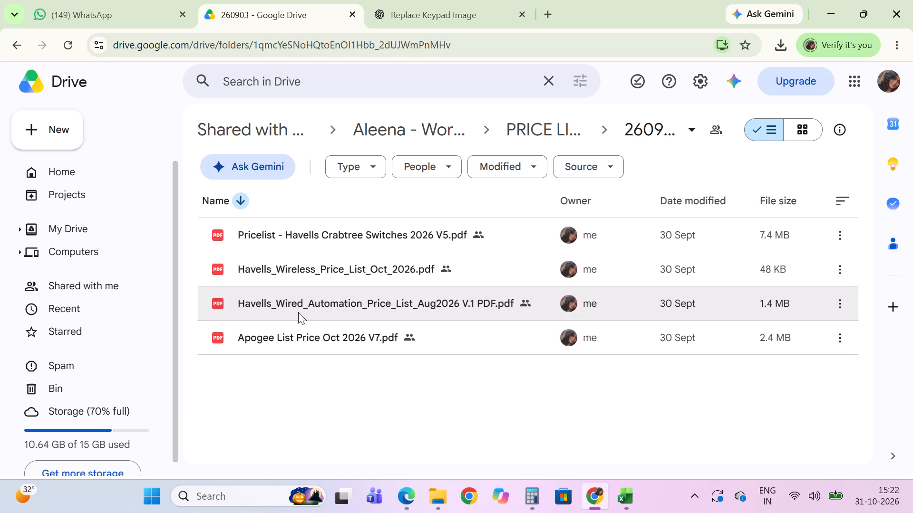
double_click(298, 312)
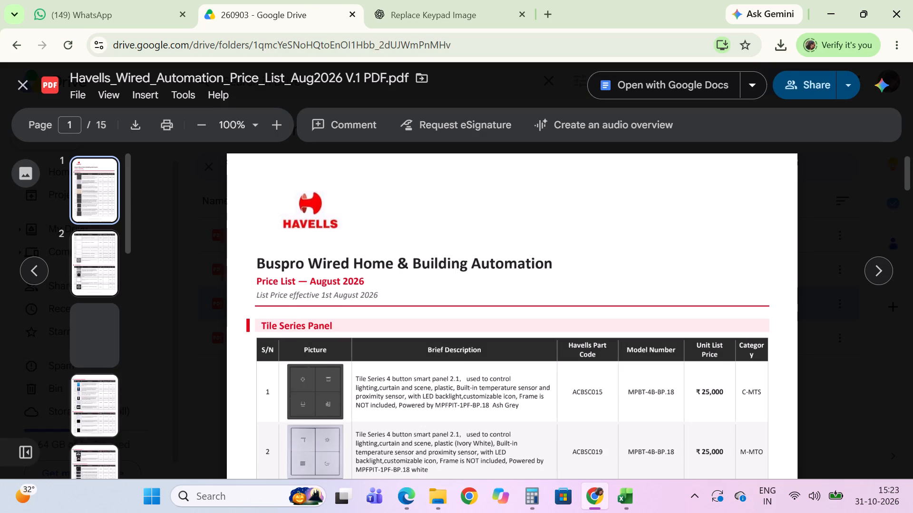
Search the Havells price list for "750" and check the power supply module's price against the Excel BOQ.
scroll(298, 312, down, 3)
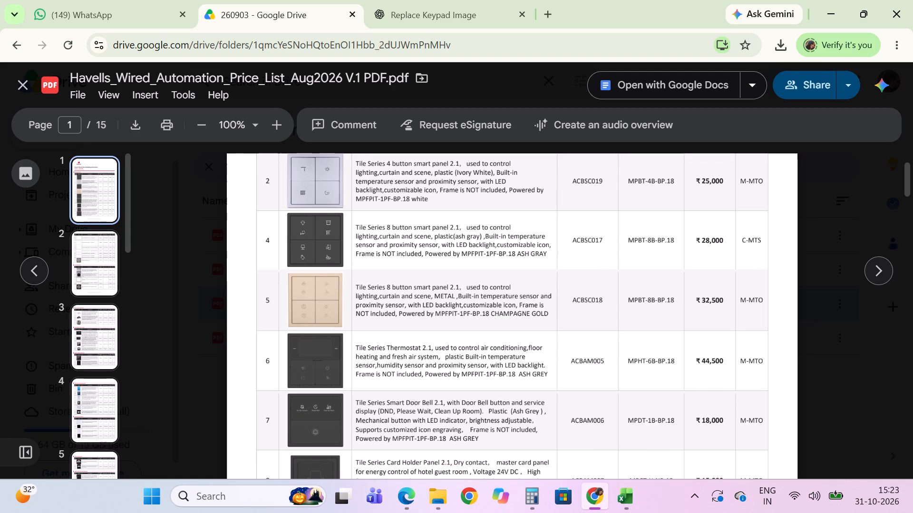
key(ctrl+f)
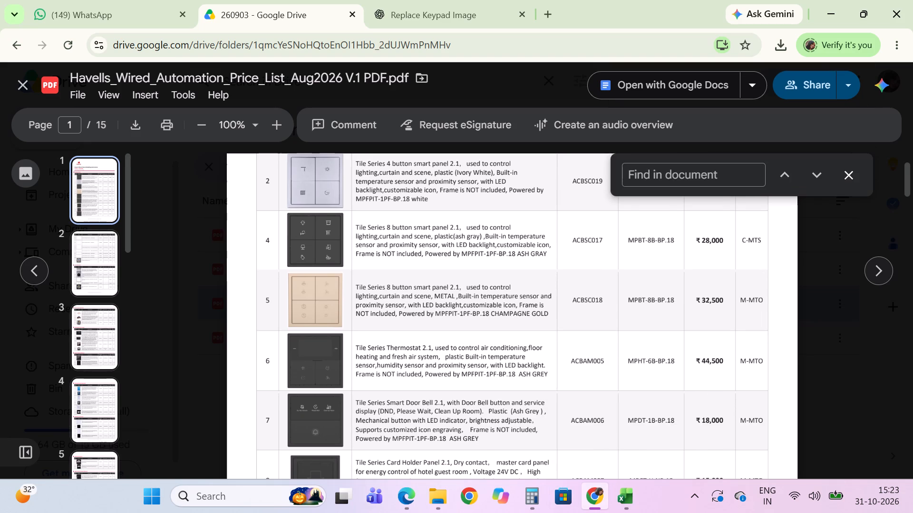
text(750)
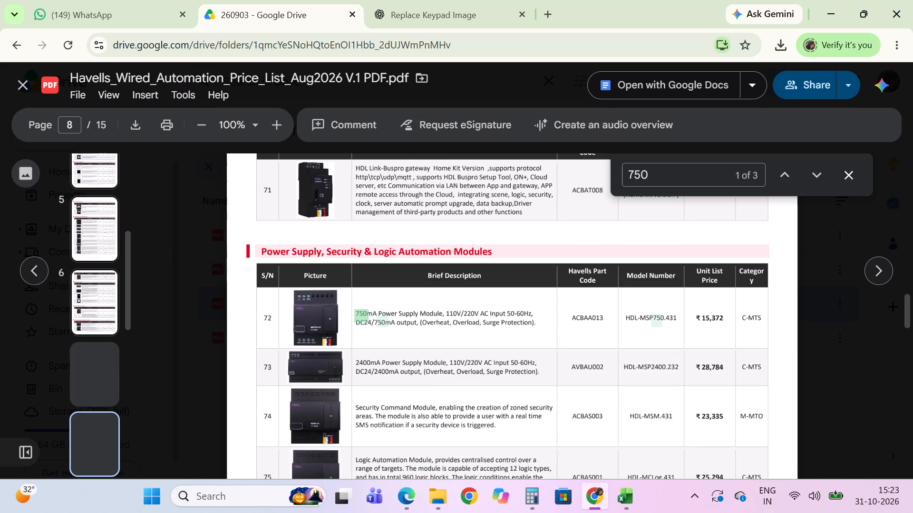
click(629, 488)
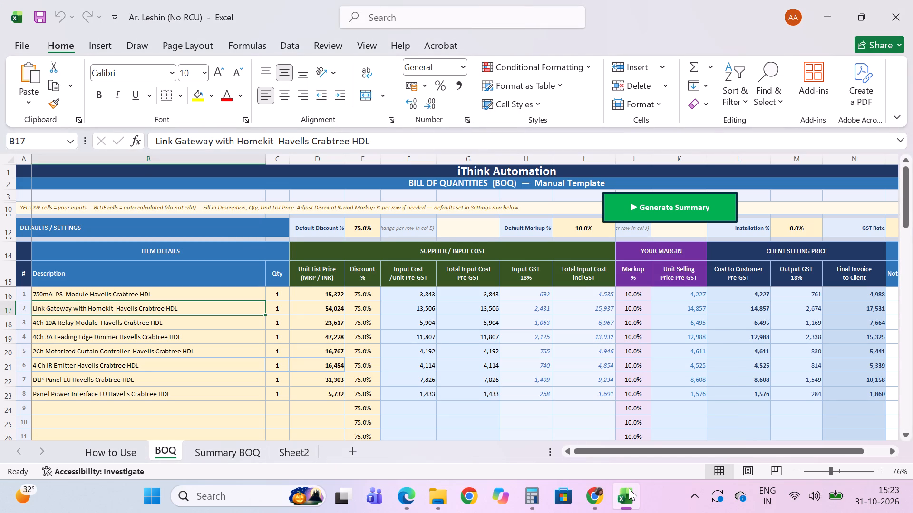
Find the Home Kit version gateway in the price list by searching "gateway", and check its price against the Excel BOQ.
click(589, 512)
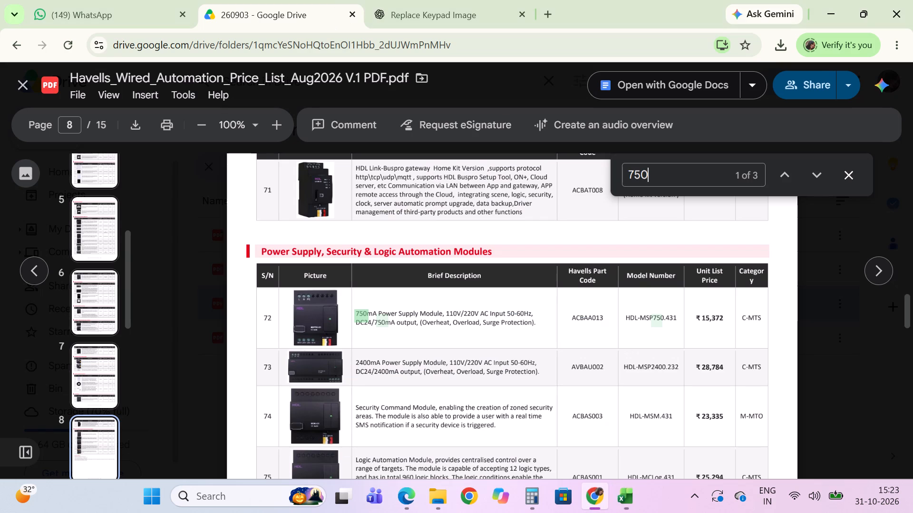
key(BackSpace)
key(BackSpace)
key(BackSpace)
key(BackSpace)
key(BackSpace)
key(BackSpace)
key(BackSpace)
key(BackSpace)
key(BackSpace)
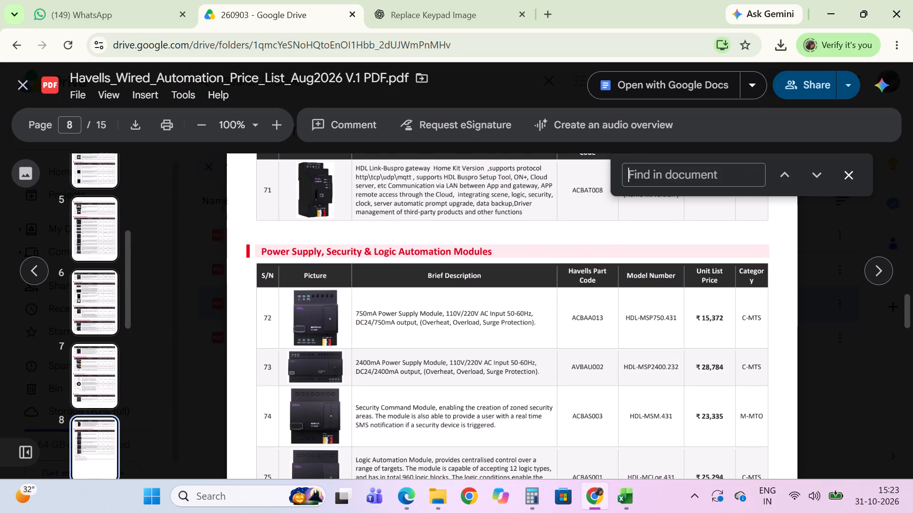
text(gateway)
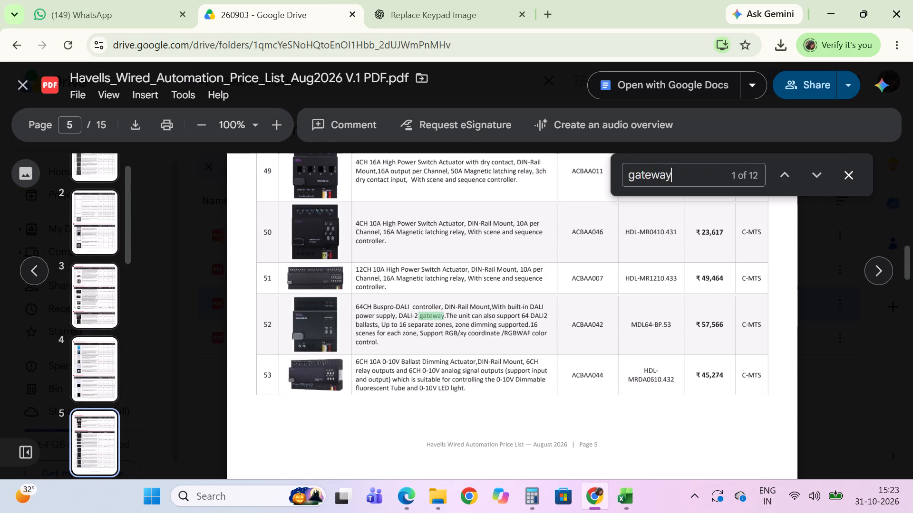
key(Return)
key(Return)
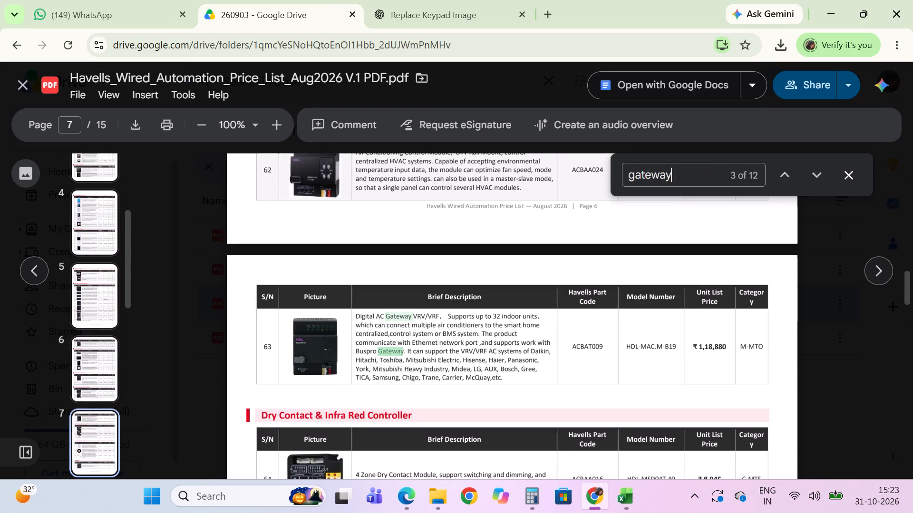
key(Return)
key(Return)
key(Return)
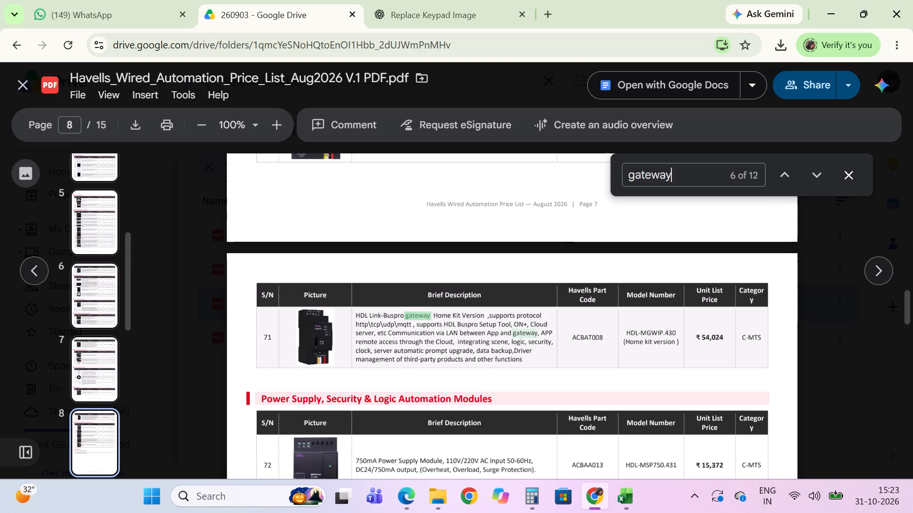
click(629, 505)
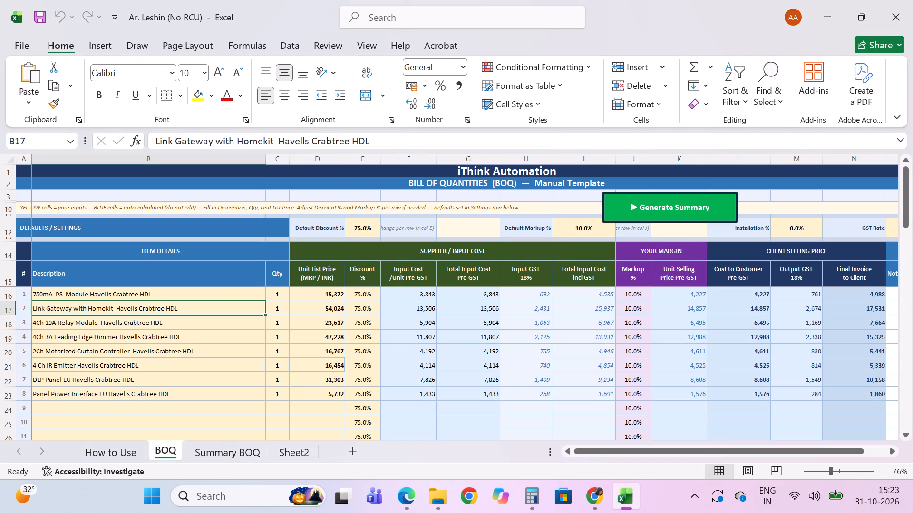
Search the price list for "4ch 10" and check the 4Ch 10A relay module's price against the Excel BOQ.
click(602, 500)
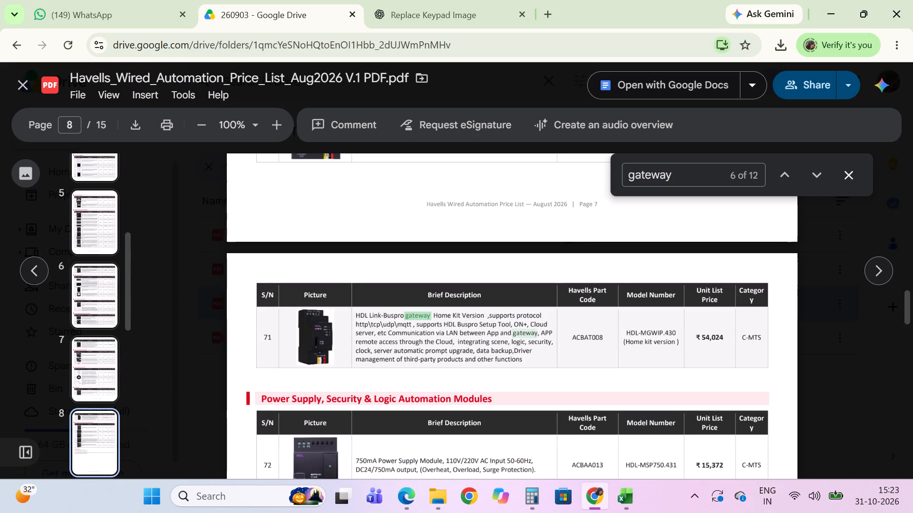
key(BackSpace)
key(BackSpace)
key(BackSpace)
key(BackSpace)
key(BackSpace)
key(BackSpace)
key(BackSpace)
key(BackSpace)
key(BackSpace)
key(BackSpace)
key(BackSpace)
key(BackSpace)
text(4ch)
key(space)
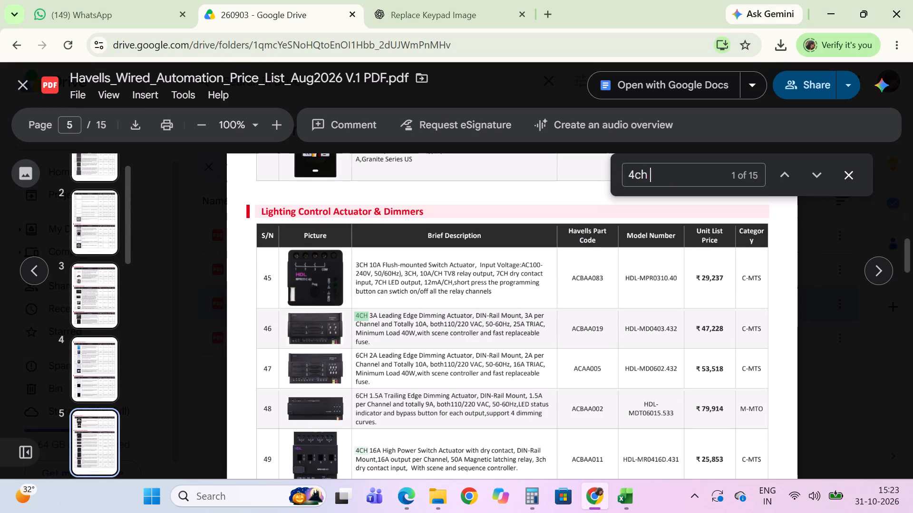
text(10)
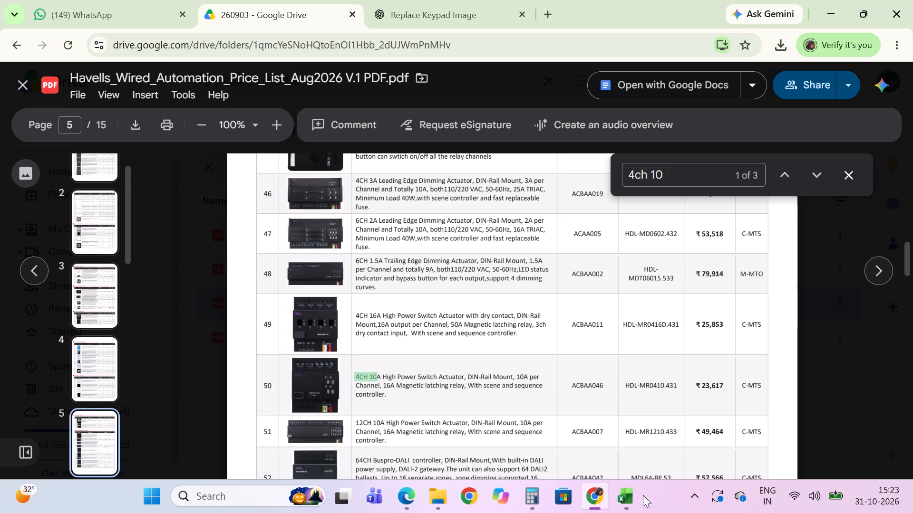
click(630, 483)
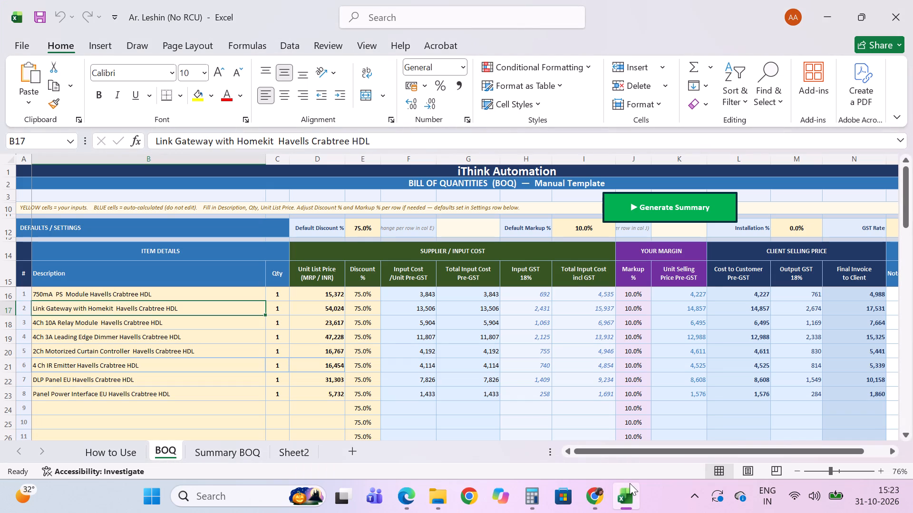
Look up the 4CH 3A Leading Edge dimmer in the price list and compare its price with the Excel BOQ.
click(607, 505)
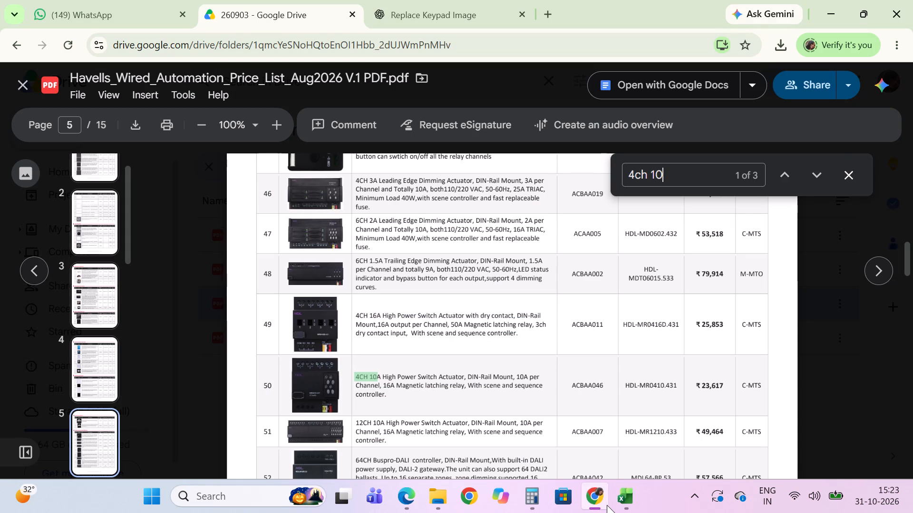
scroll(681, 397, up, 1)
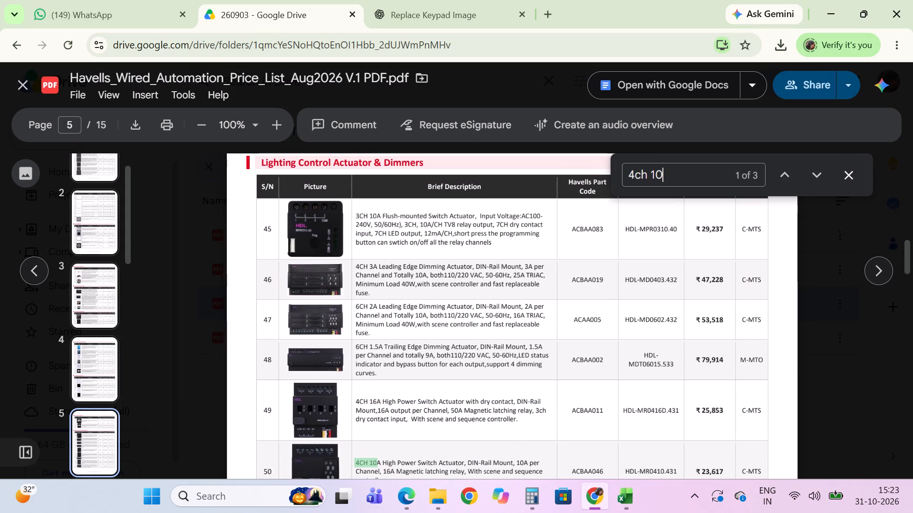
scroll(681, 397, up, 1)
click(630, 505)
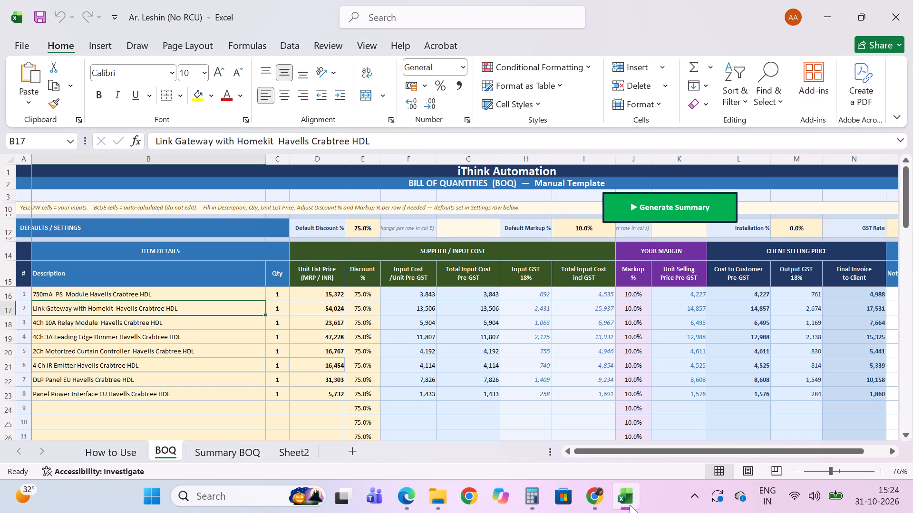
Return to the price list and search for the curtain controller using "curtain", narrowed to "curtain co".
click(629, 502)
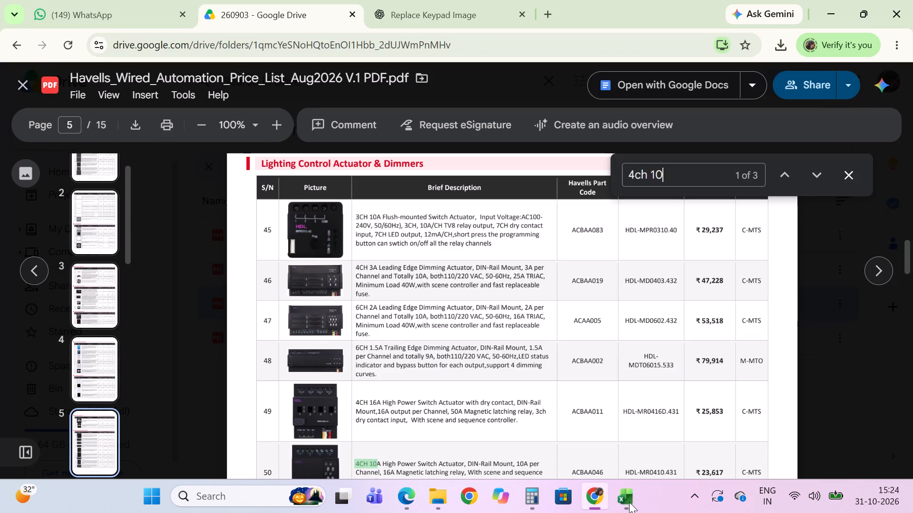
drag(670, 179, 575, 184)
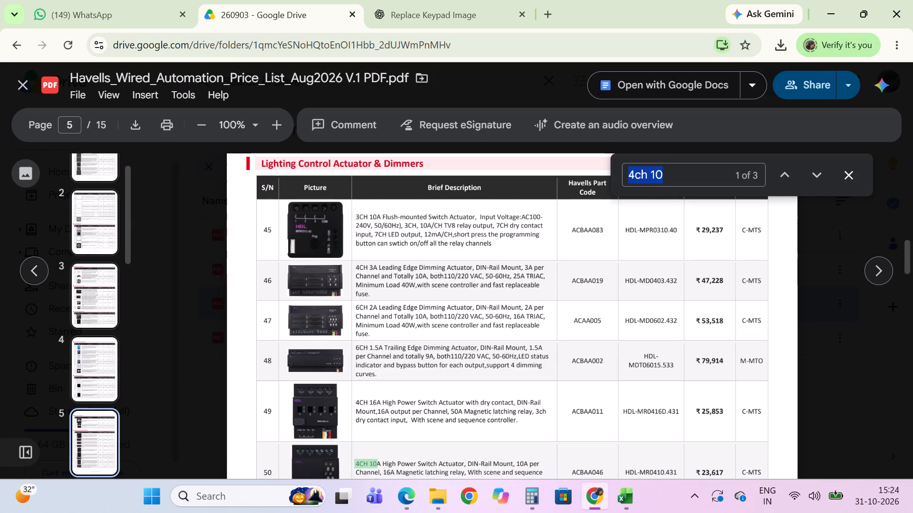
drag(575, 184, 571, 184)
text(curtain)
key(Return)
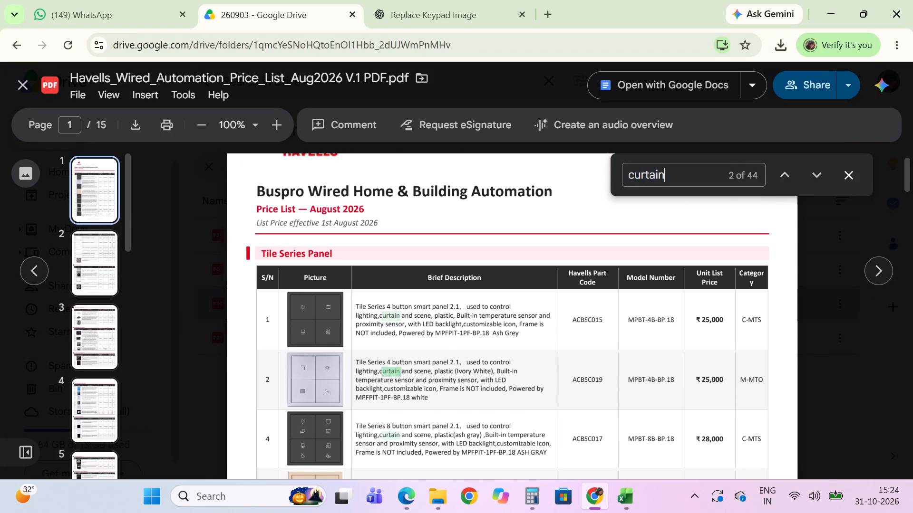
key(Return)
key(Return)
key(Return)
key(space)
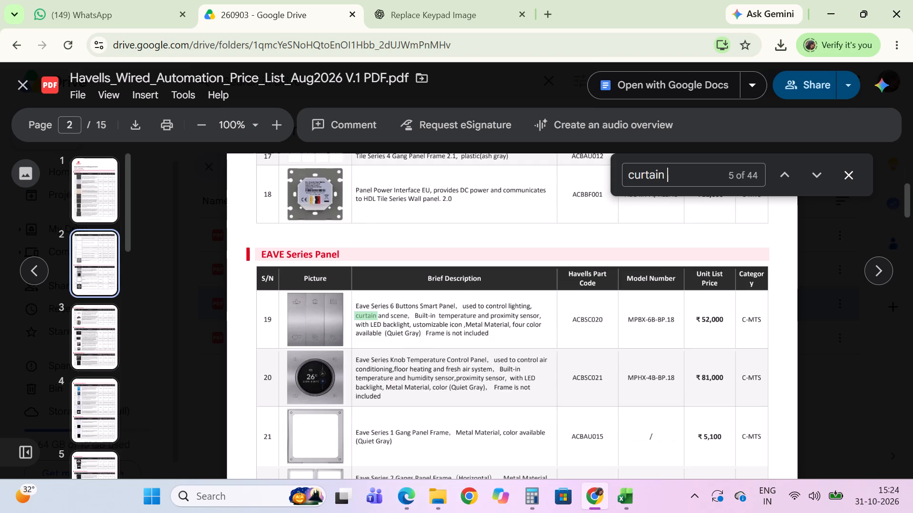
text(co)
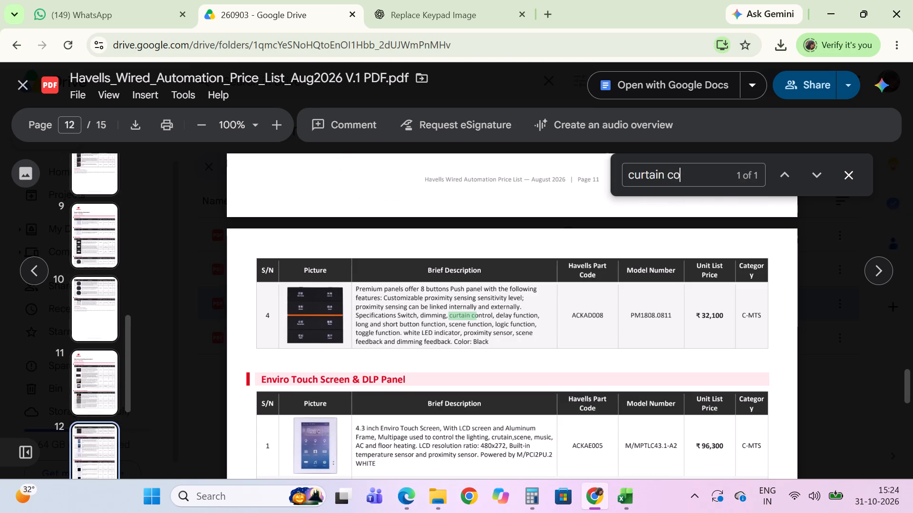
Widen the price list search to "curtain" and advance one match, and try searching for "2ch curtain" instead.
key(BackSpace)
key(BackSpace)
key(BackSpace)
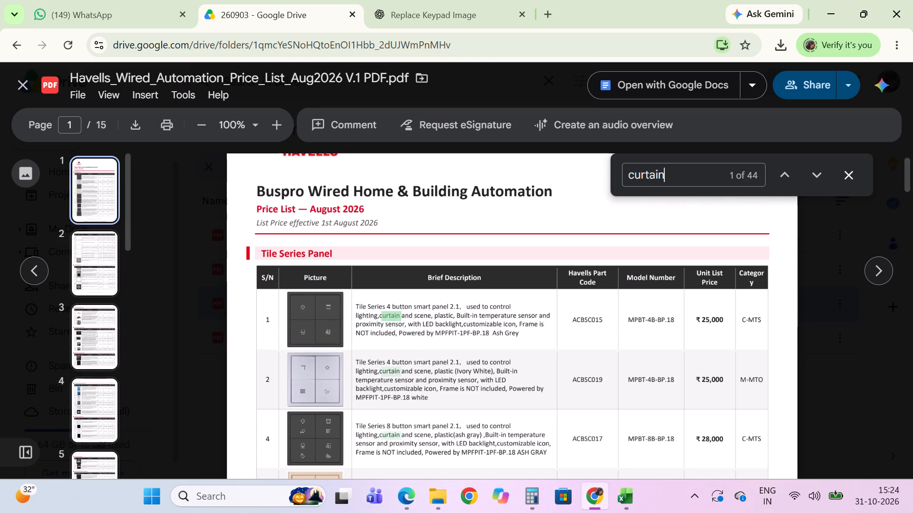
key(Return)
key(Left)
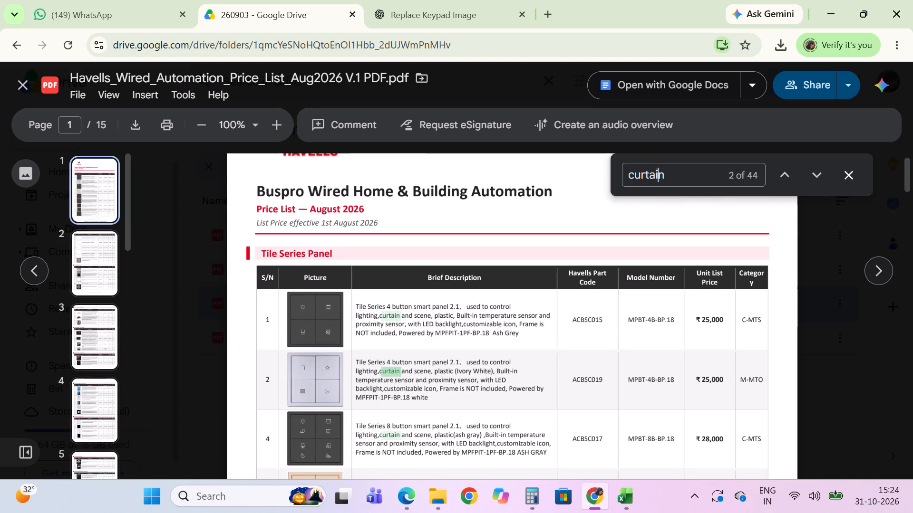
key(Left)
key(Left)
key(Left)
key(Left)
key(Left)
key(Left)
text(2ch)
key(space)
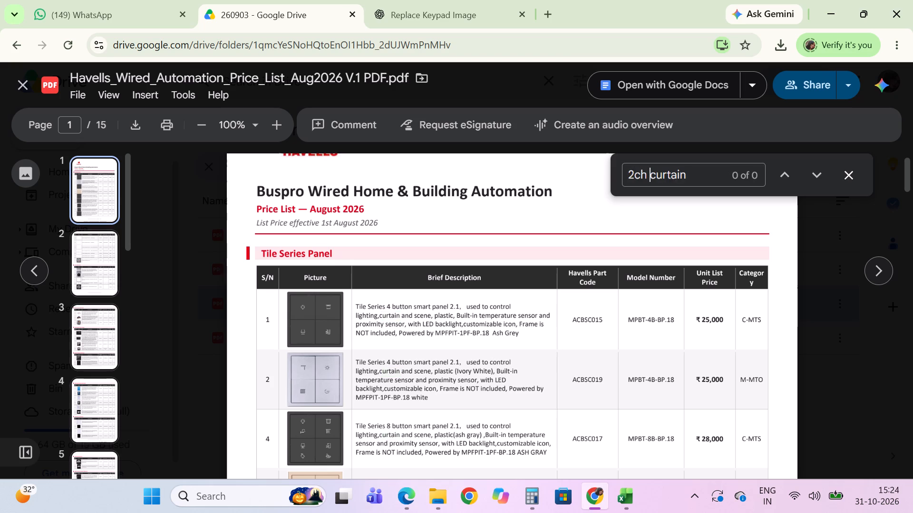
Search the price list for "2ch", find the 2Ch motorized curtain module, and check its price against the Excel BOQ.
key(Right)
key(Right)
key(Right)
key(Right)
key(Right)
key(Right)
key(Right)
key(Right)
key(BackSpace)
key(BackSpace)
key(BackSpace)
key(BackSpace)
key(BackSpace)
key(BackSpace)
key(BackSpace)
key(BackSpace)
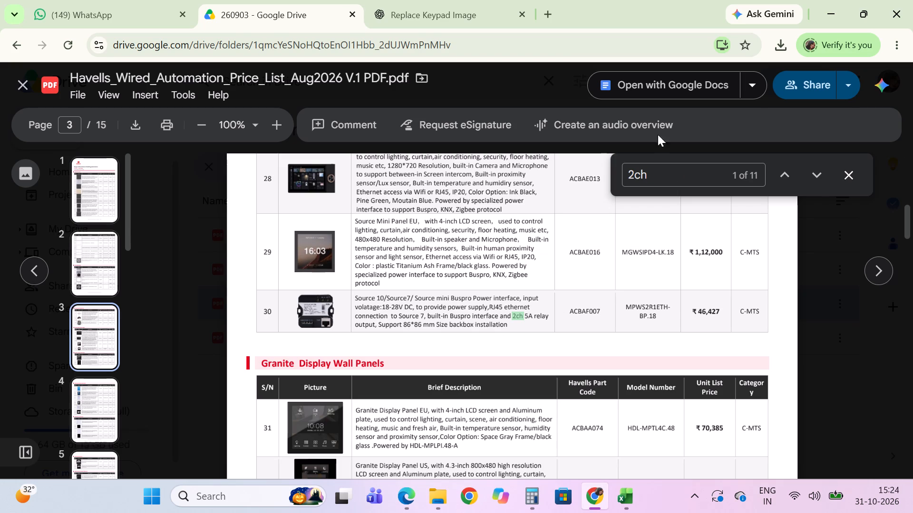
click(817, 177)
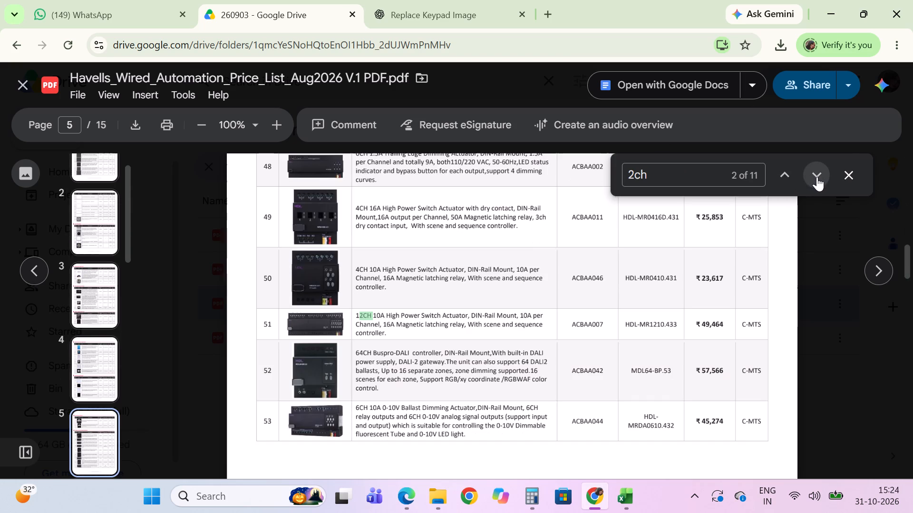
click(817, 177)
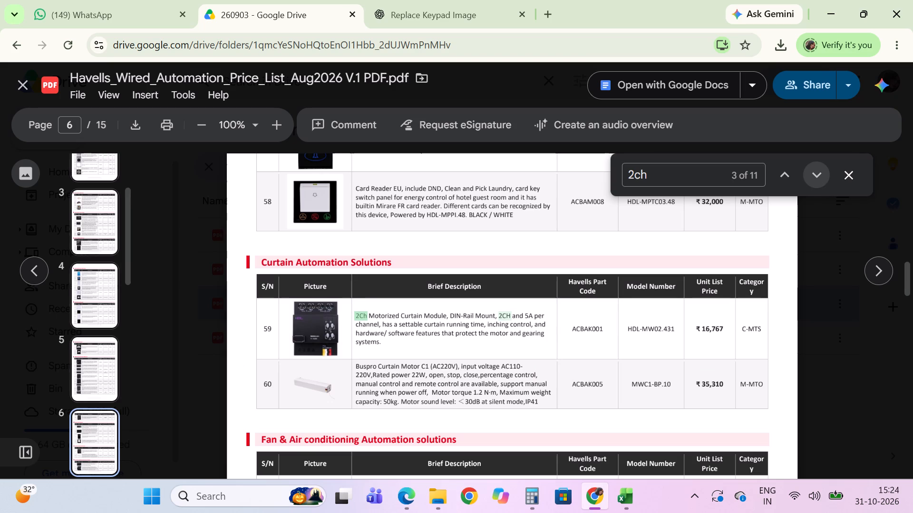
click(625, 499)
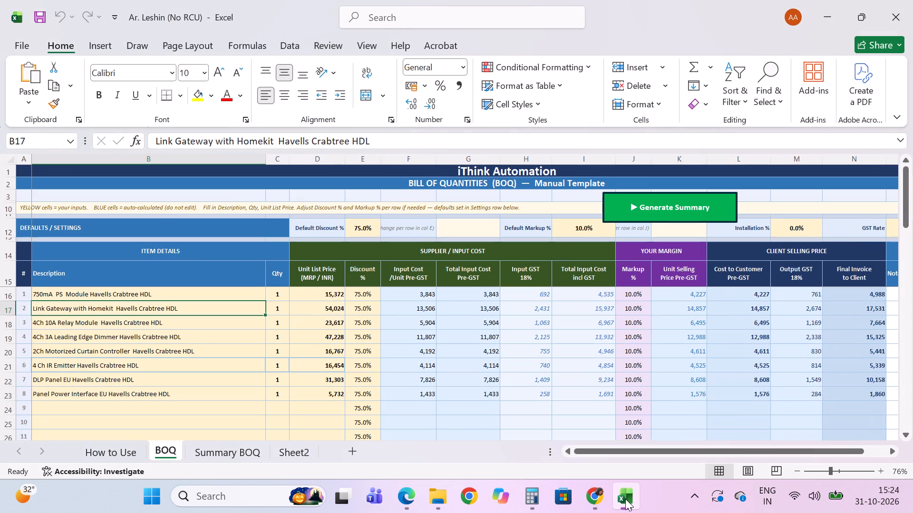
Close the Ar. Leshin (No RCU) workbook and open Ar. Leshin (With RCU) from Downloads at its BOQ sheet.
click(912, 0)
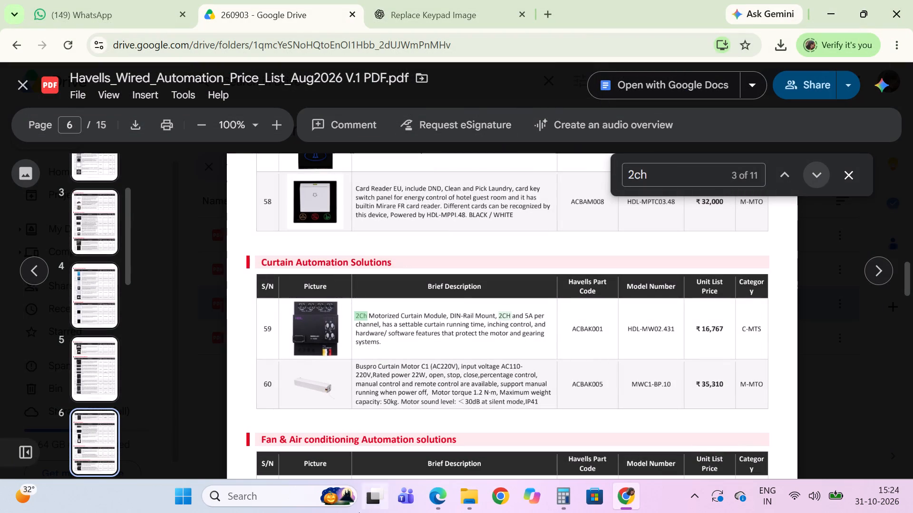
click(475, 507)
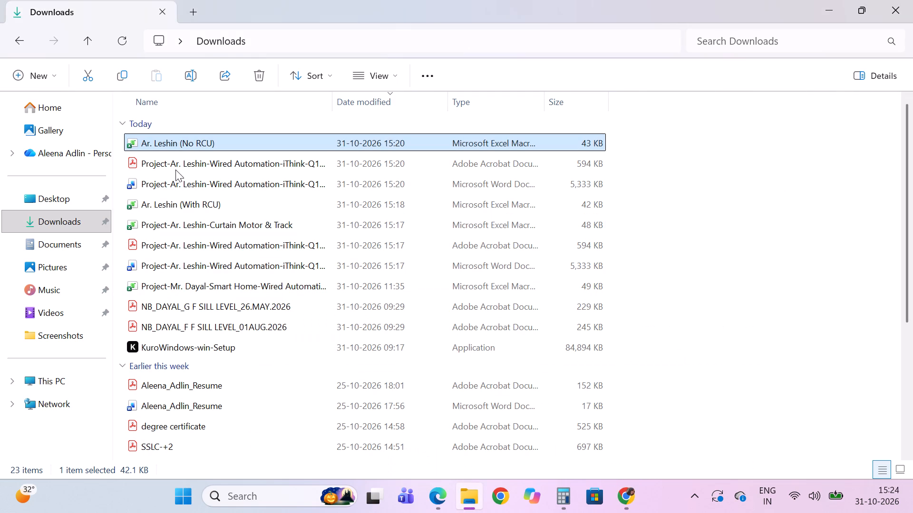
double_click(201, 209)
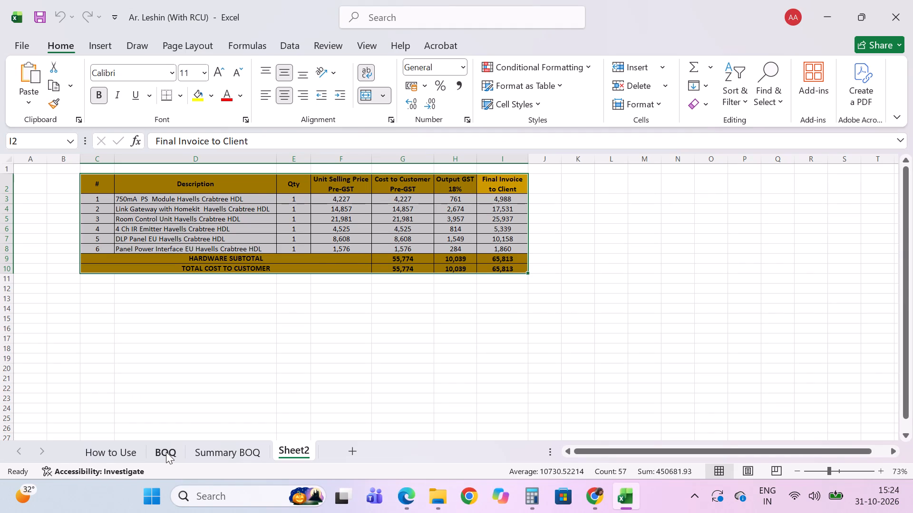
click(166, 452)
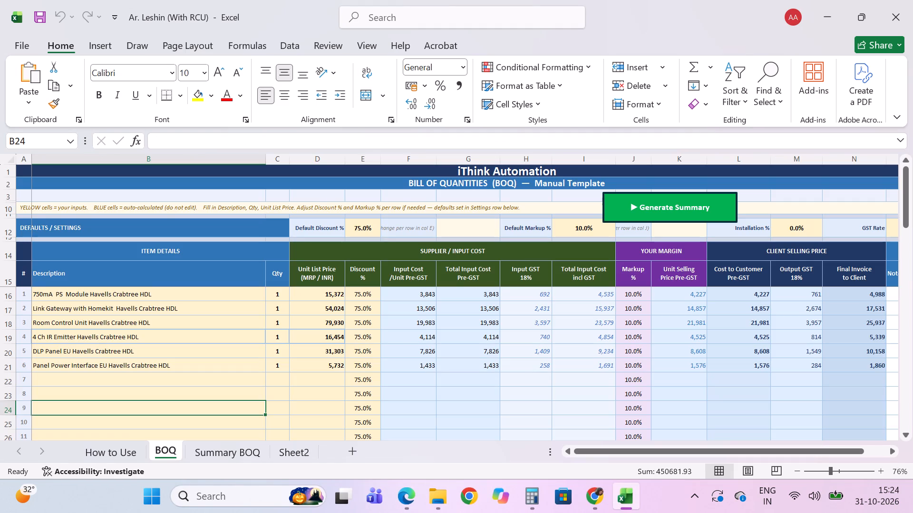
Switch to the Havells price list PDF in Chrome and search it for "rcu".
click(598, 511)
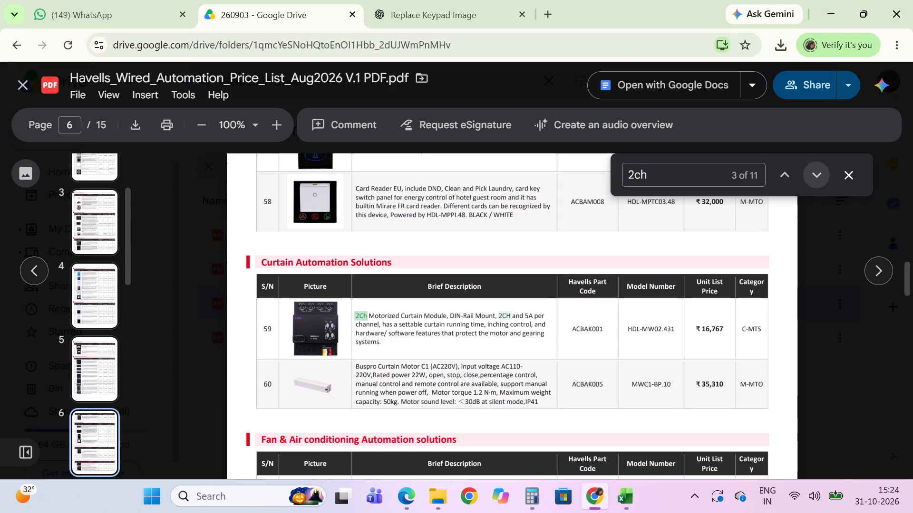
drag(659, 172, 506, 205)
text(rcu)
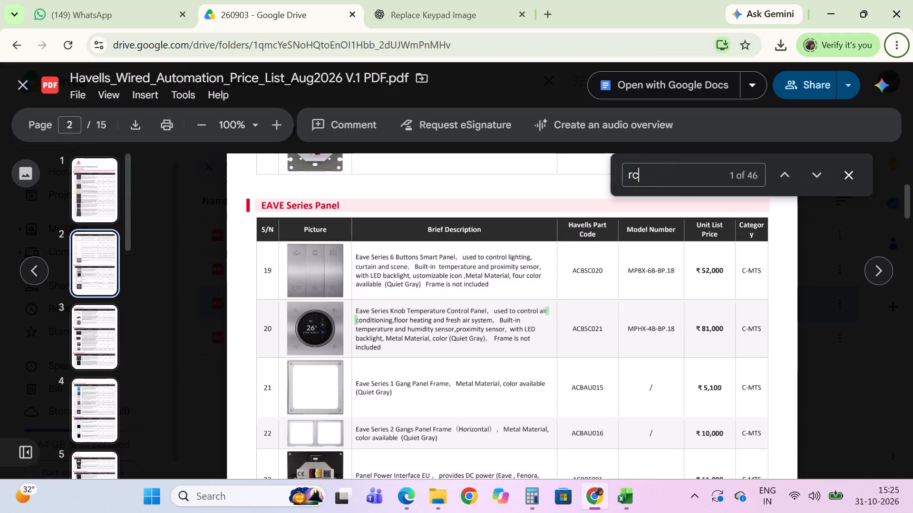
click(713, 175)
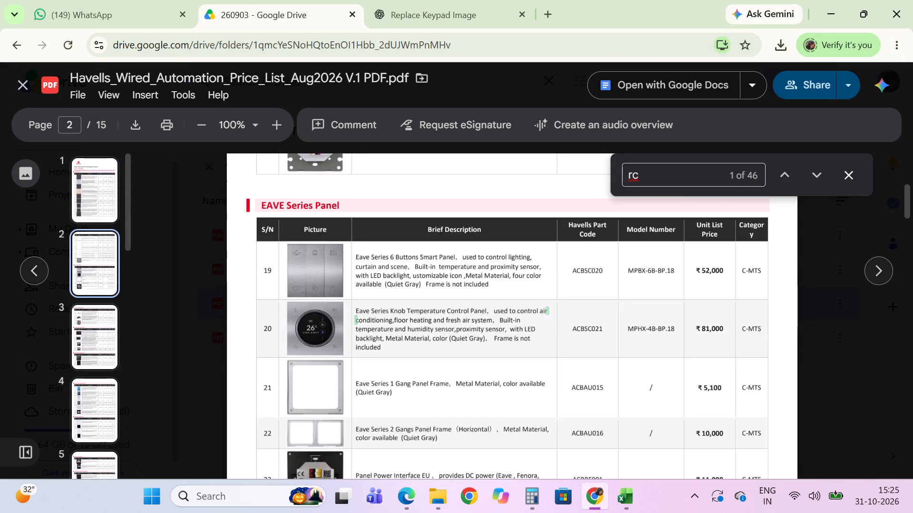